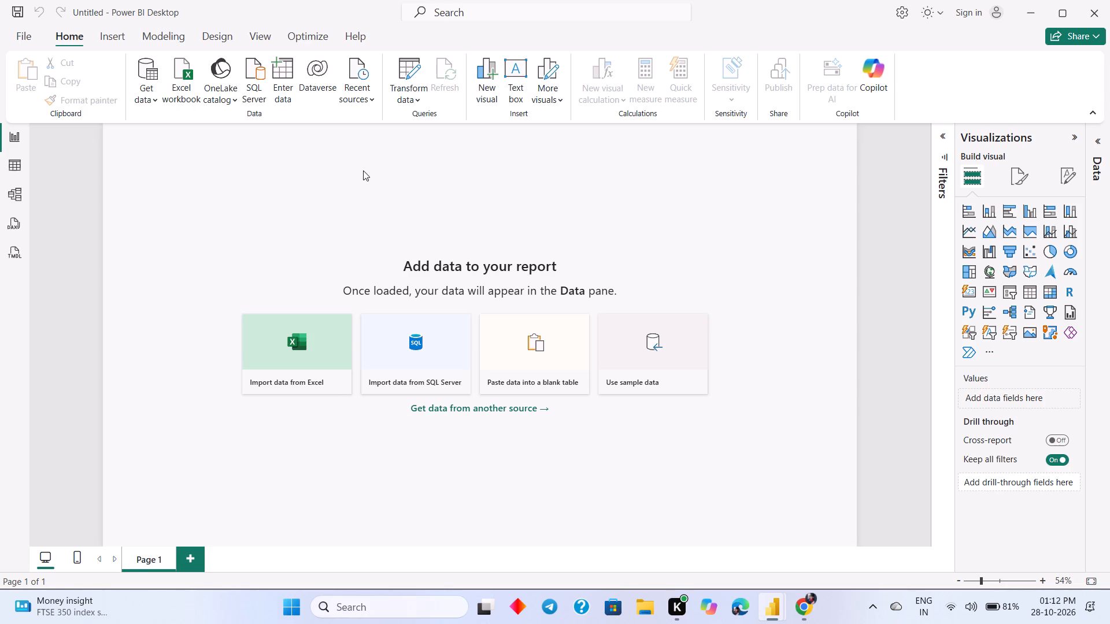
Import the PowerBI_Project_Datasets Excel workbook from the Downloads folder as the report's data source.
click(286, 398)
click(290, 358)
click(813, 604)
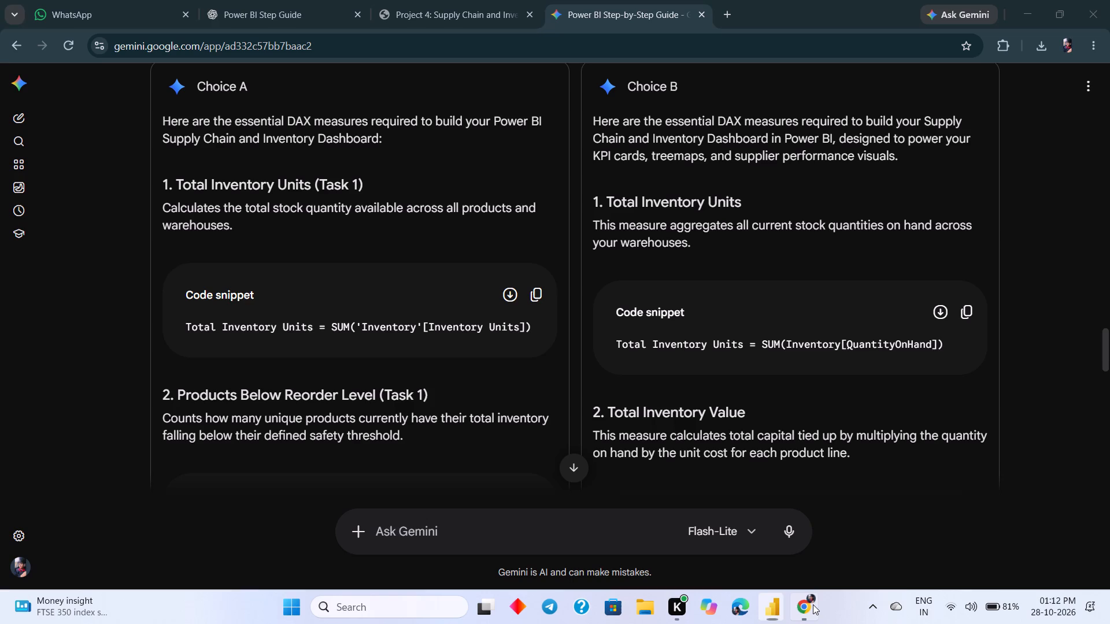
click(488, 1)
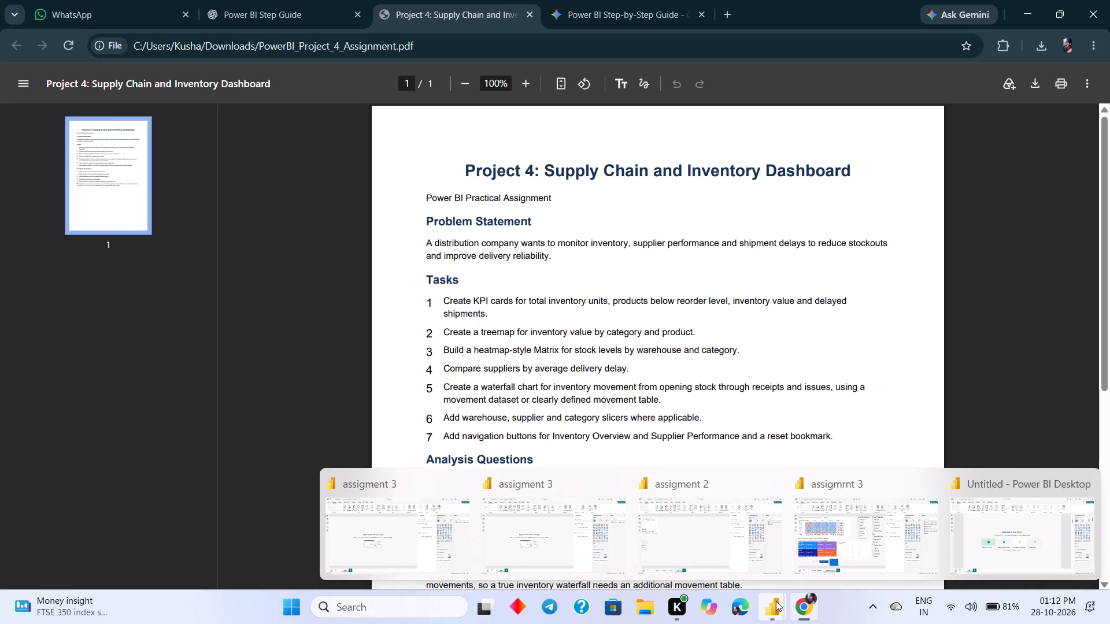
click(963, 544)
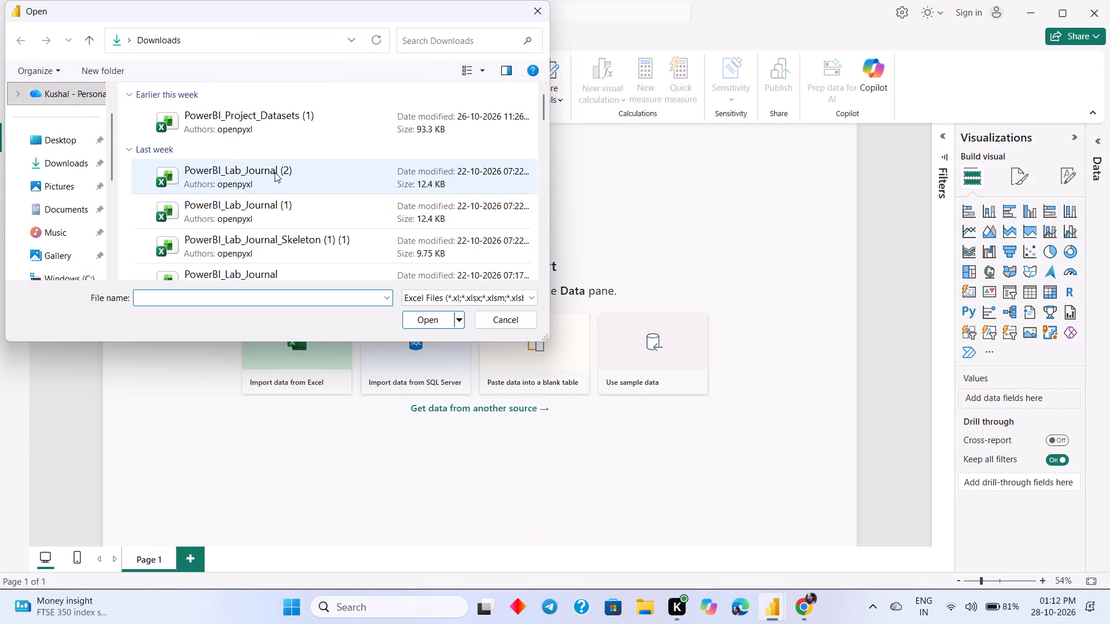
scroll(285, 184, down, 6)
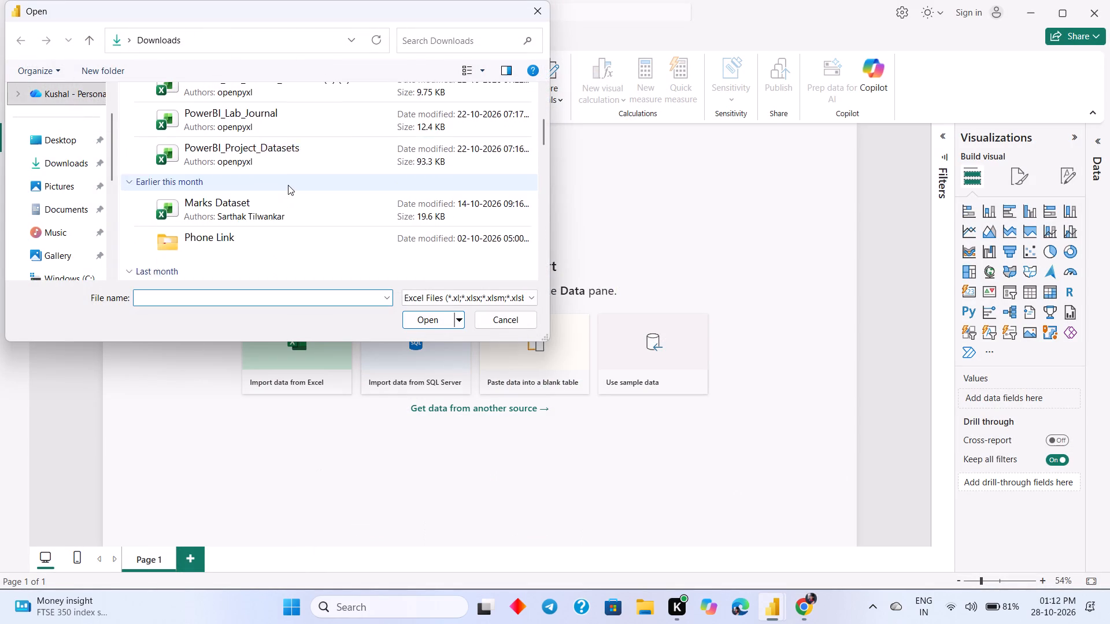
scroll(288, 185, down, 7)
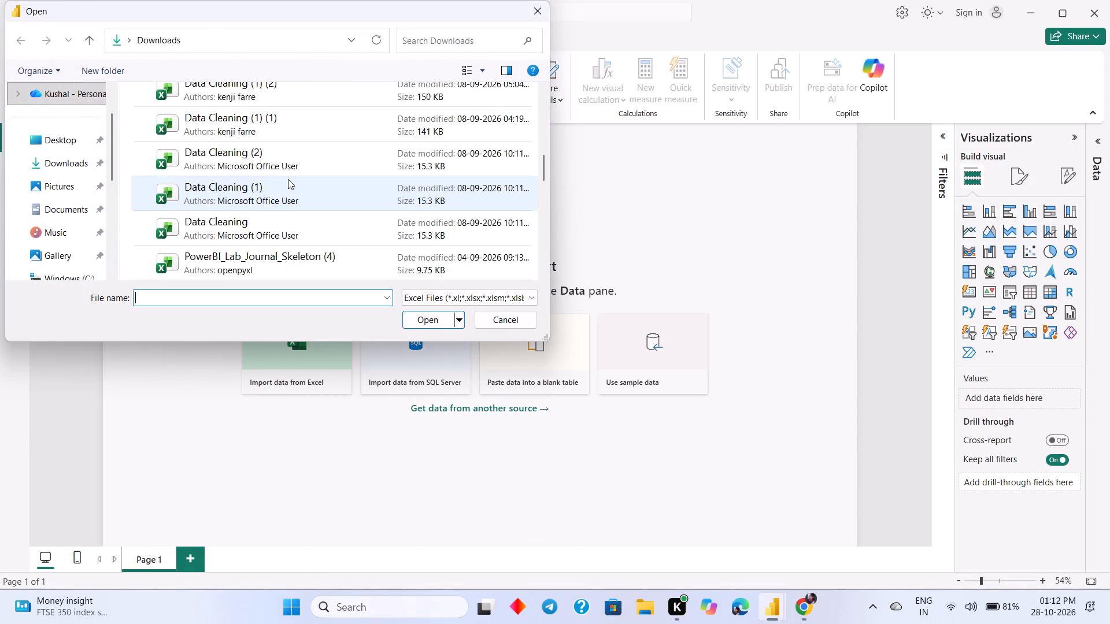
scroll(288, 179, up, 7)
scroll(288, 179, down, 1)
scroll(288, 179, up, 8)
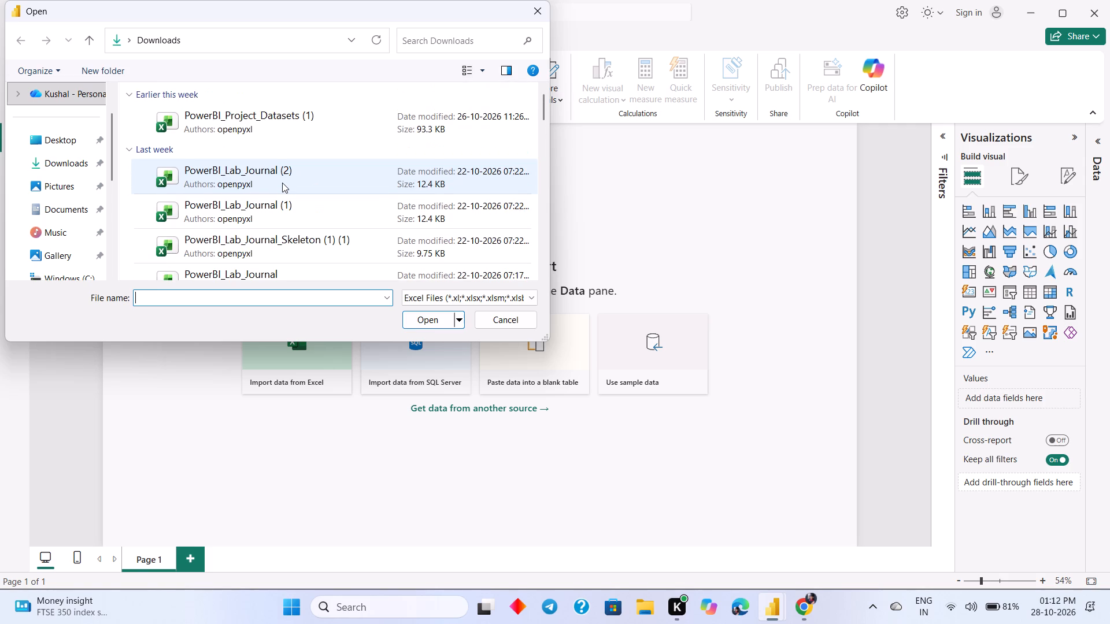
scroll(282, 183, up, 4)
scroll(282, 183, down, 2)
click(256, 259)
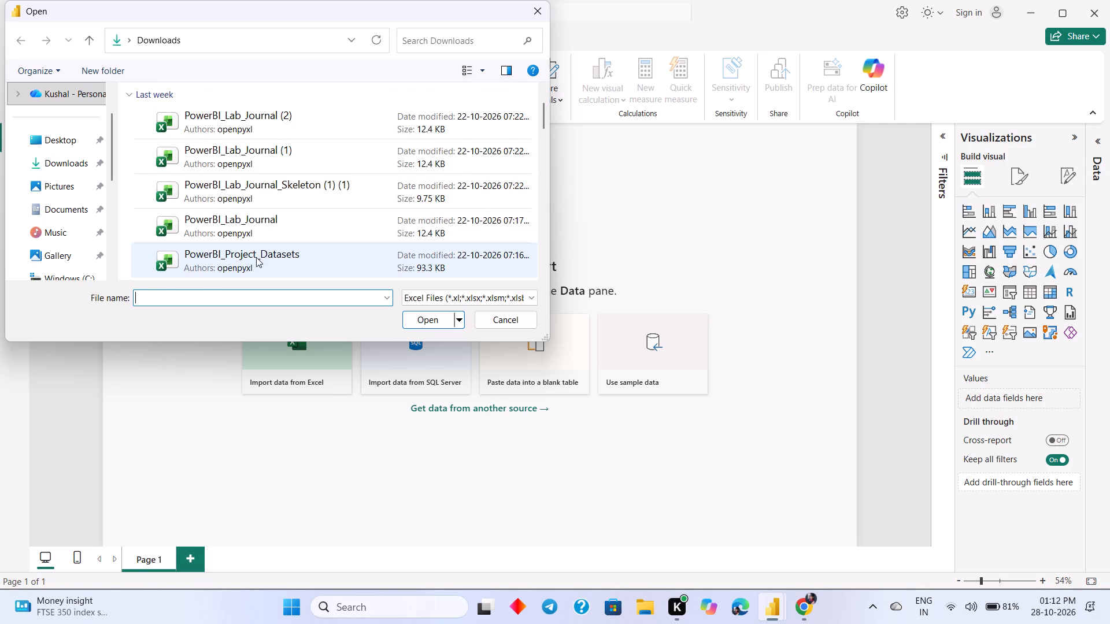
click(425, 326)
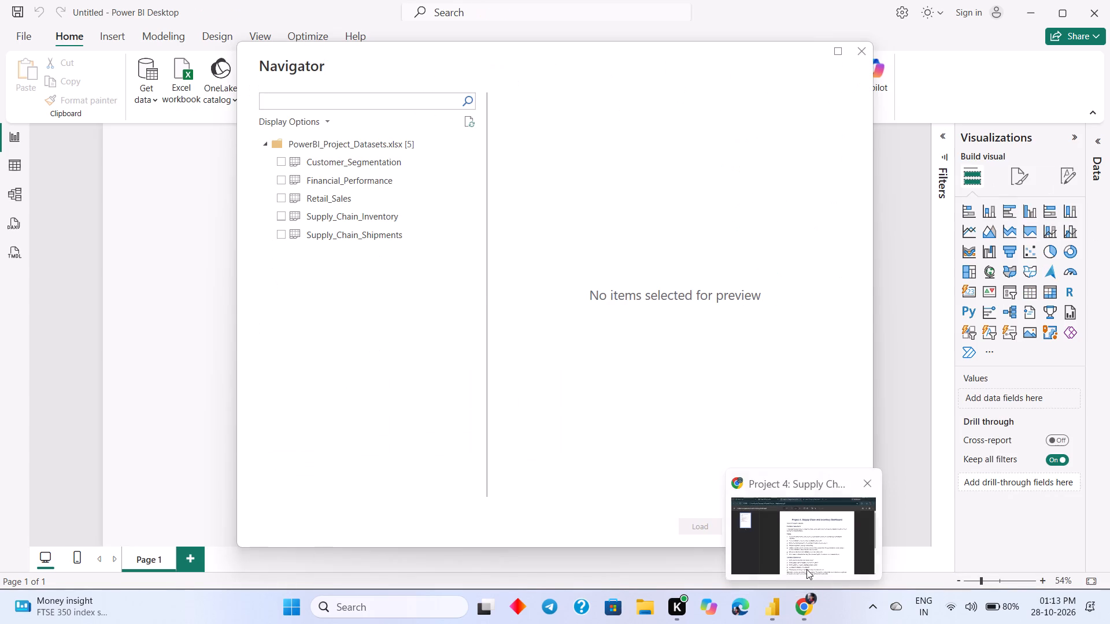
Load the Supply_Chain_Inventory and Supply_Chain_Shipments tables into the report and show the list of loaded tables.
click(806, 569)
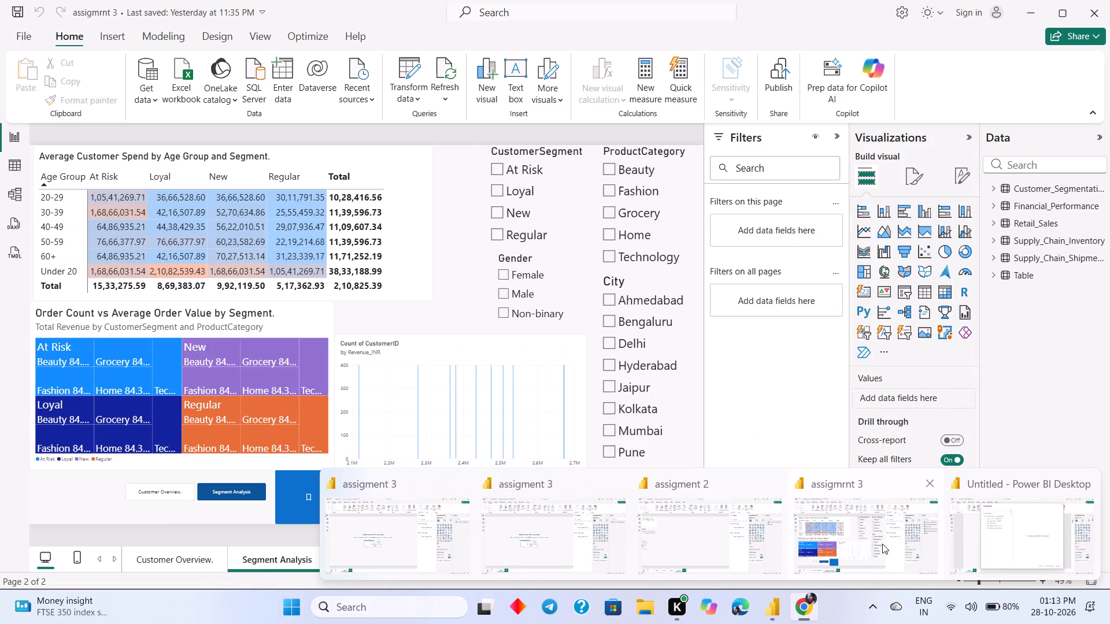
click(974, 538)
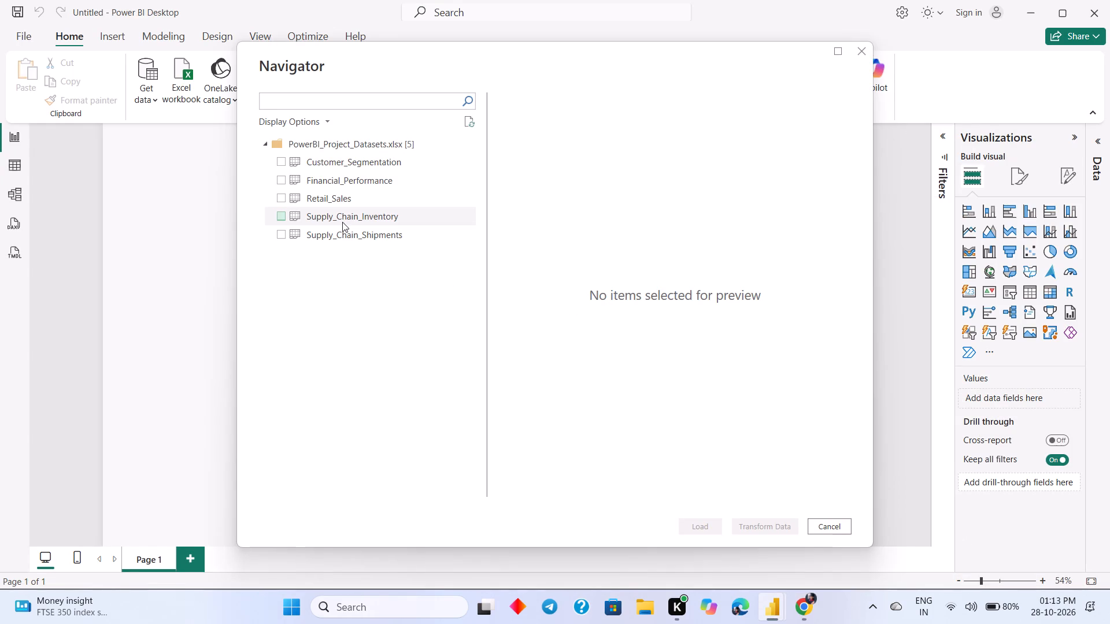
click(281, 216)
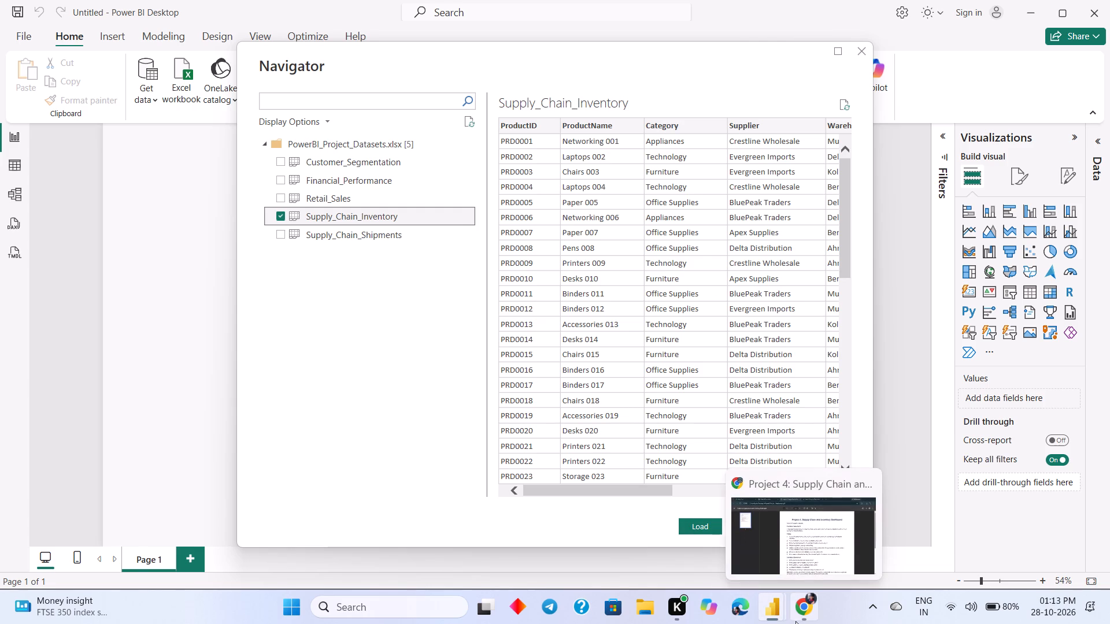
click(812, 540)
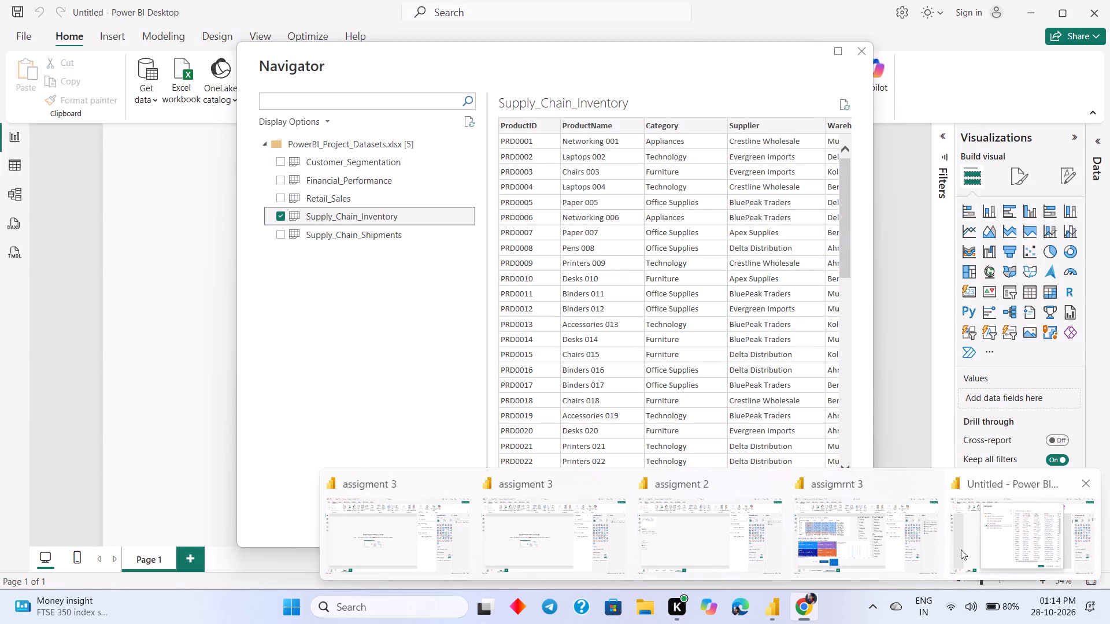
click(962, 549)
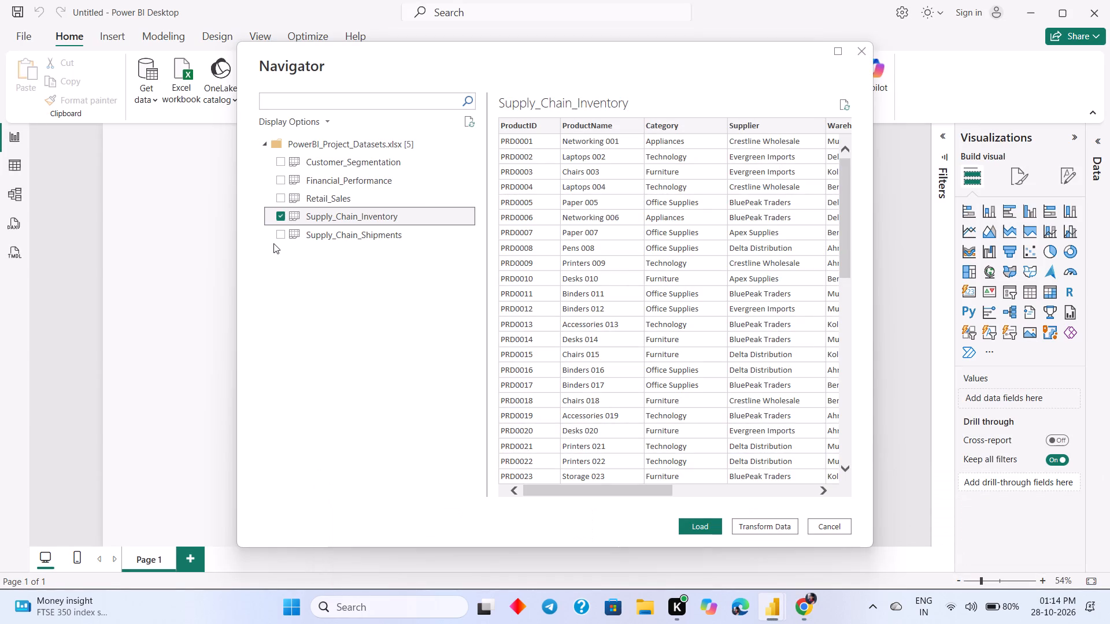
click(275, 237)
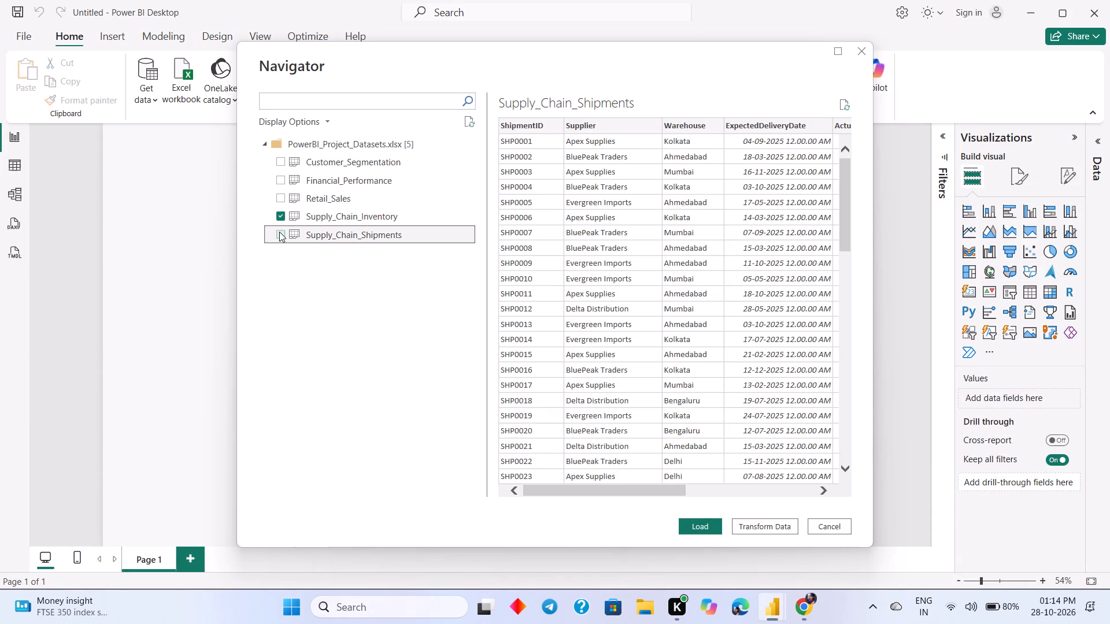
click(279, 232)
click(692, 525)
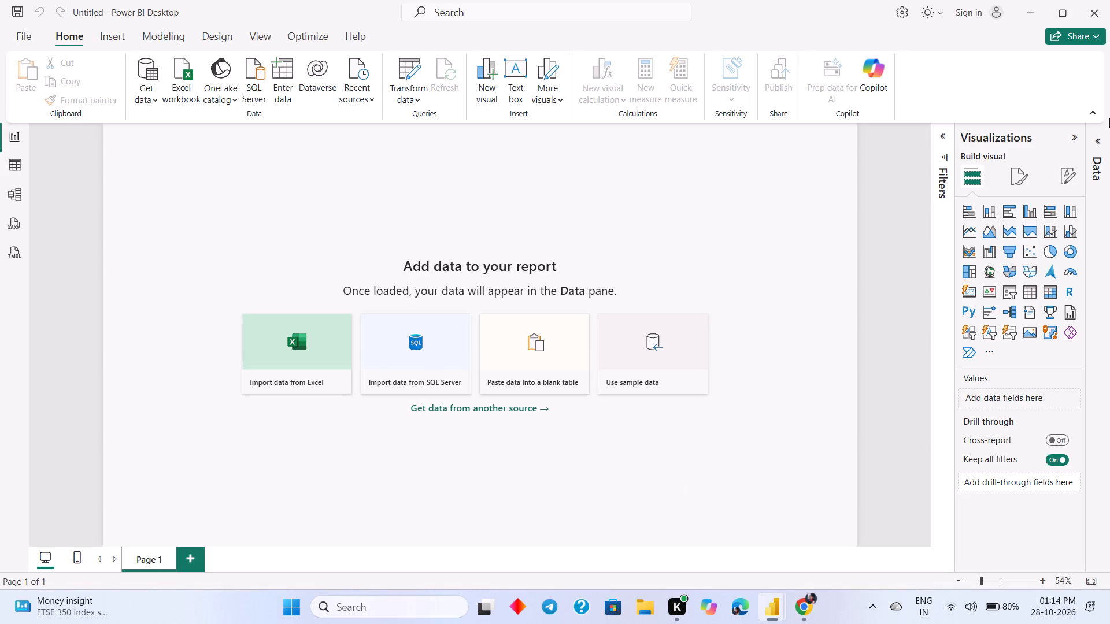
click(1093, 146)
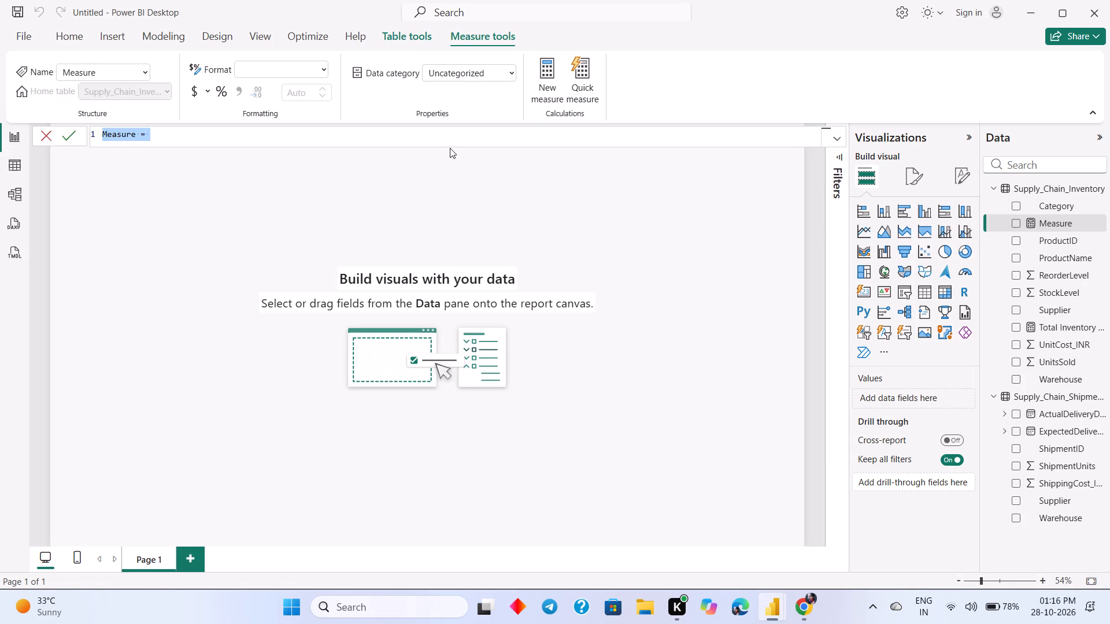
key(ctrl+v)
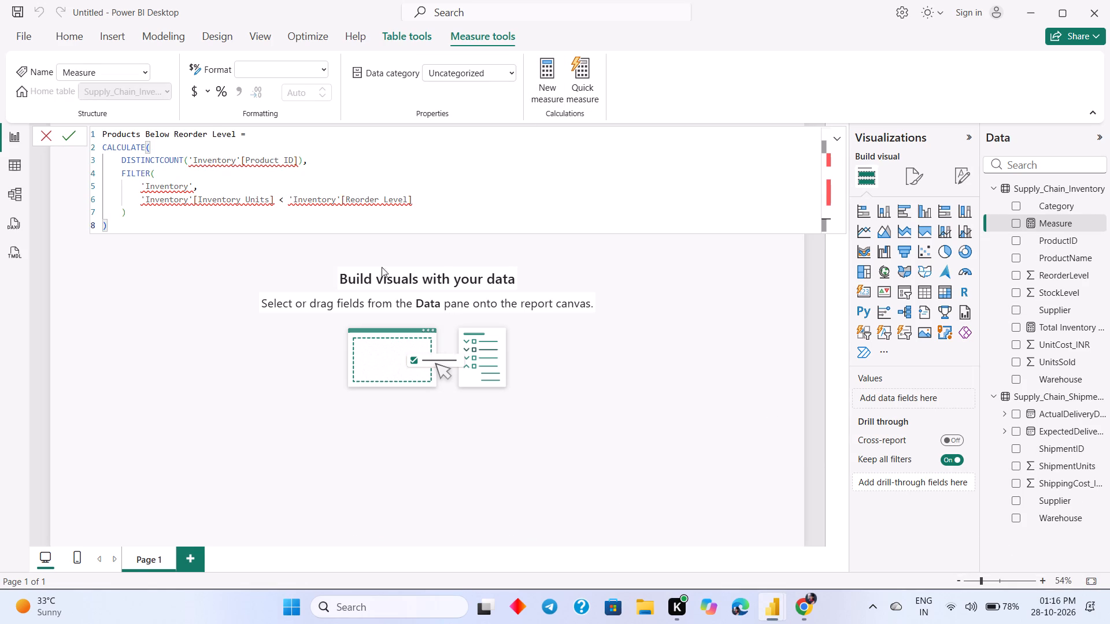
Change the DISTINCTCOUNT argument in the Products Below Reorder Level formula to 'Supply_Chain_Inventory'[ProductID].
click(290, 158)
click(294, 158)
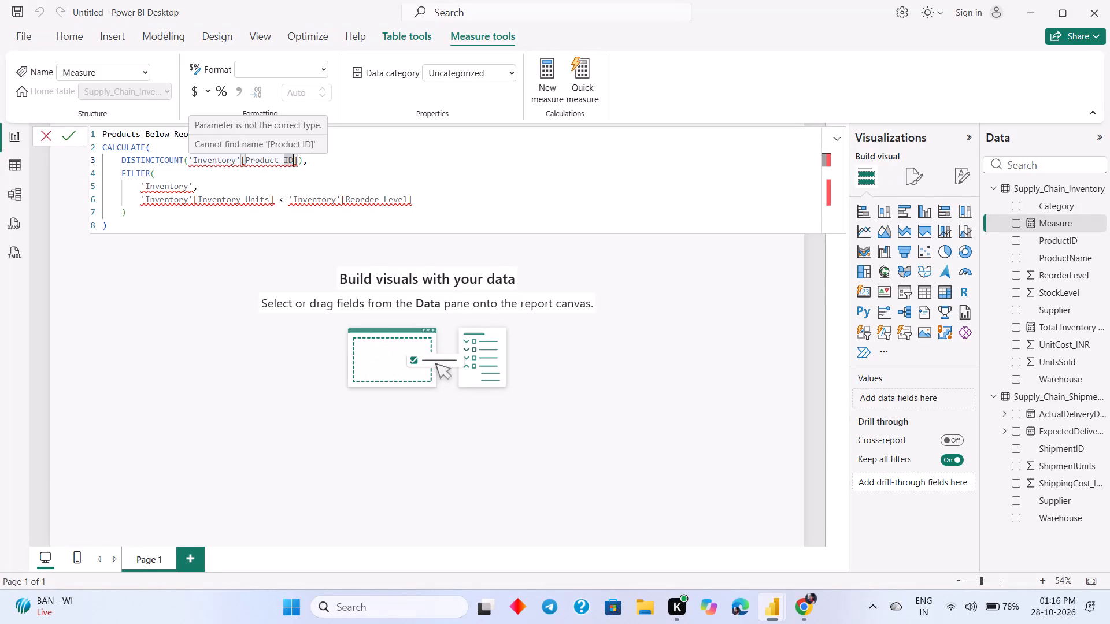
click(239, 161)
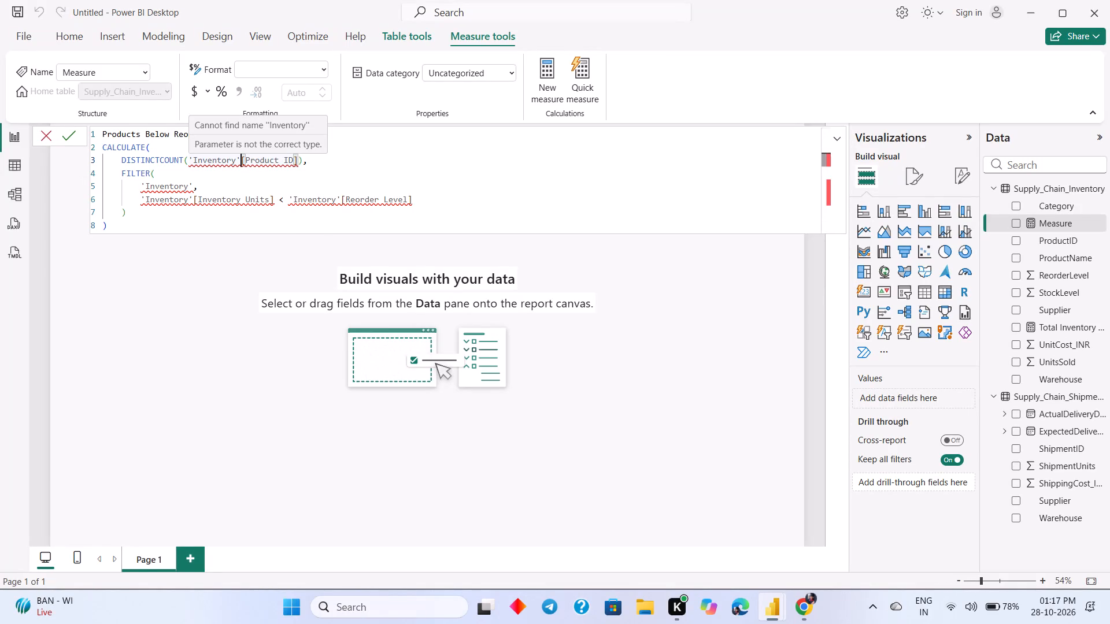
key(BackSpace)
click(364, 199)
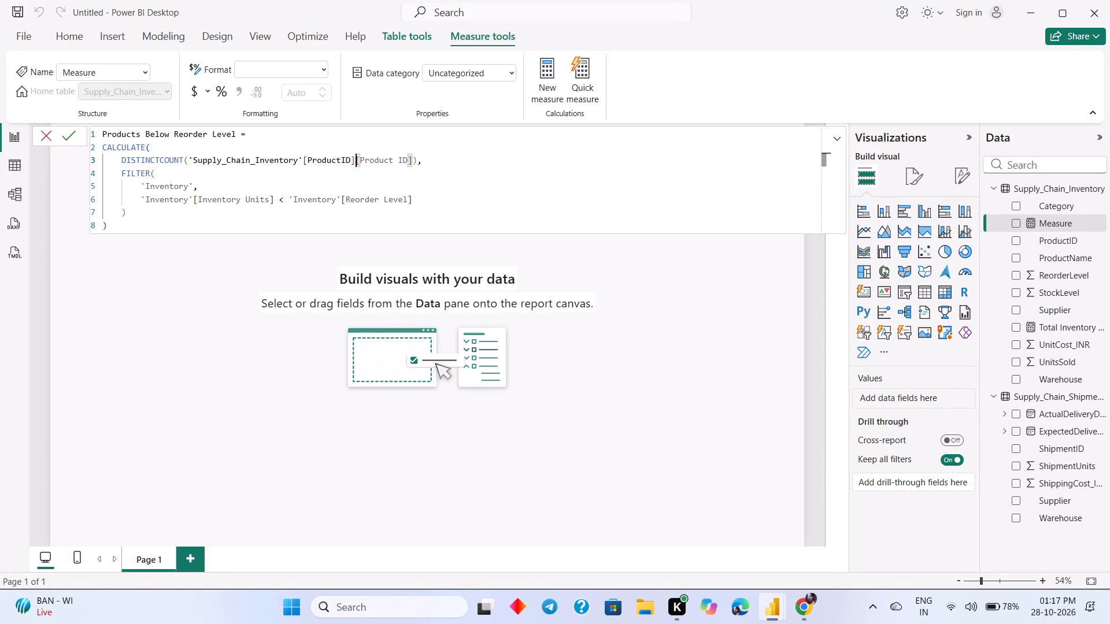
click(412, 162)
key(BackSpace)
key(BackSpace)
key(BackSpace)
key(BackSpace)
key(BackSpace)
key(BackSpace)
key(BackSpace)
key(BackSpace)
key(BackSpace)
key(BackSpace)
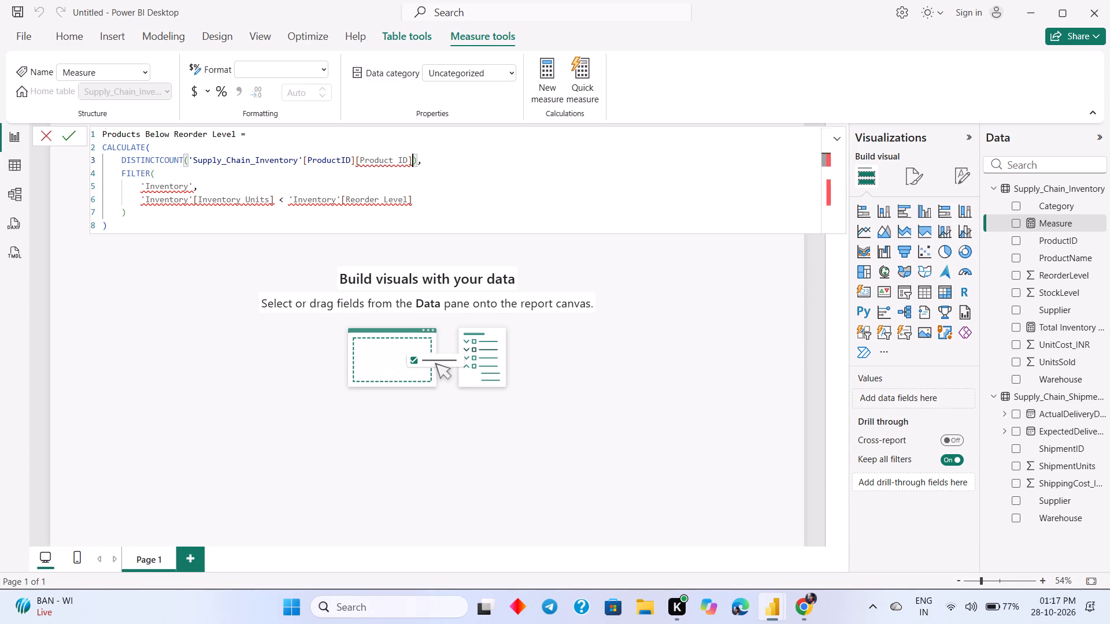
key(BackSpace)
key(BackSpace)
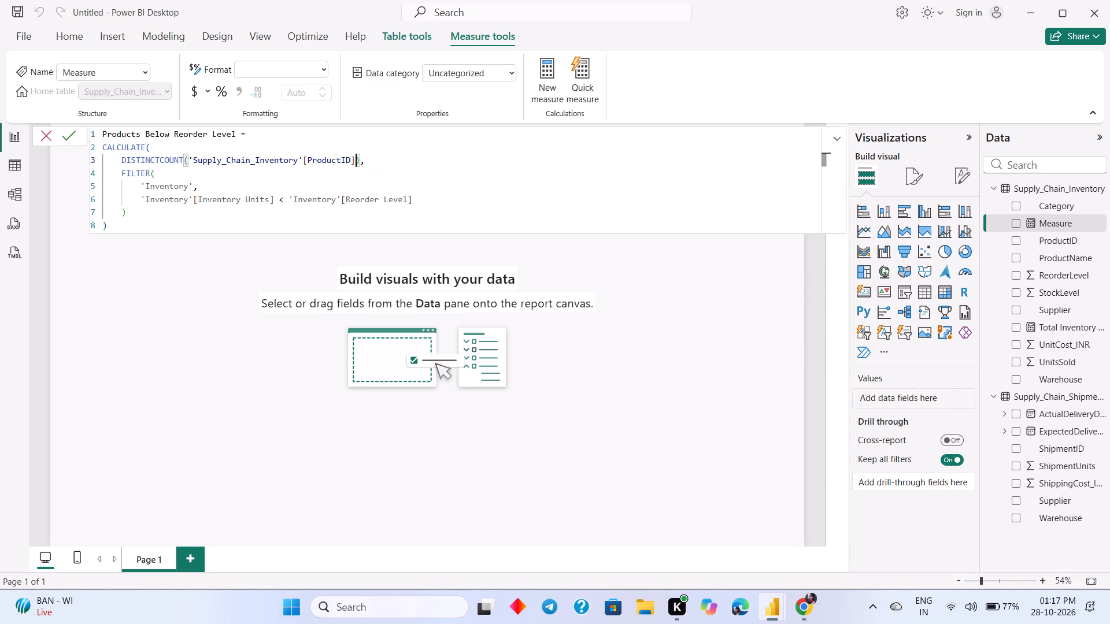
Change the table in the formula's FILTER function to 'Supply_Chain_Inventory'.
click(257, 216)
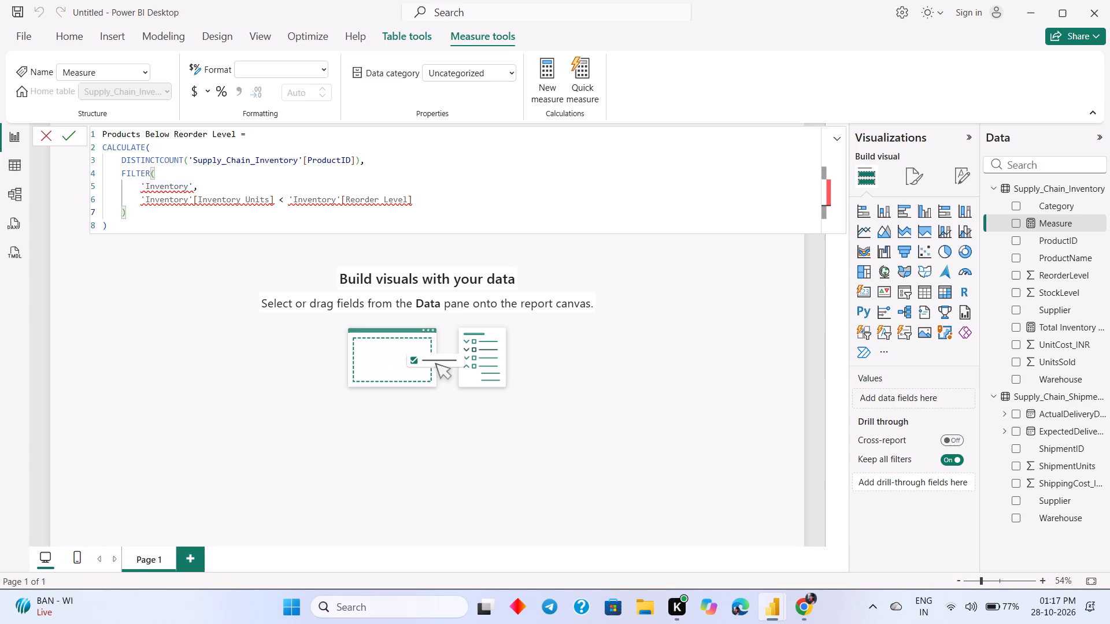
click(190, 184)
key(BackSpace)
click(213, 202)
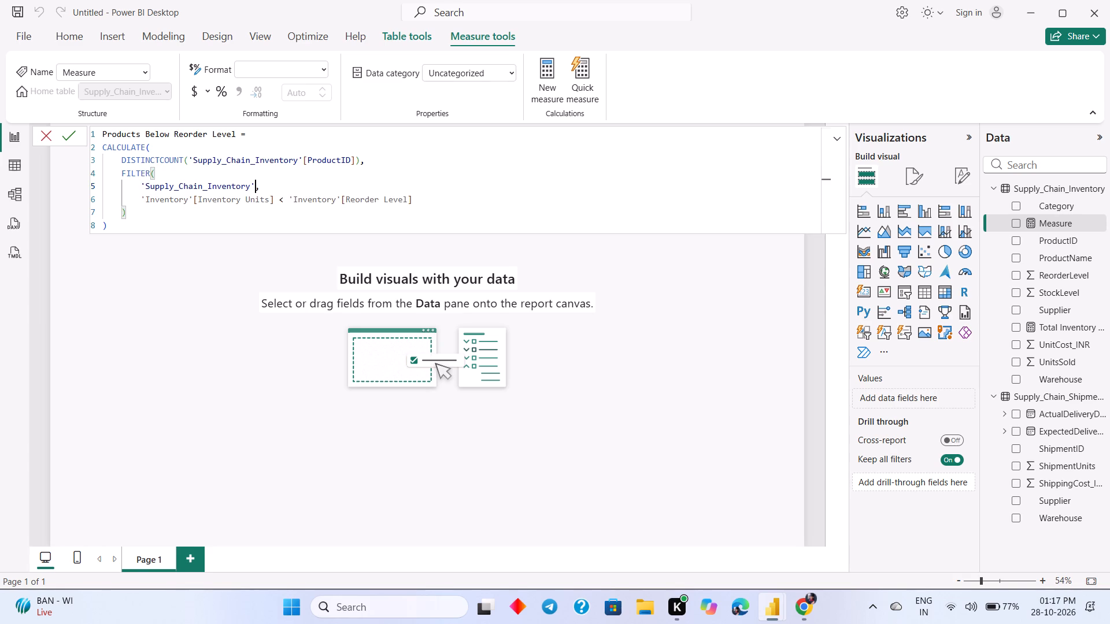
Replace the Inventory Units column name in the FILTER condition of the Products Below Reorder Level formula with UnitCost_INR.
click(267, 200)
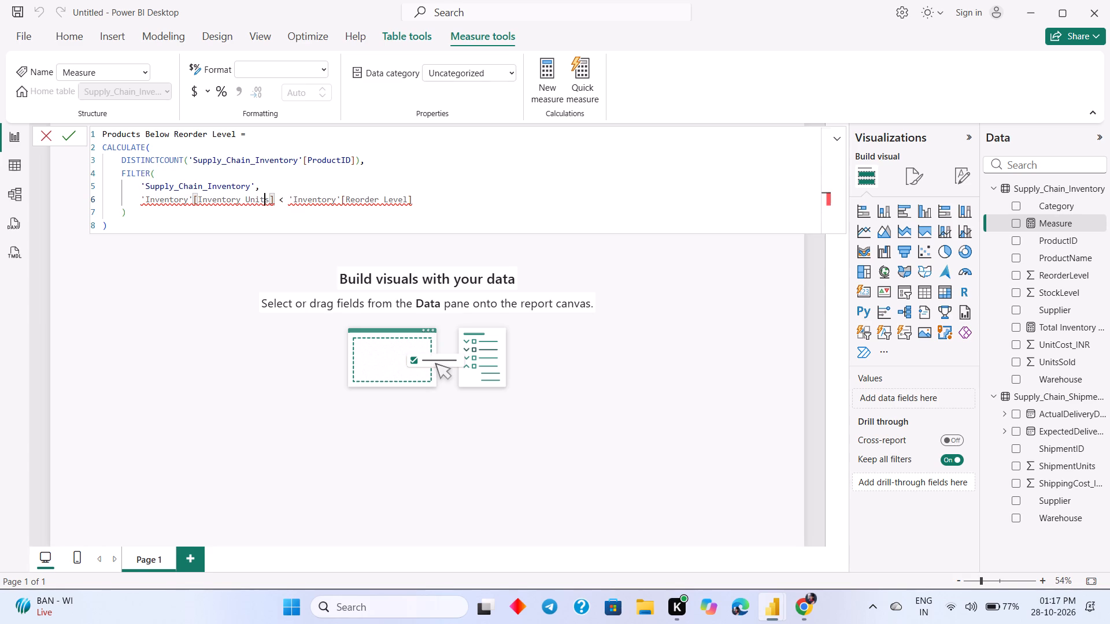
key(BackSpace)
click(263, 200)
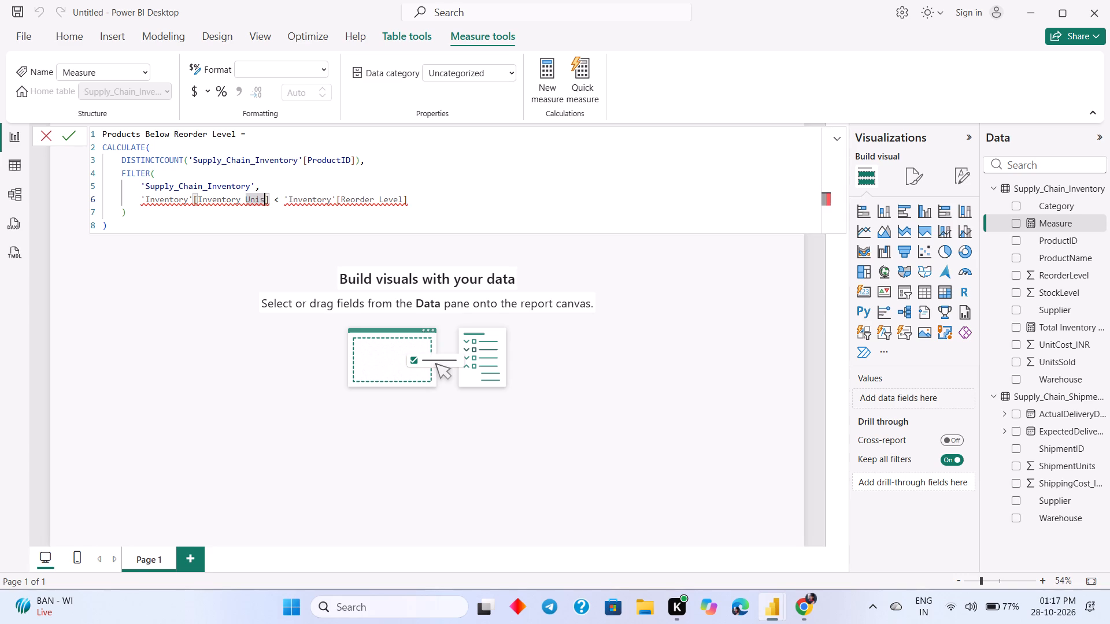
key(BackSpace)
key(BackSpace)
key(BackSpace)
key(BackSpace)
key(BackSpace)
key(BackSpace)
key(BackSpace)
key(BackSpace)
key(BackSpace)
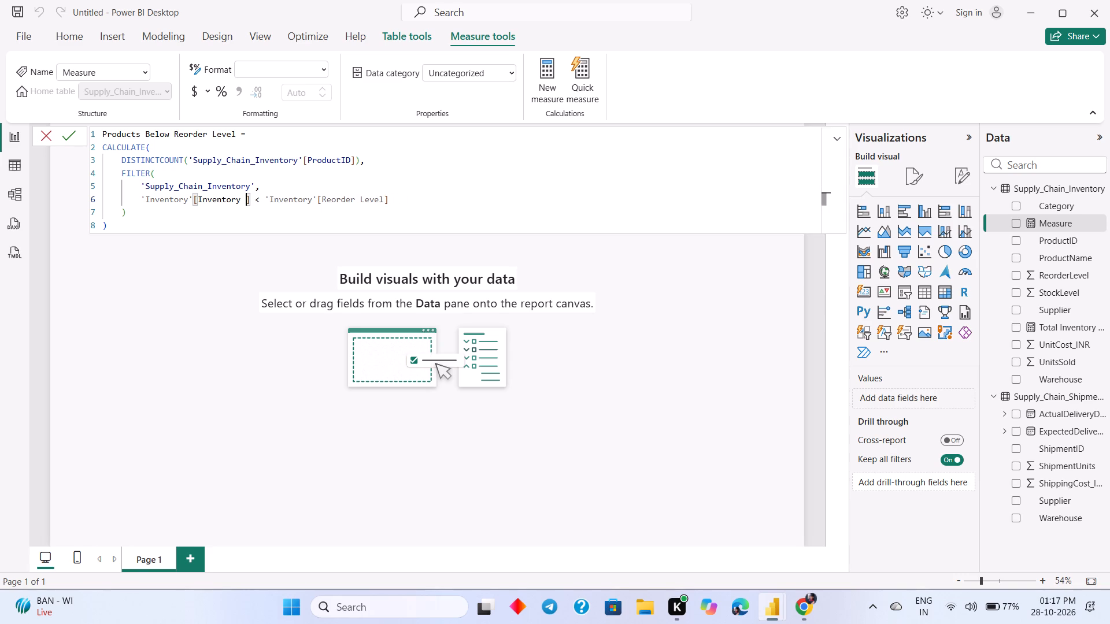
key(BackSpace)
key(BackSpace)
key(BackSpace)
key(BackSpace)
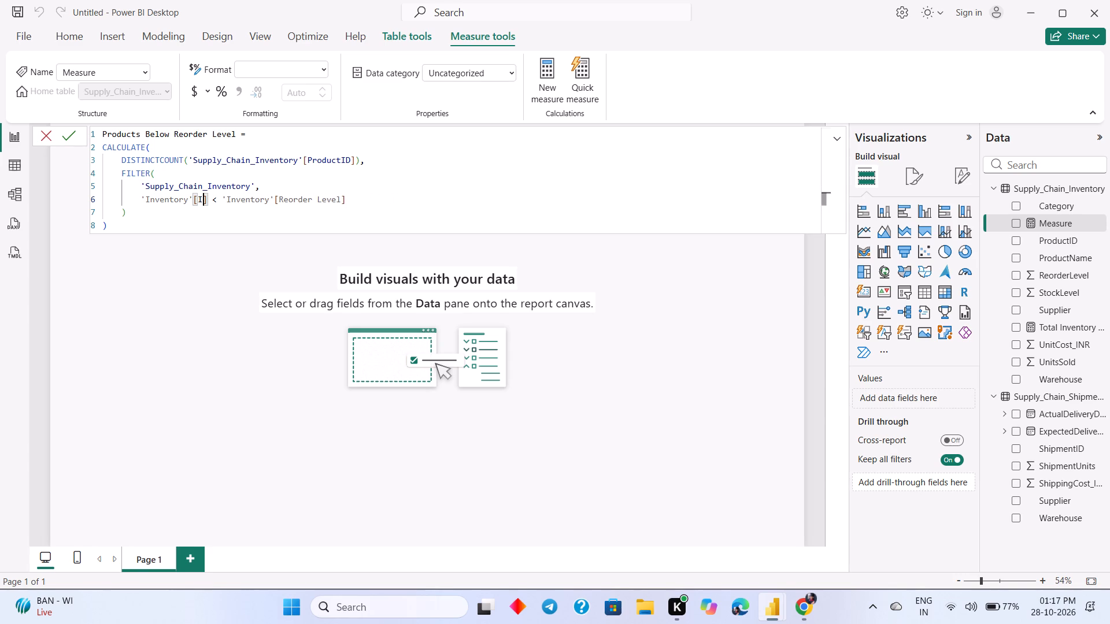
key(BackSpace)
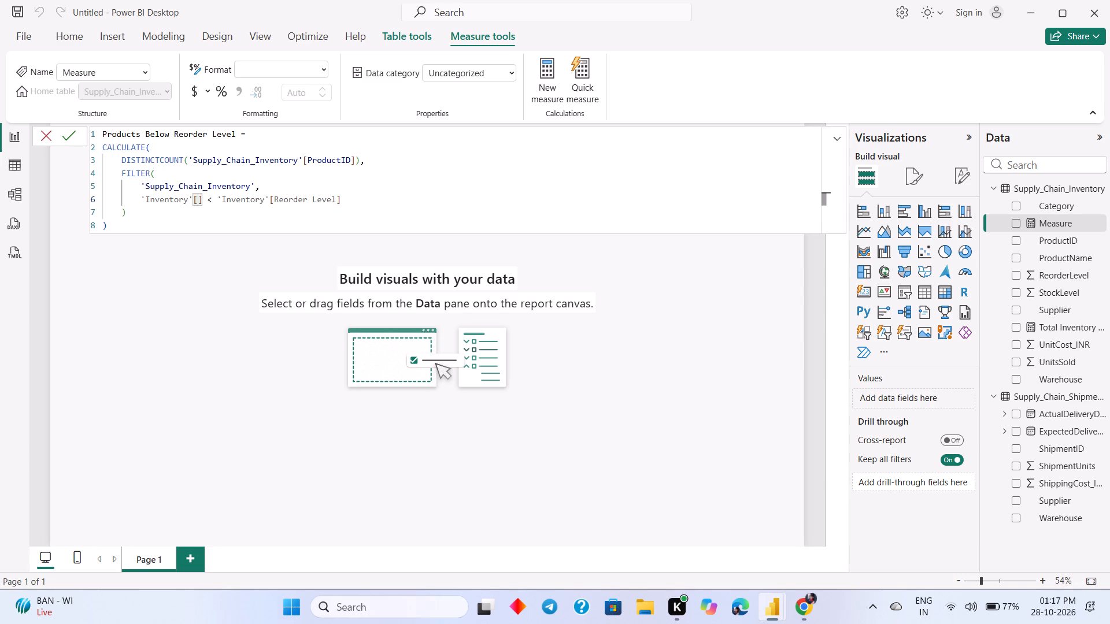
key(shift+u)
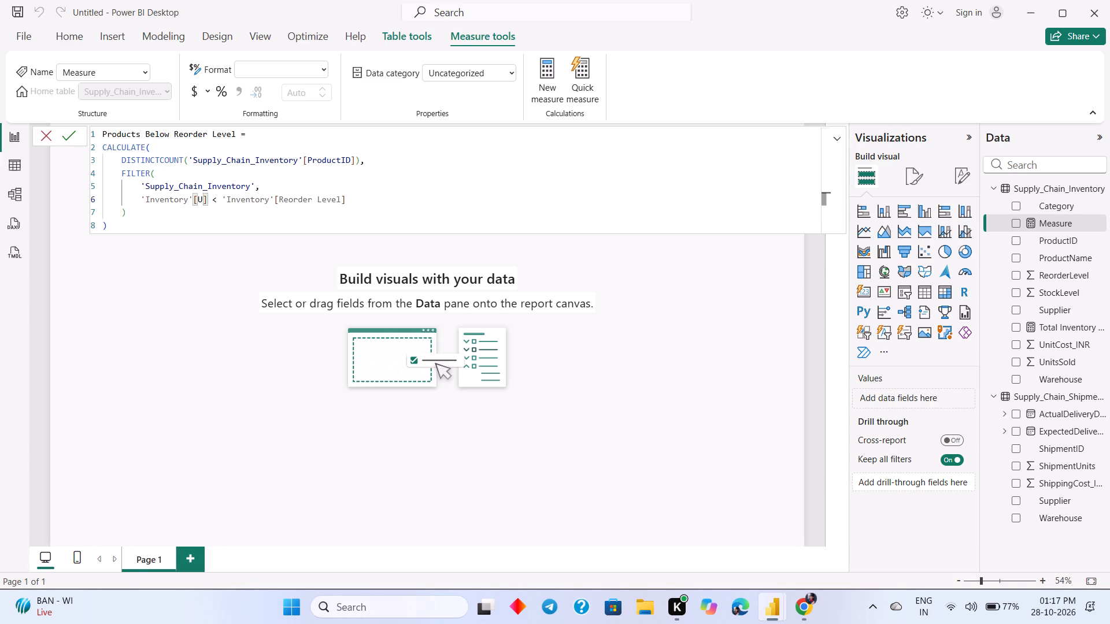
text(nit)
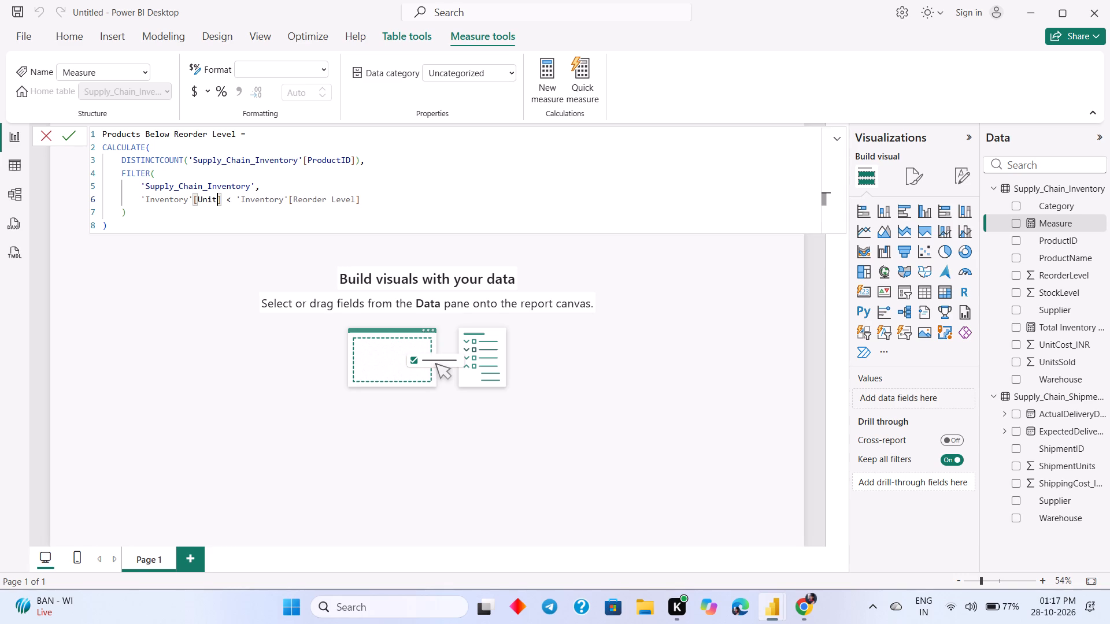
text(Cost)
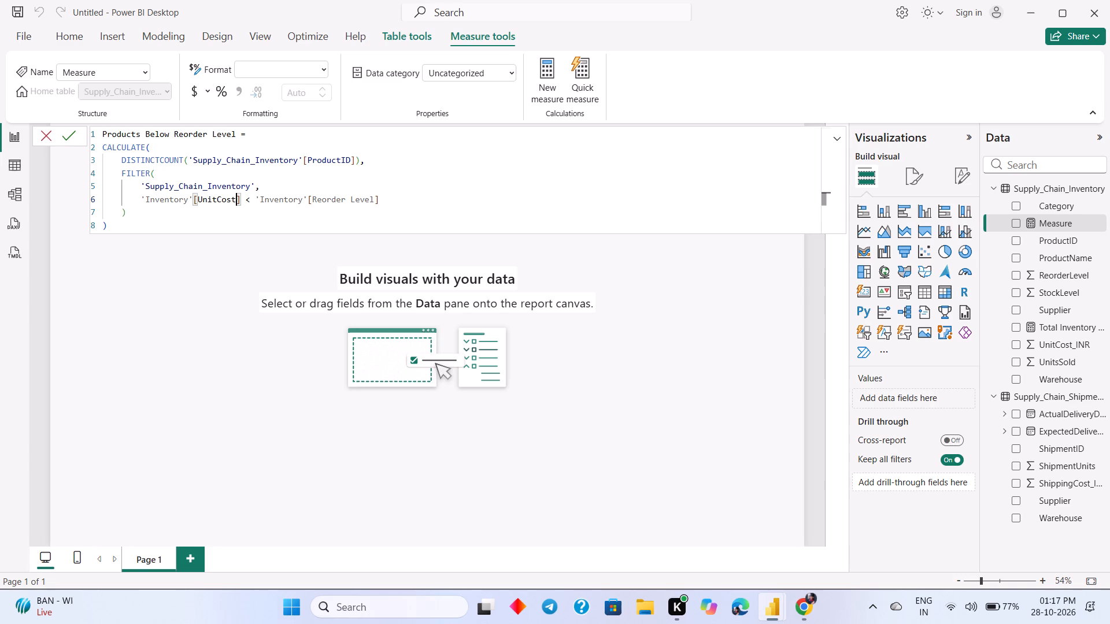
key(shift+underscore)
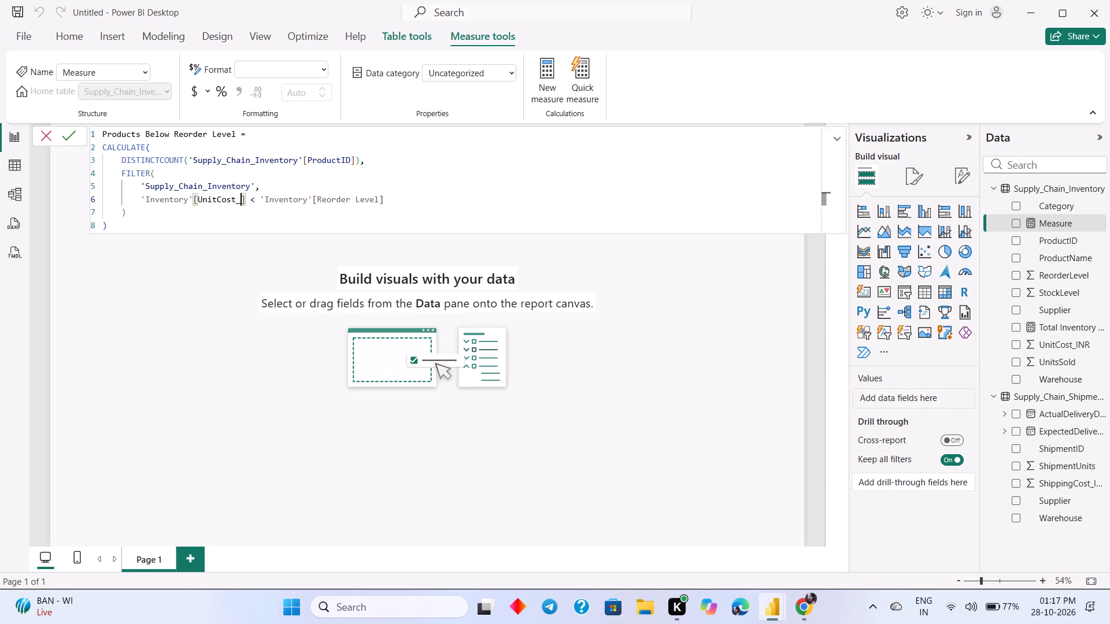
text(INR)
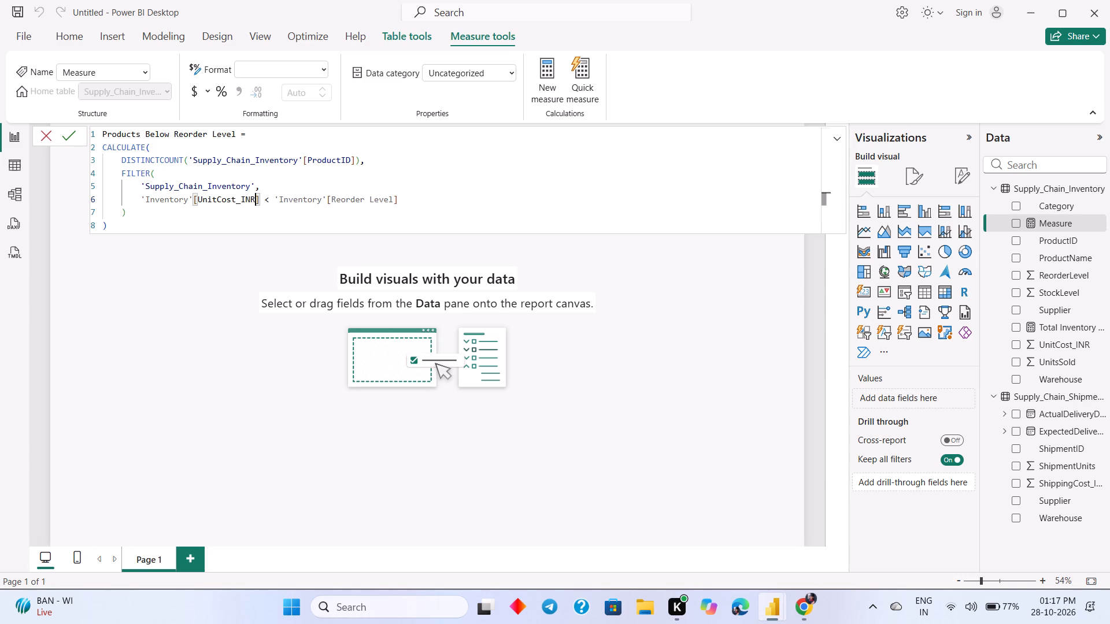
Change the table before [UnitCost_INR] in the FILTER condition to 'Supply_Chain_Inventory'.
click(172, 205)
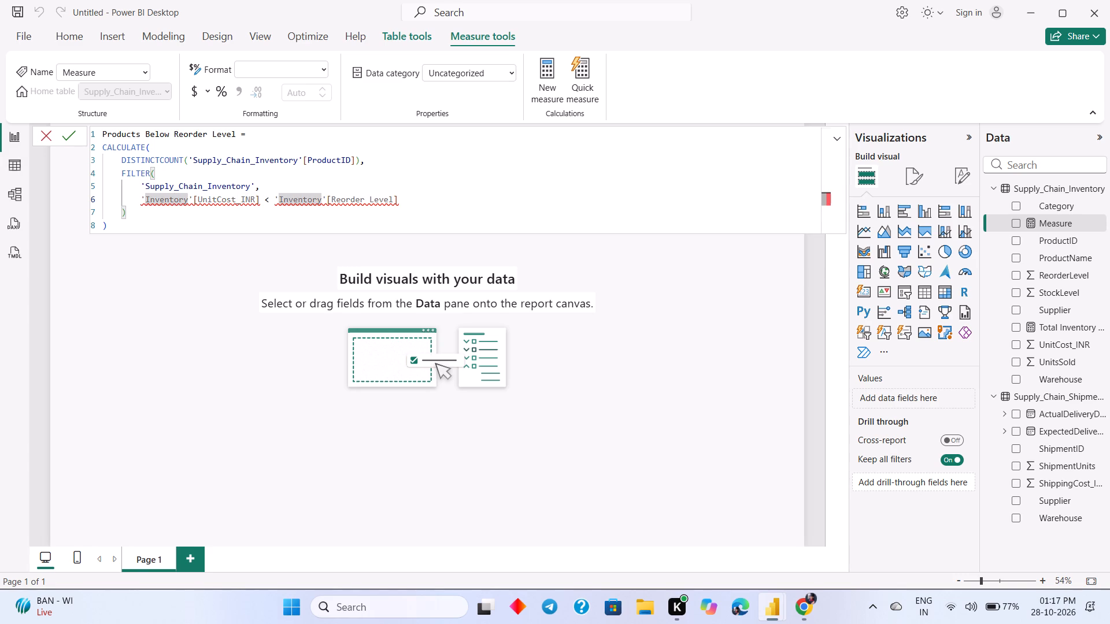
click(186, 199)
click(187, 199)
key(BackSpace)
click(214, 213)
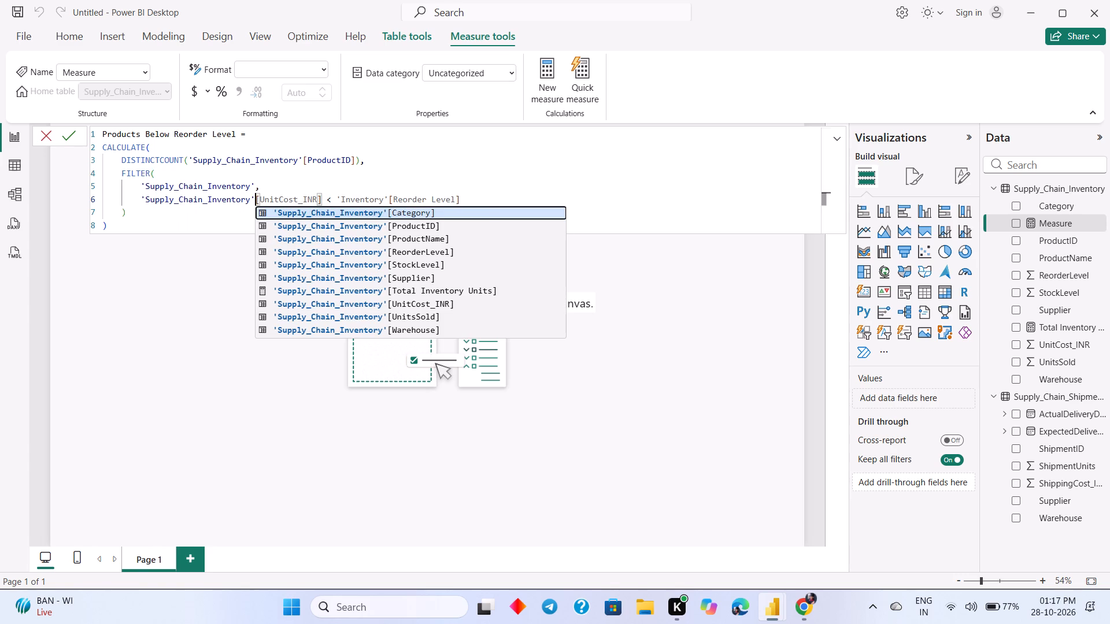
click(219, 251)
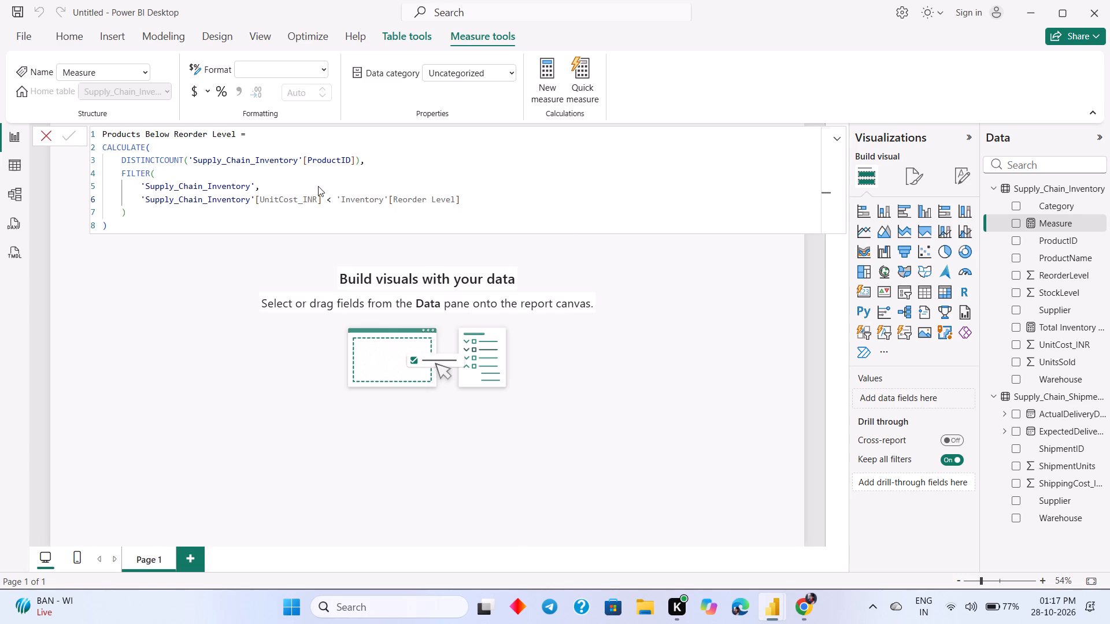
Replace the reference after the less-than sign with 'Supply_Chain_Inventory'[ReorderLevel] and commit the Products Below Reorder Level measure.
click(382, 201)
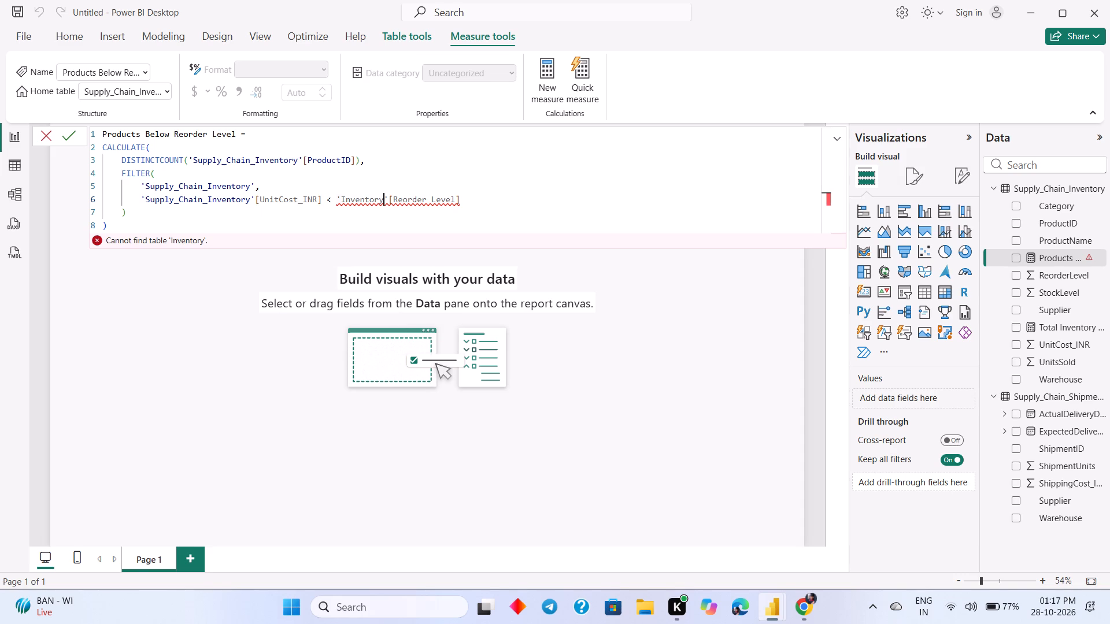
key(BackSpace)
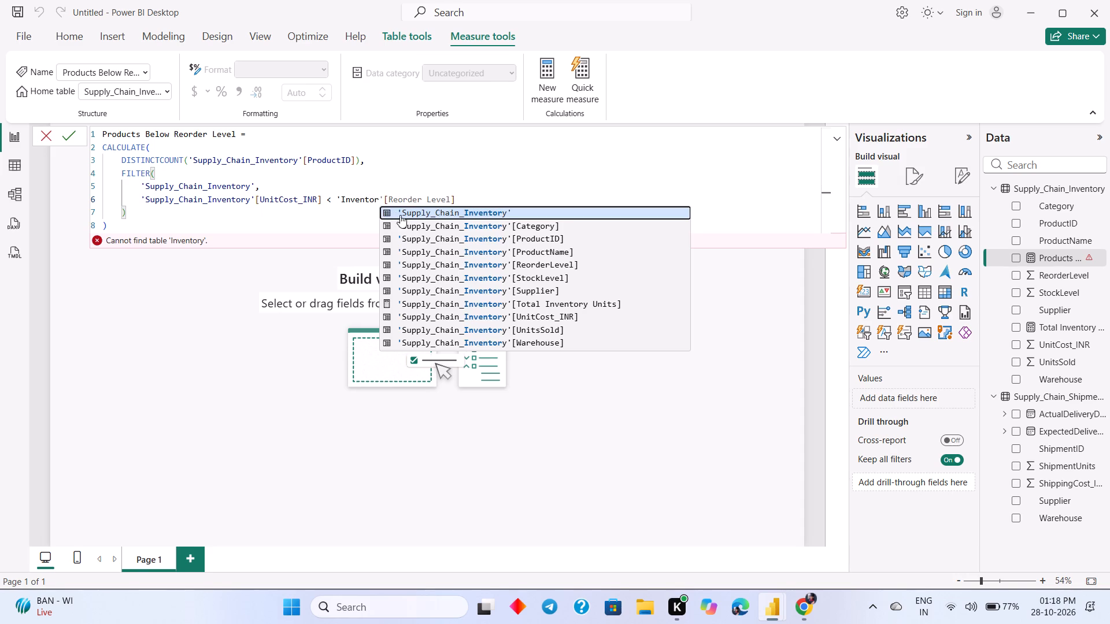
click(501, 261)
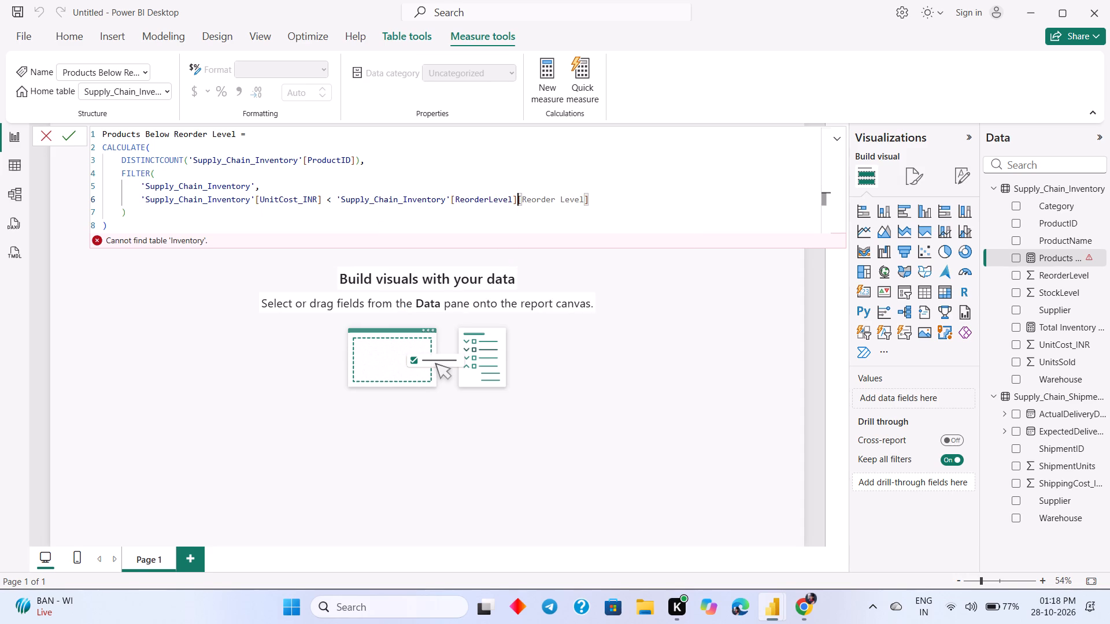
click(462, 226)
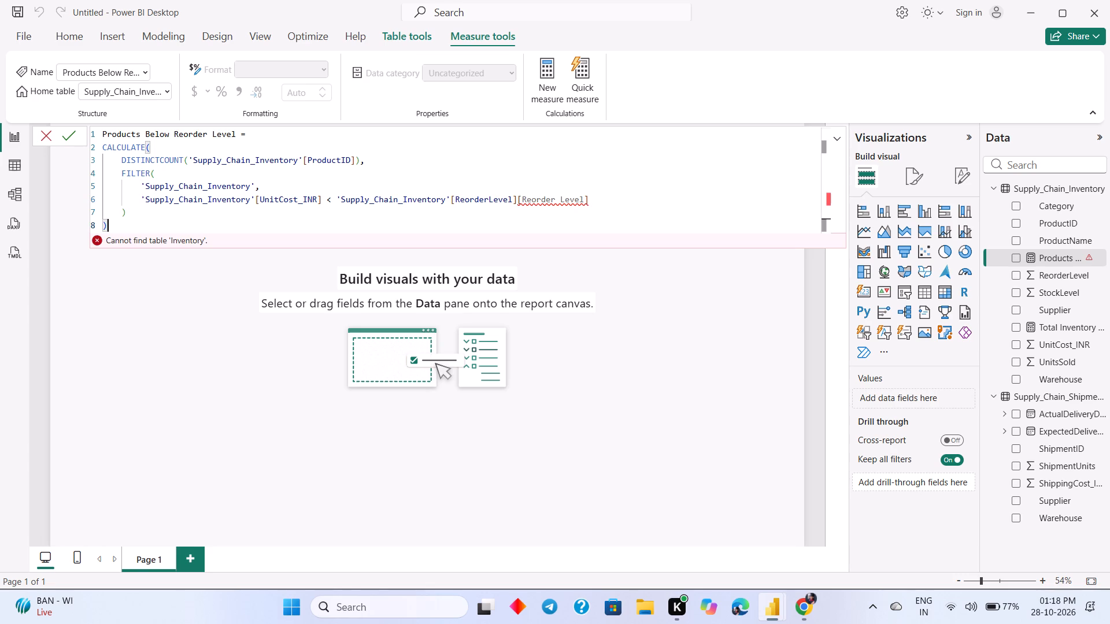
click(590, 202)
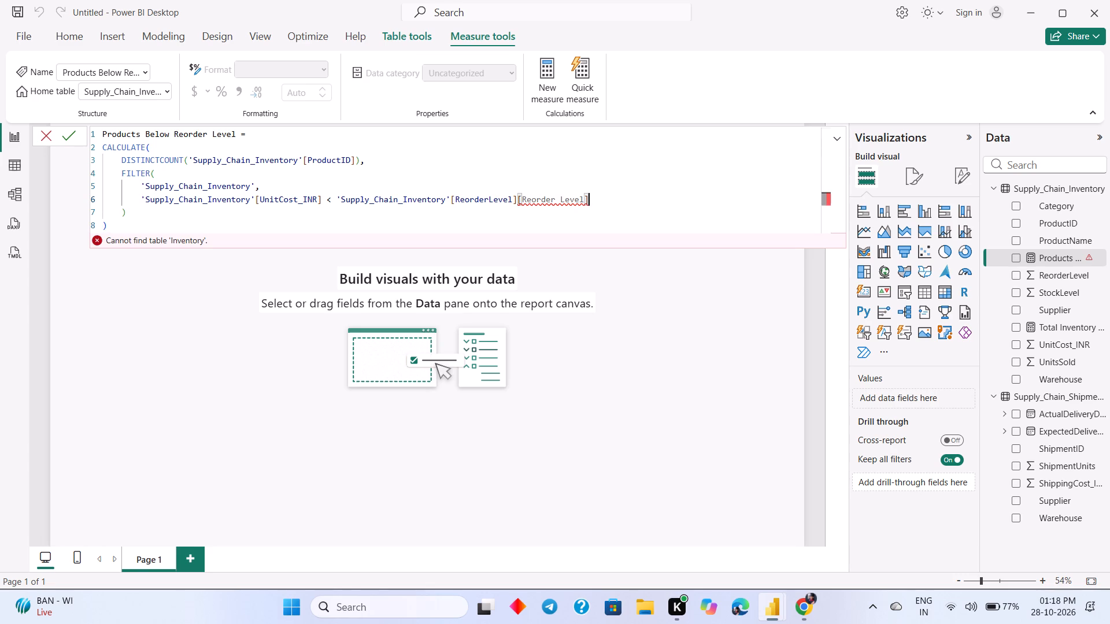
key(BackSpace)
key(BackSpace)
key(BackSpace)
key(BackSpace)
key(BackSpace)
key(BackSpace)
key(BackSpace)
key(BackSpace)
key(BackSpace)
key(BackSpace)
key(BackSpace)
key(BackSpace)
key(BackSpace)
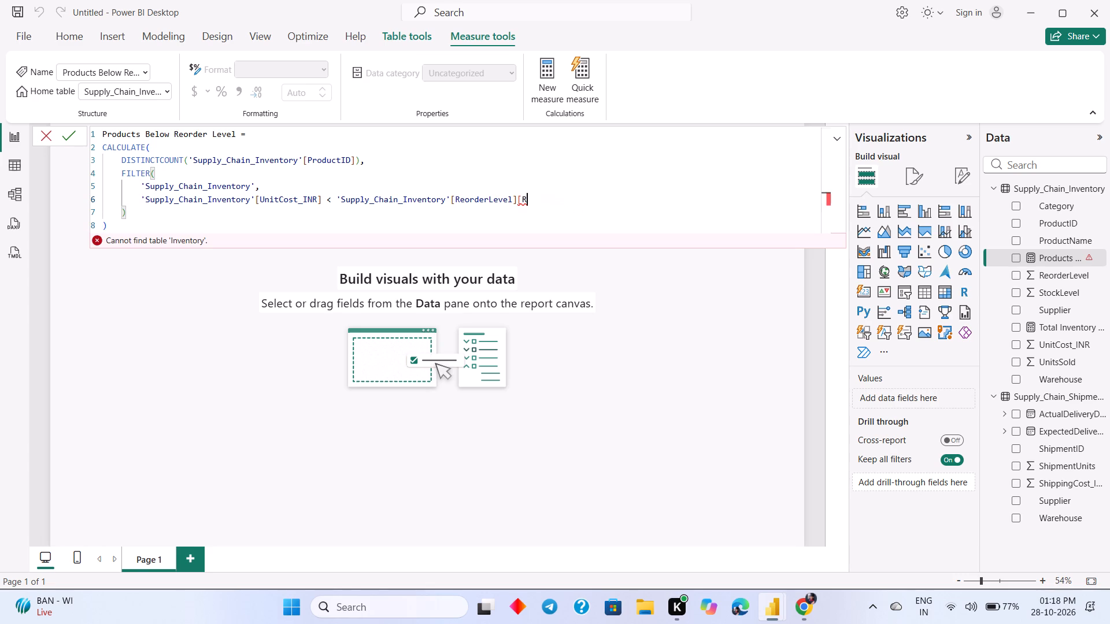
key(BackSpace)
key(BackSpace)
click(153, 296)
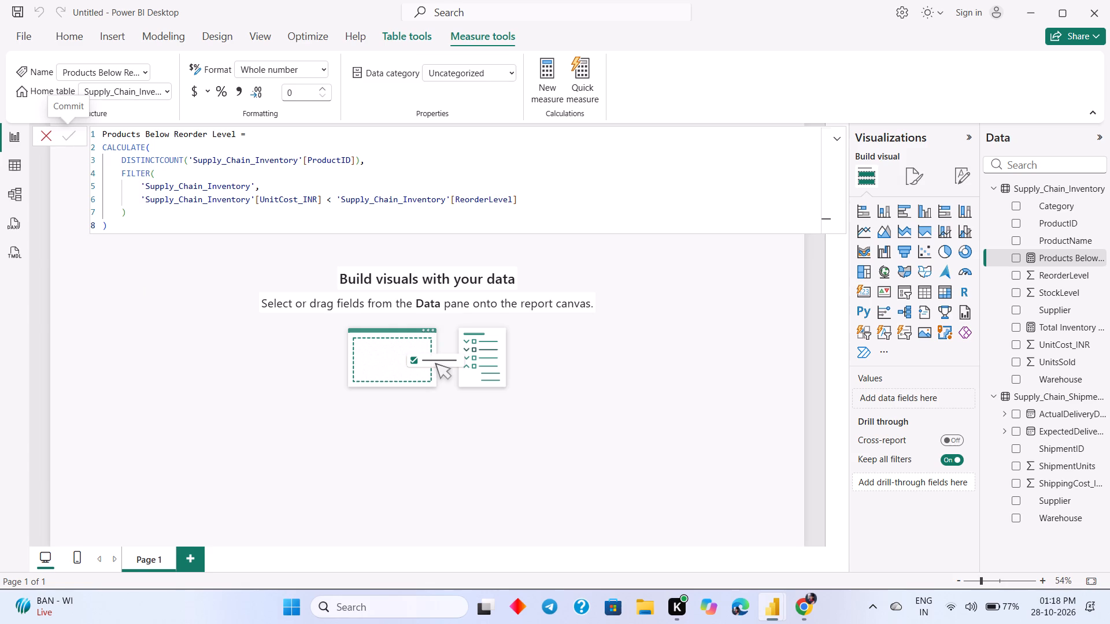
click(73, 141)
click(76, 258)
click(803, 599)
scroll(455, 314, down, 11)
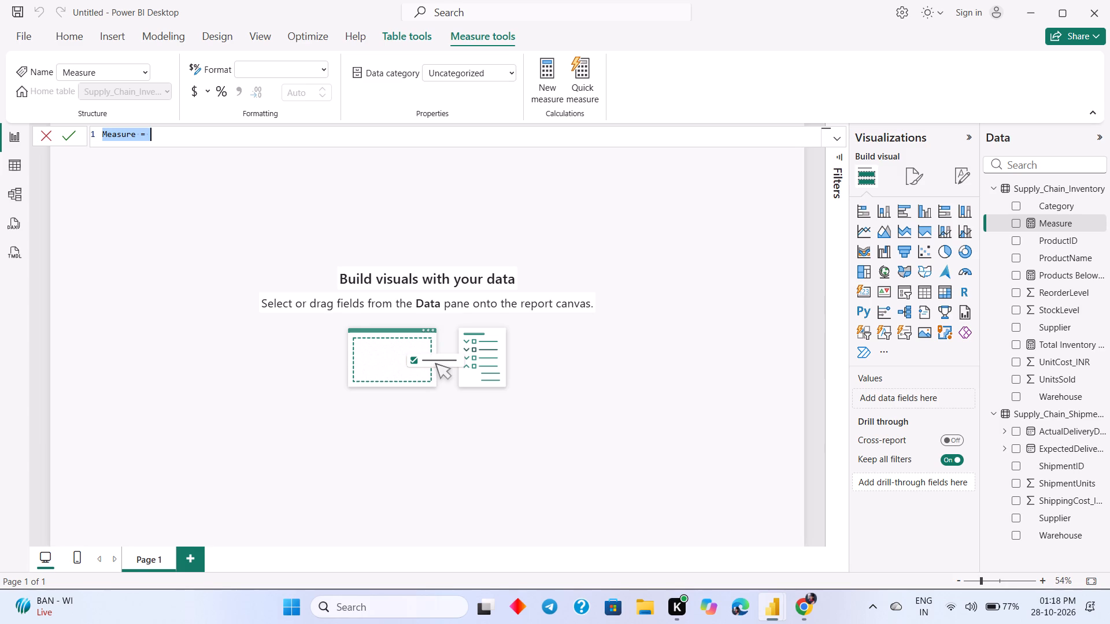
key(ctrl+v)
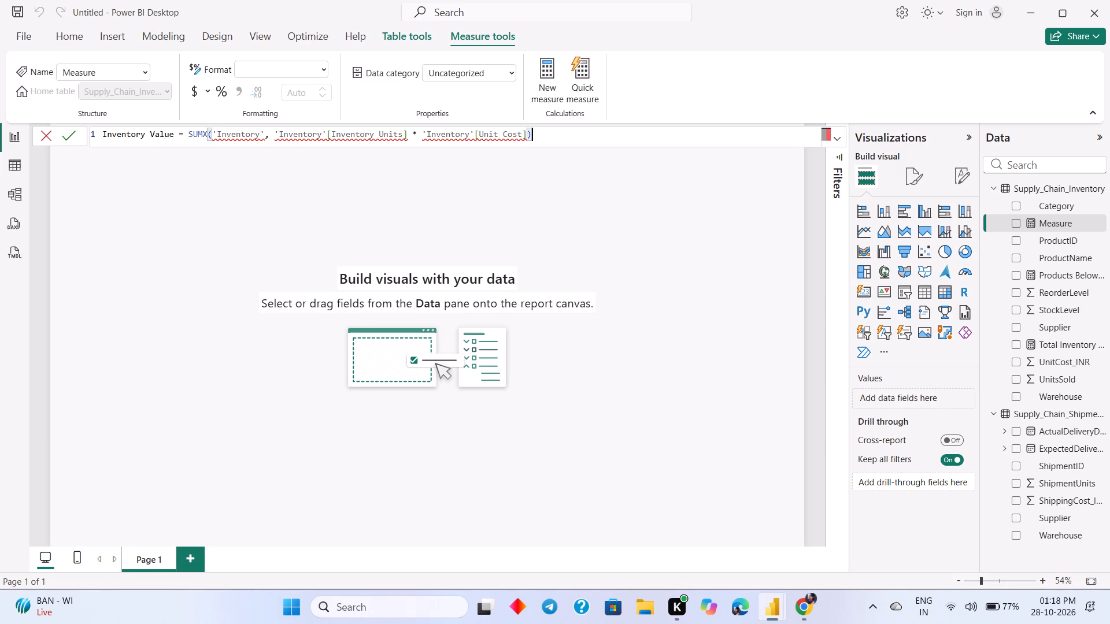
Change the table argument of SUMX in the Inventory Value formula to 'Supply_Chain_Inventory'.
click(261, 136)
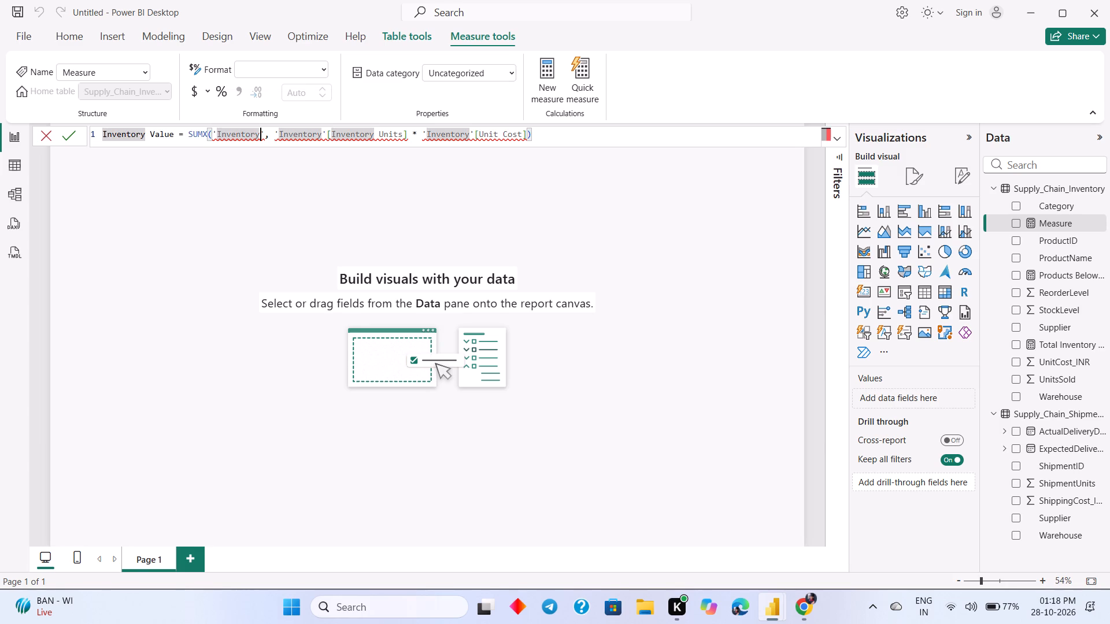
key(BackSpace)
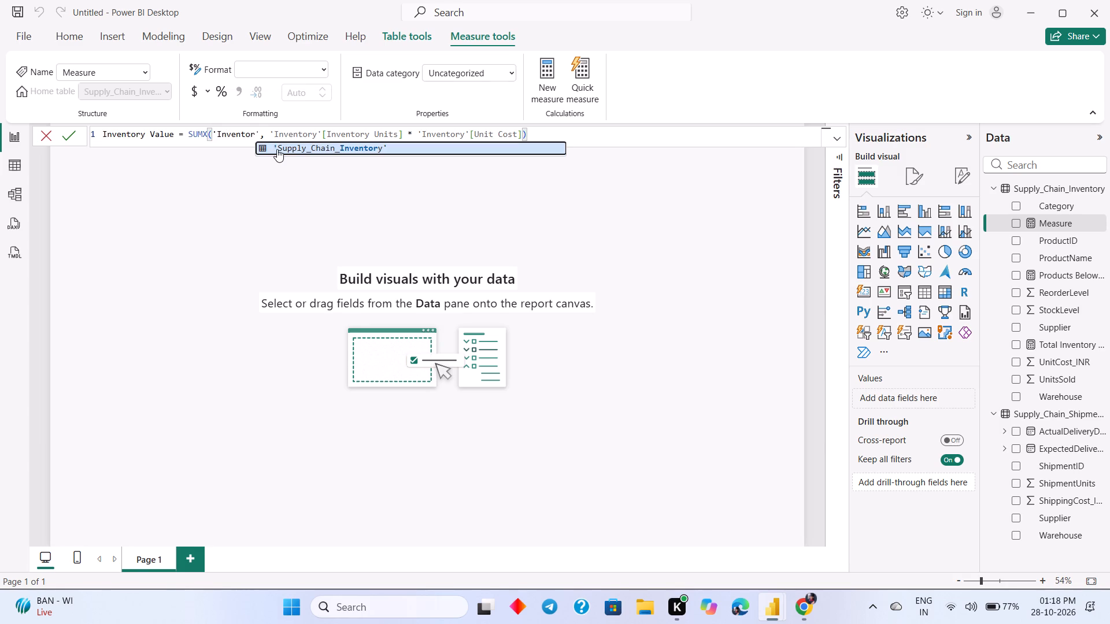
click(277, 149)
Replace the 'Inventory'[Inventory Units] factor in the Inventory Value formula with 'Supply_Chain_Inventory'[UnitCost_INR].
click(382, 133)
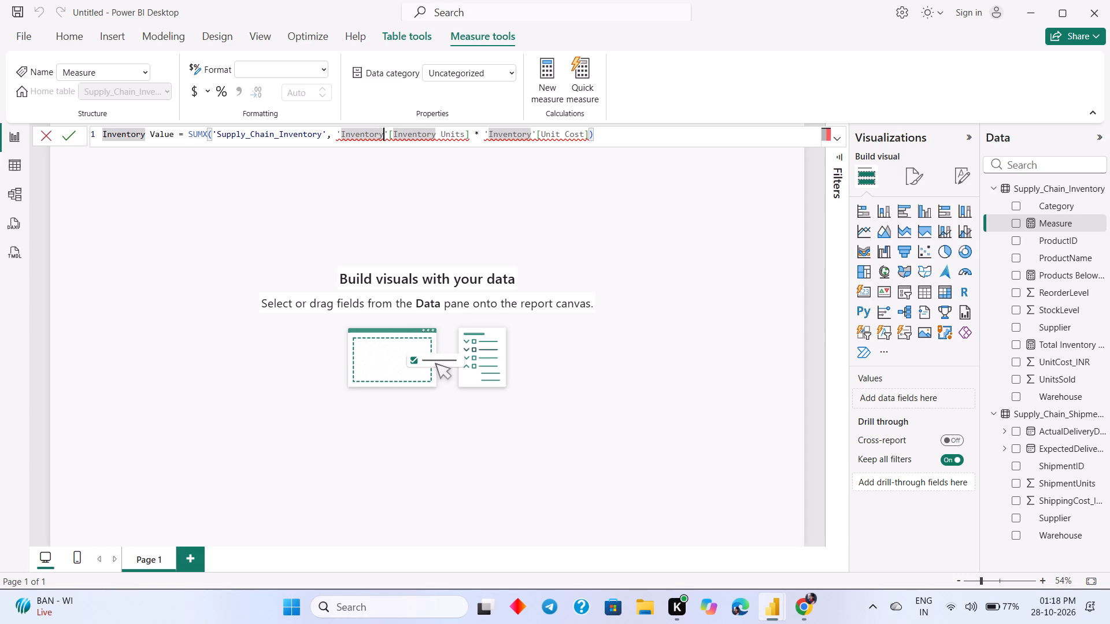
key(BackSpace)
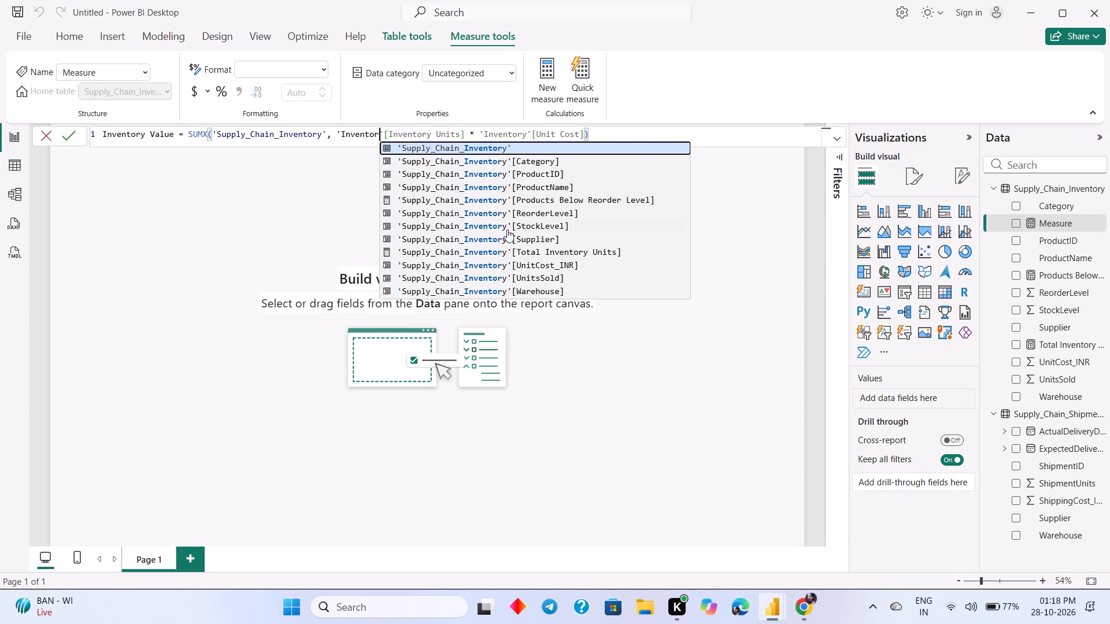
click(531, 263)
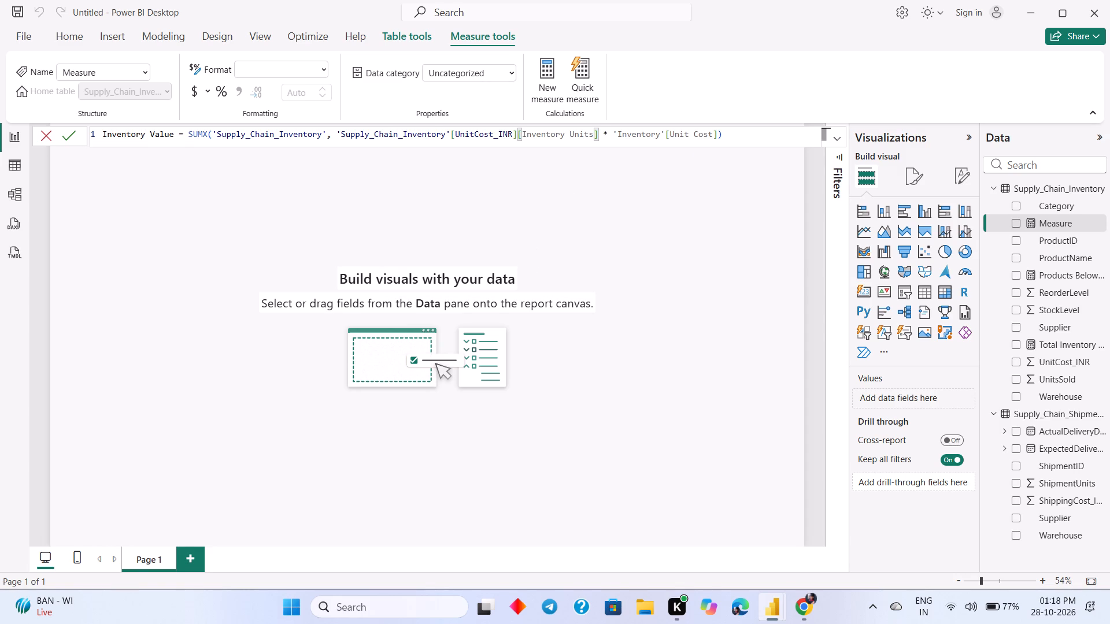
click(597, 136)
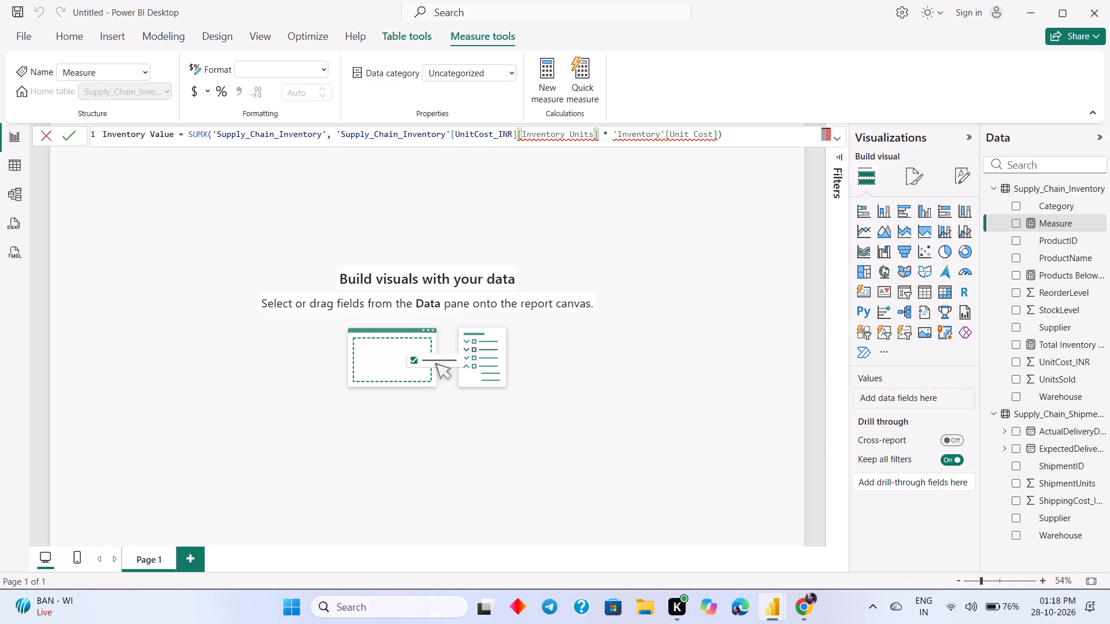
key(BackSpace)
key(BackSpace)
key(BackSpace)
key(BackSpace)
key(BackSpace)
key(BackSpace)
key(BackSpace)
key(BackSpace)
key(BackSpace)
key(BackSpace)
key(BackSpace)
key(BackSpace)
key(BackSpace)
key(BackSpace)
key(BackSpace)
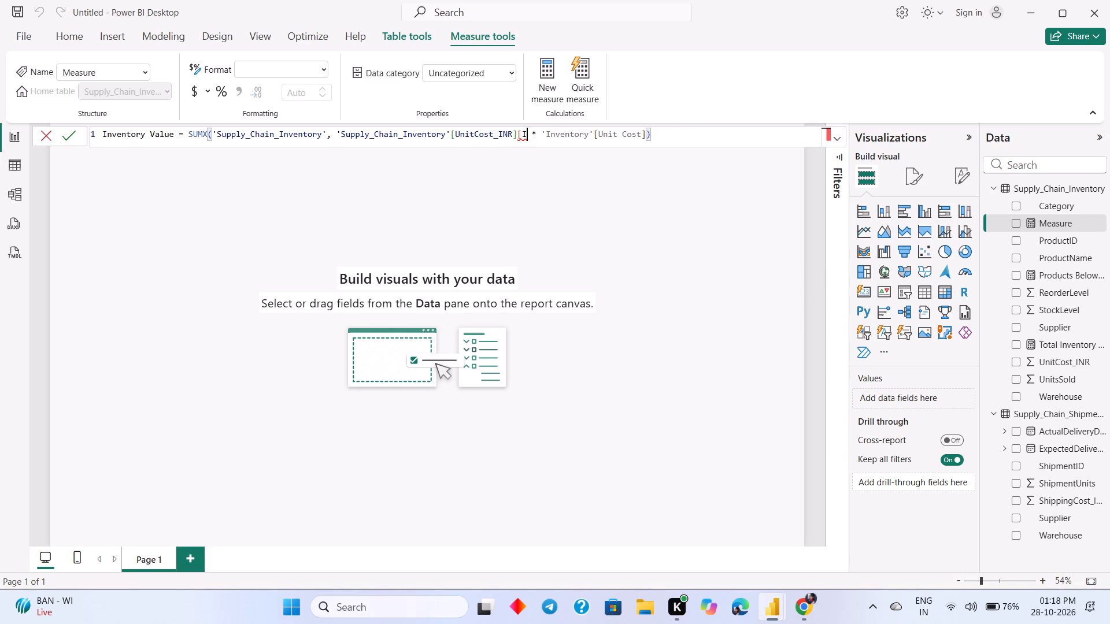
key(BackSpace)
key(BackSpace)
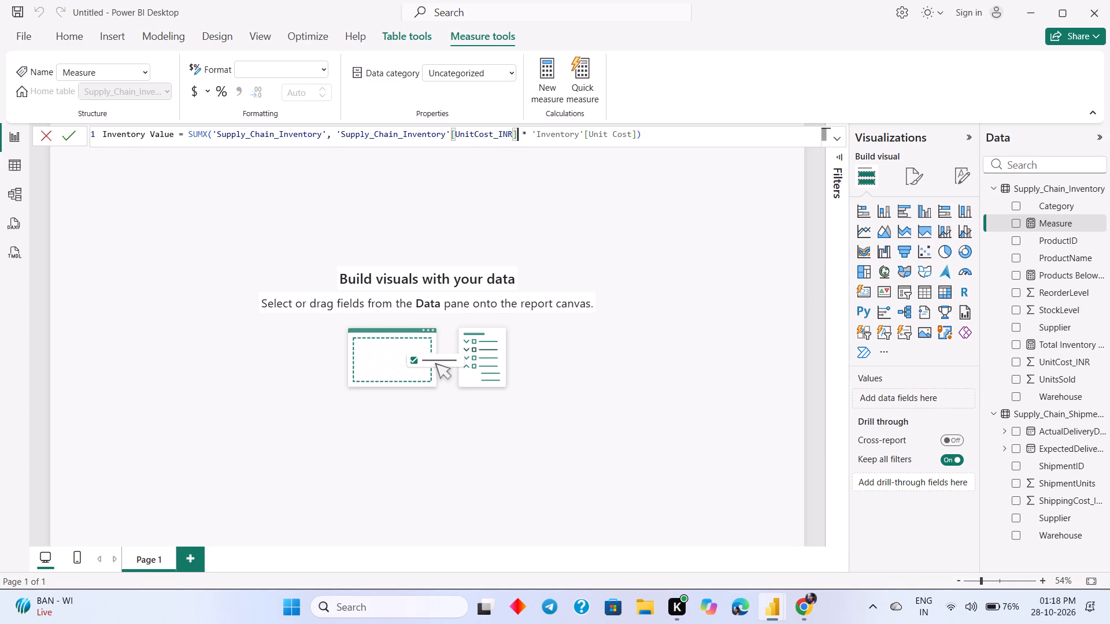
Replace the 'Inventory' reference after the multiplication sign in the Inventory Value formula with 'Supply_Chain_Inventory'[UnitCost_INR] and try to commit the measure.
click(582, 134)
key(BackSpace)
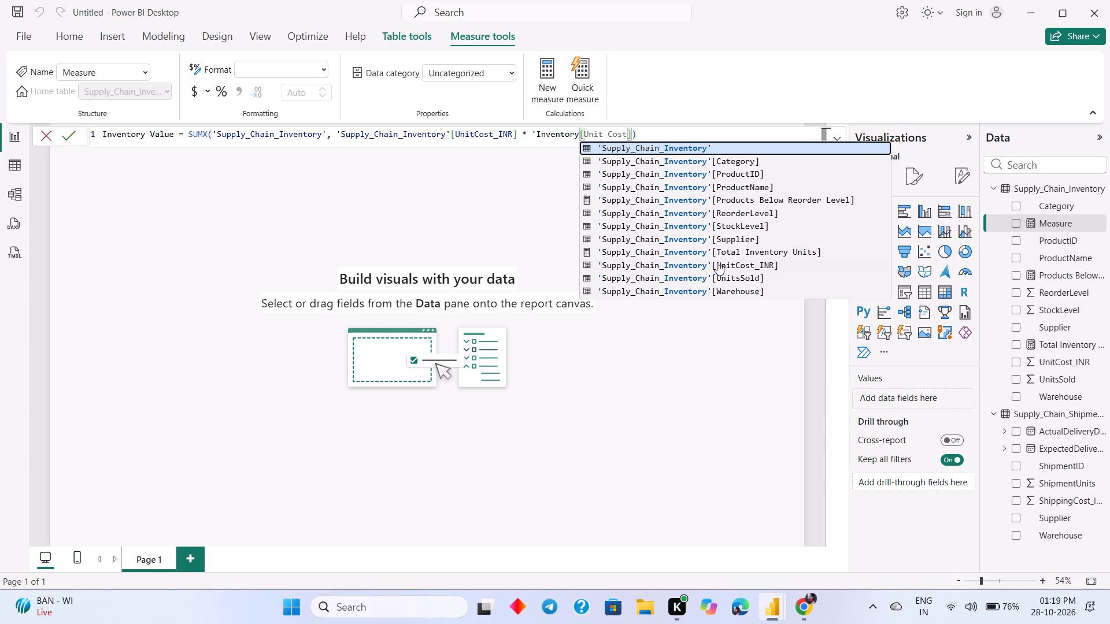
scroll(718, 263, down, 2)
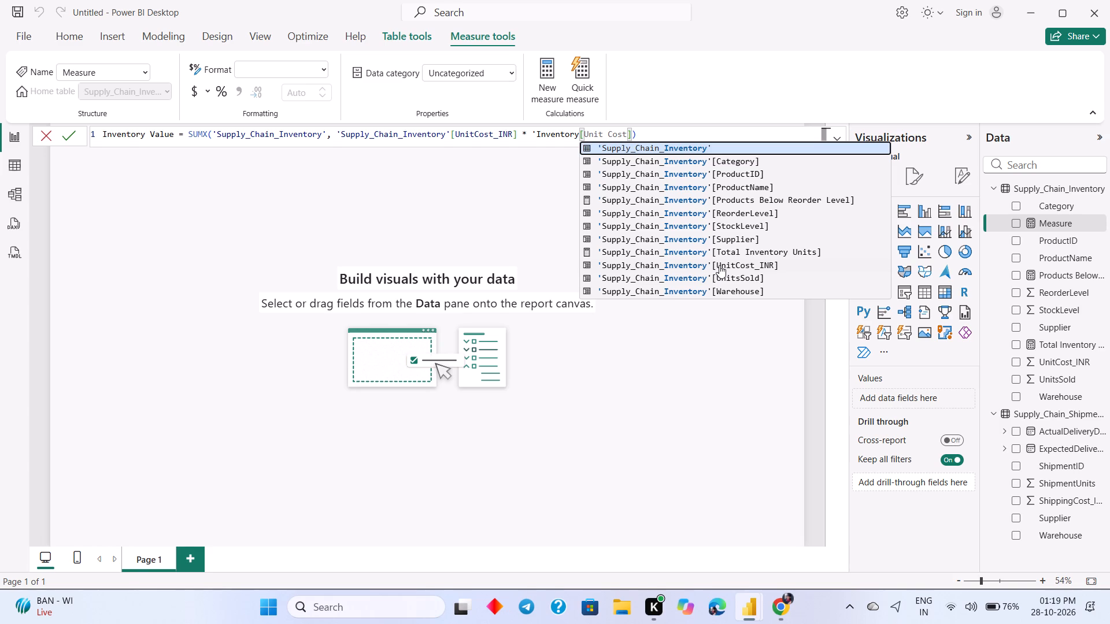
click(719, 265)
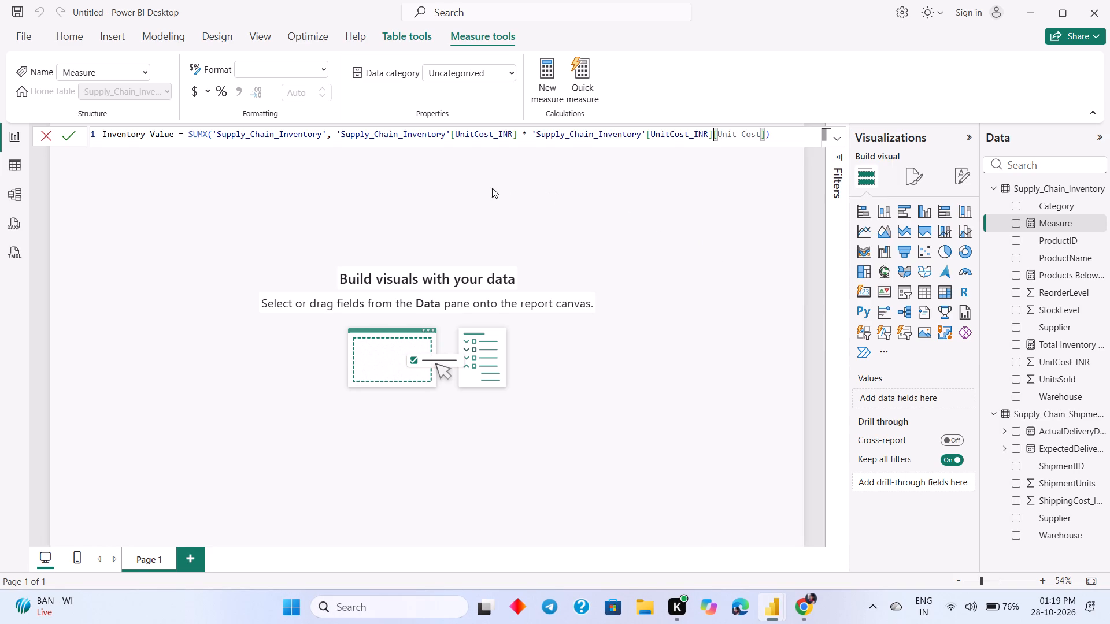
click(68, 135)
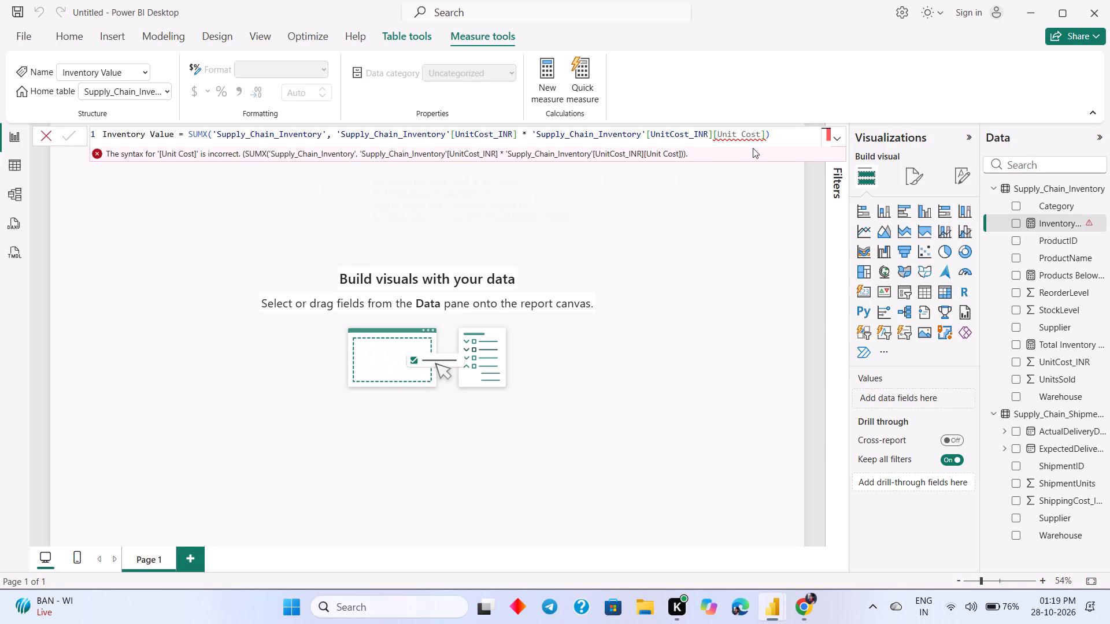
click(765, 134)
key(BackSpace)
key(BackSpace)
key(BackSpace)
key(BackSpace)
key(BackSpace)
key(BackSpace)
key(BackSpace)
key(BackSpace)
key(BackSpace)
key(BackSpace)
key(BackSpace)
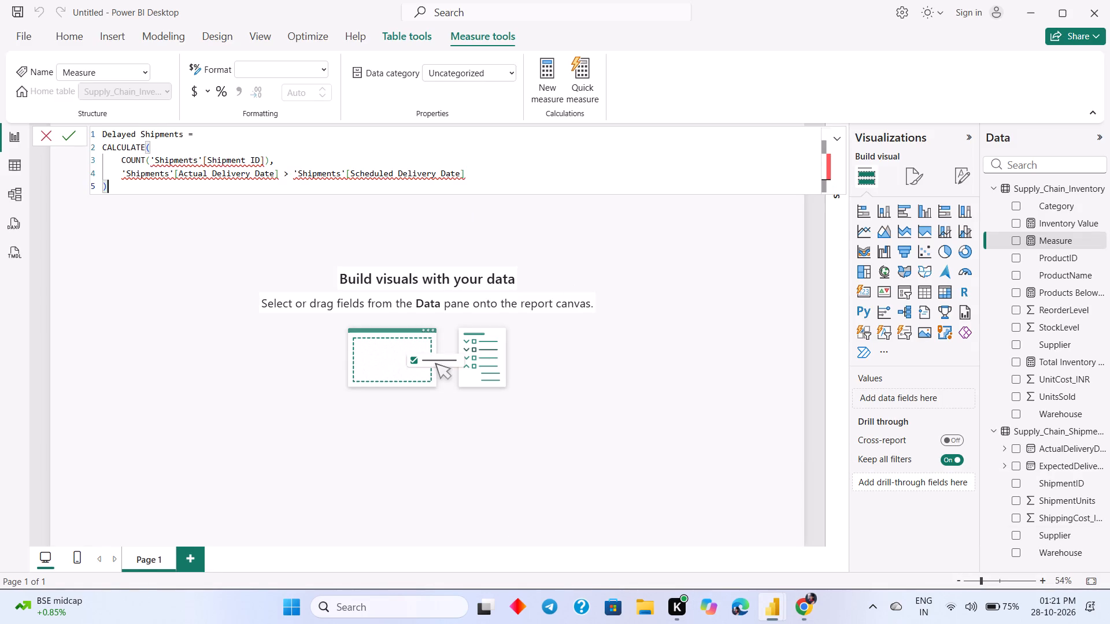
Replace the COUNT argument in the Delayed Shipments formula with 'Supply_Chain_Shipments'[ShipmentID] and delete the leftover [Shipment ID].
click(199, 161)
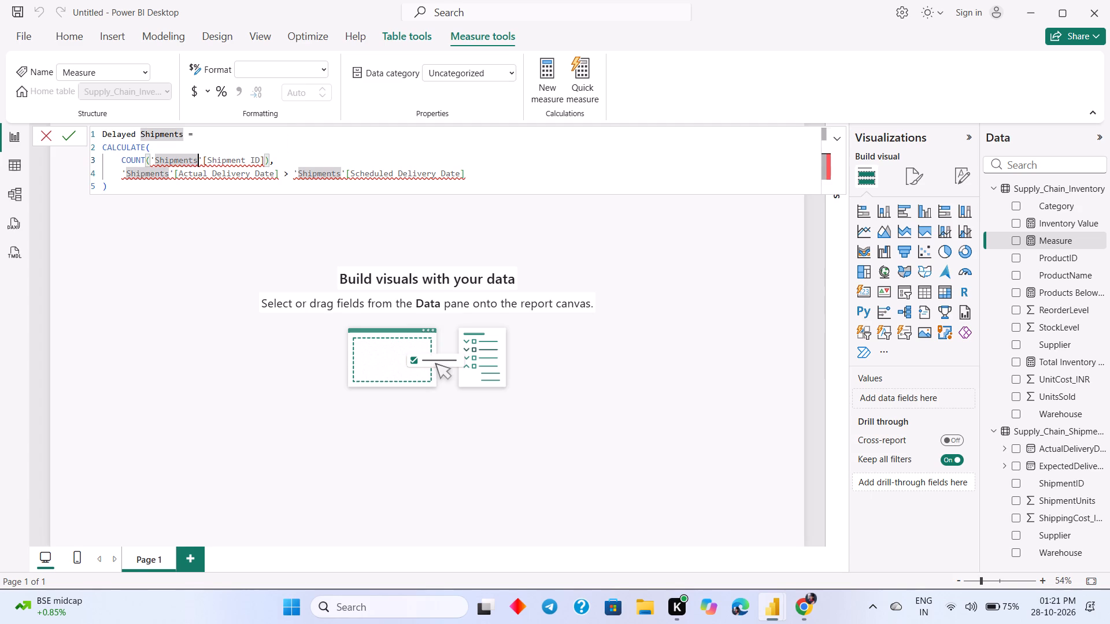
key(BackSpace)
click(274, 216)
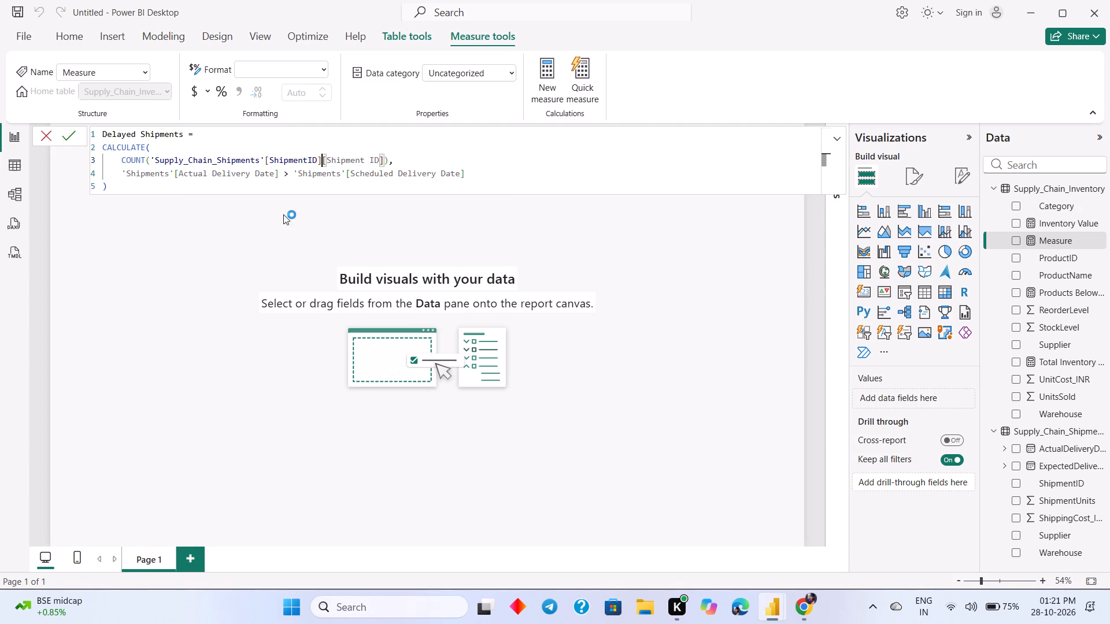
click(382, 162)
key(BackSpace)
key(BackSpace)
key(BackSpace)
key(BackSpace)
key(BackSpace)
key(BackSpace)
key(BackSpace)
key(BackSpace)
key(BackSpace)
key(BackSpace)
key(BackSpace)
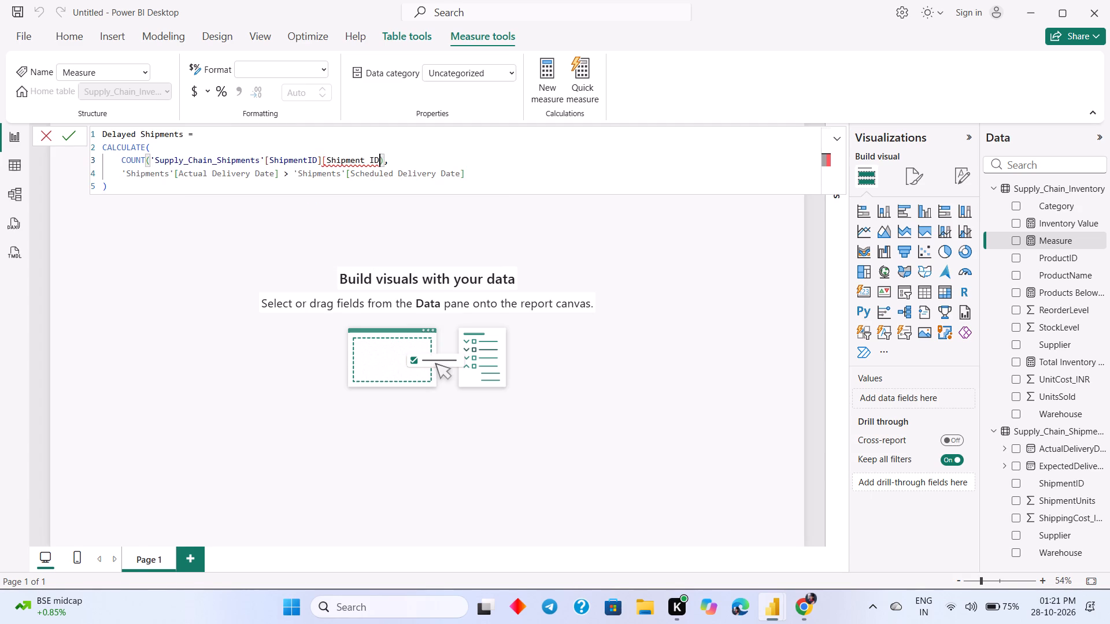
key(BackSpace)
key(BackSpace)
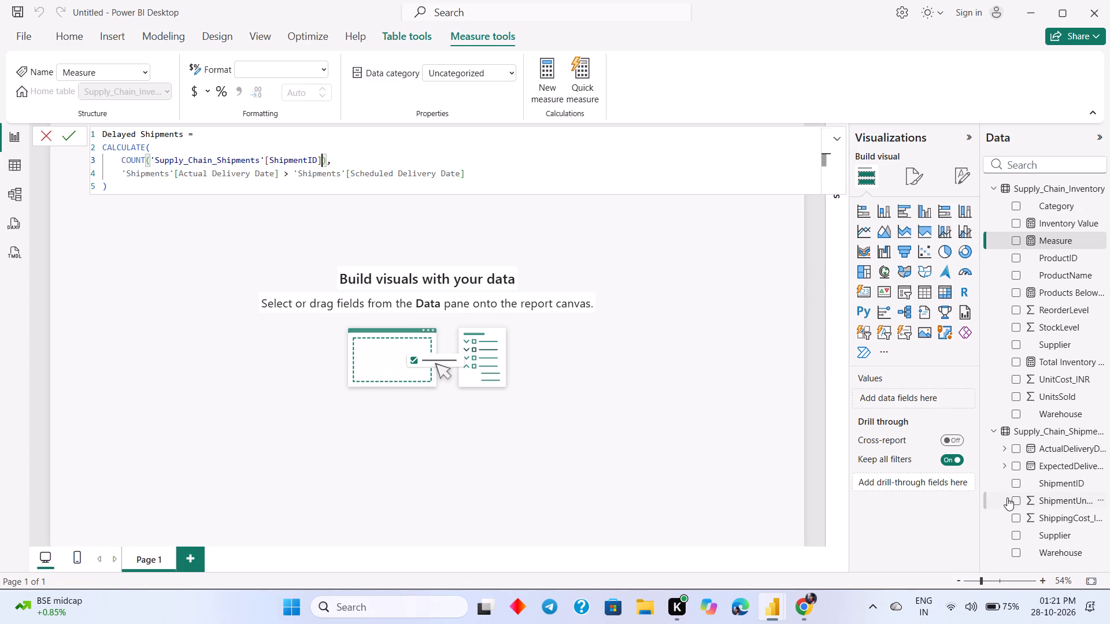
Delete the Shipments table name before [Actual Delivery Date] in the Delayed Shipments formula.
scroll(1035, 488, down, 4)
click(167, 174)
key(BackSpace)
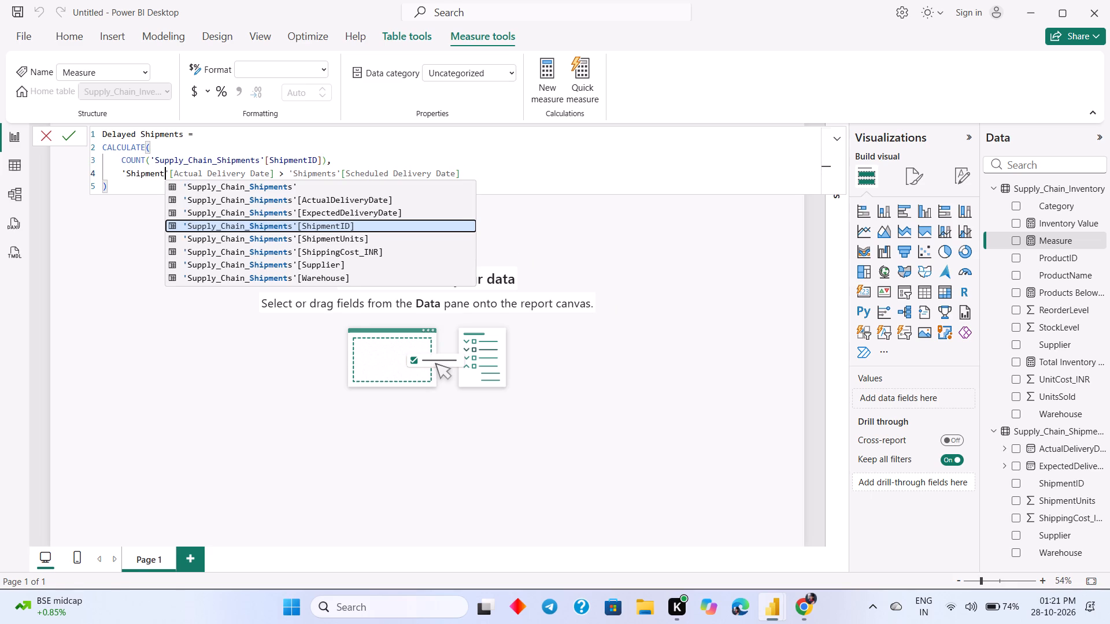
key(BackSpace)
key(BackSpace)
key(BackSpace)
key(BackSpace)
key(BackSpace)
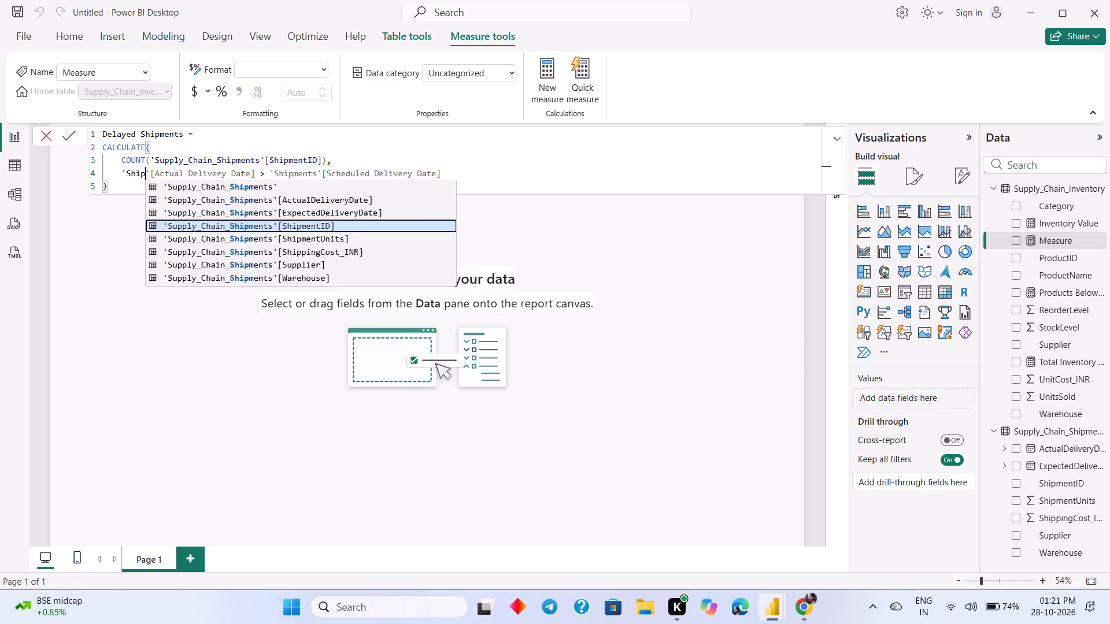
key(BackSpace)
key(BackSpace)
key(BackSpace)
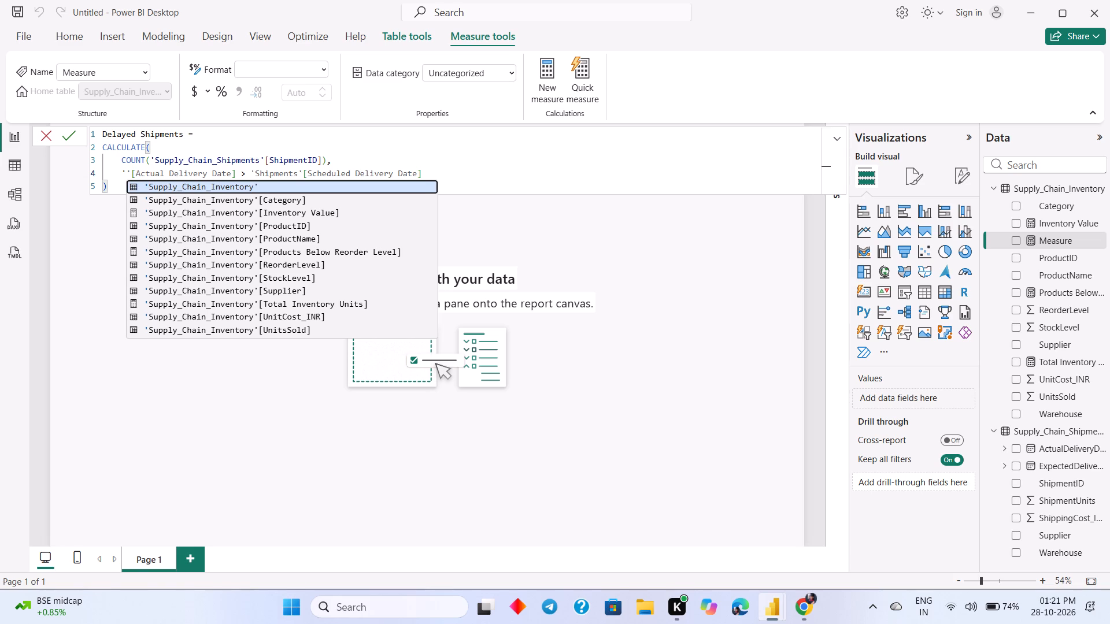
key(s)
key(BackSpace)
Set the home table of the Delayed Shipments measure to Supply_Chain_Shipments.
click(154, 92)
click(160, 95)
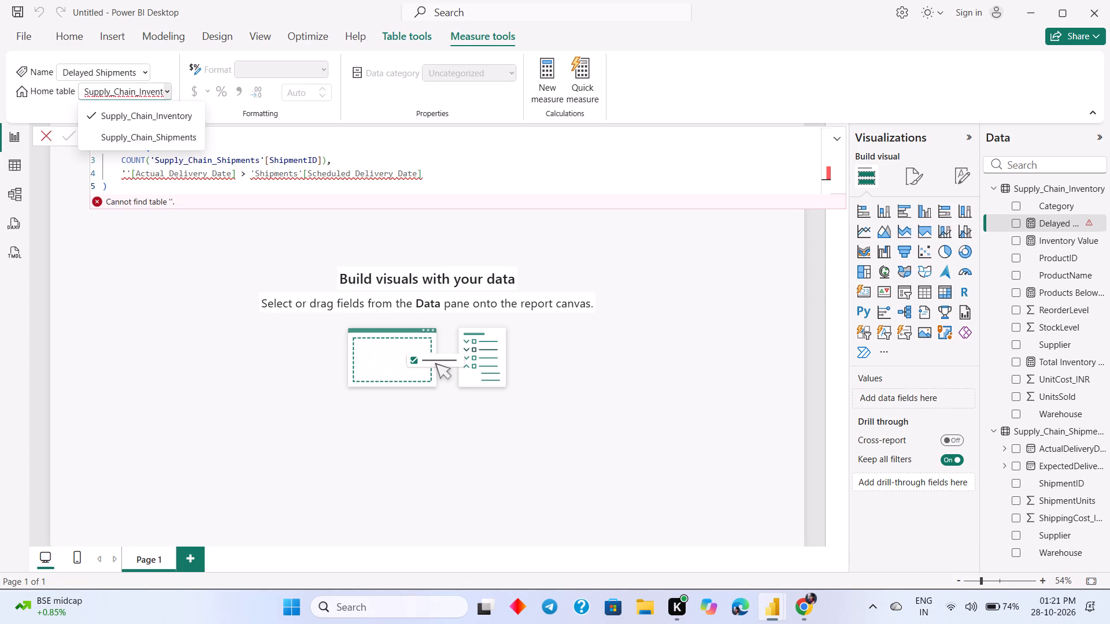
click(165, 88)
click(168, 92)
click(165, 133)
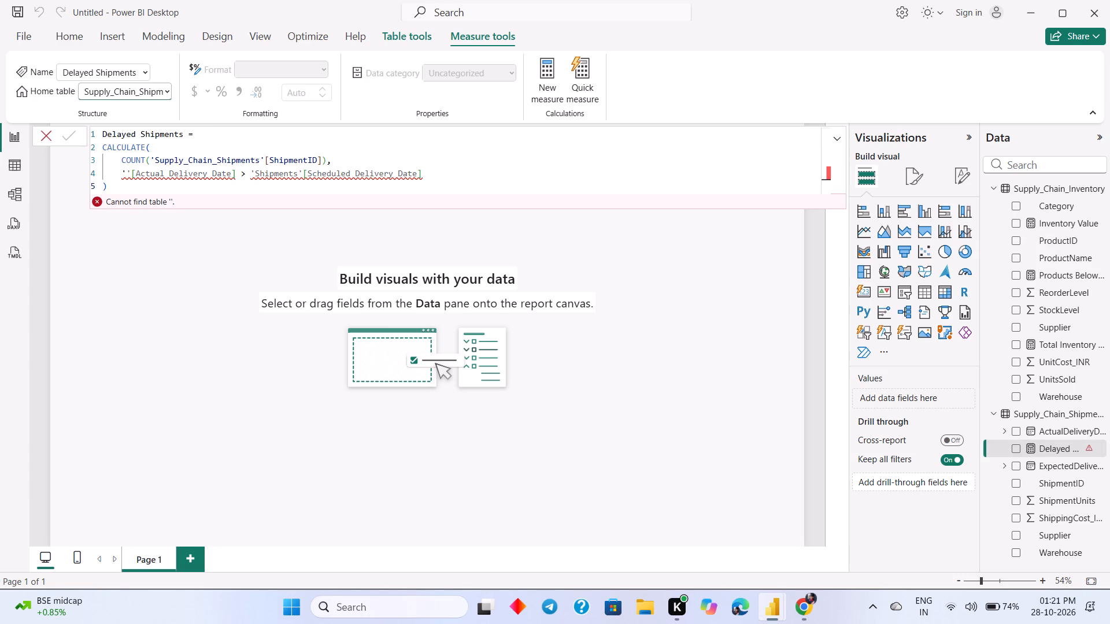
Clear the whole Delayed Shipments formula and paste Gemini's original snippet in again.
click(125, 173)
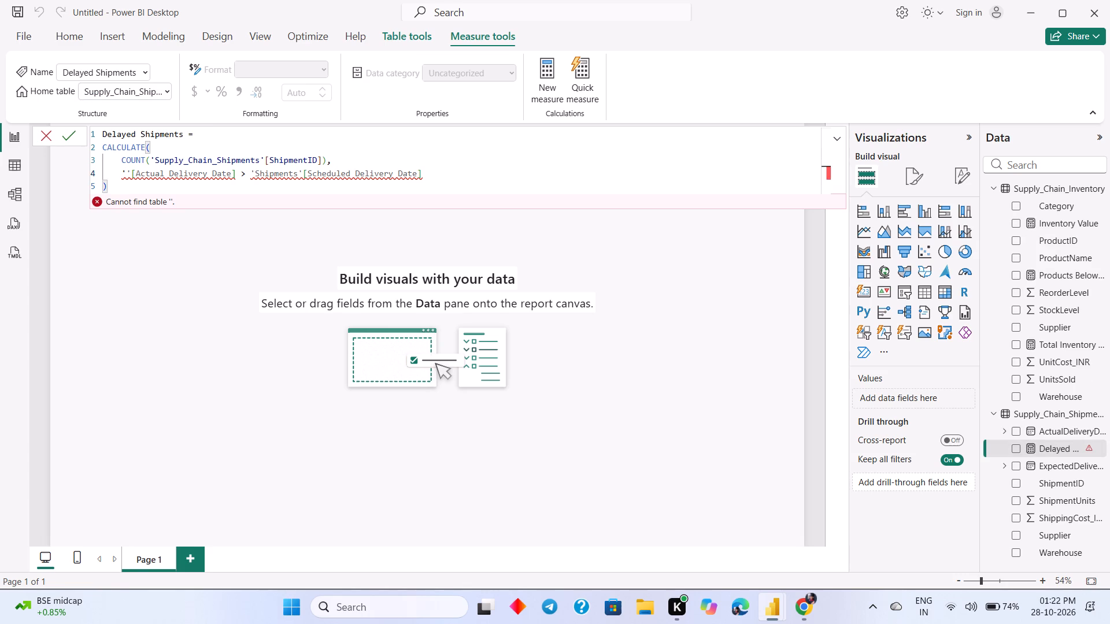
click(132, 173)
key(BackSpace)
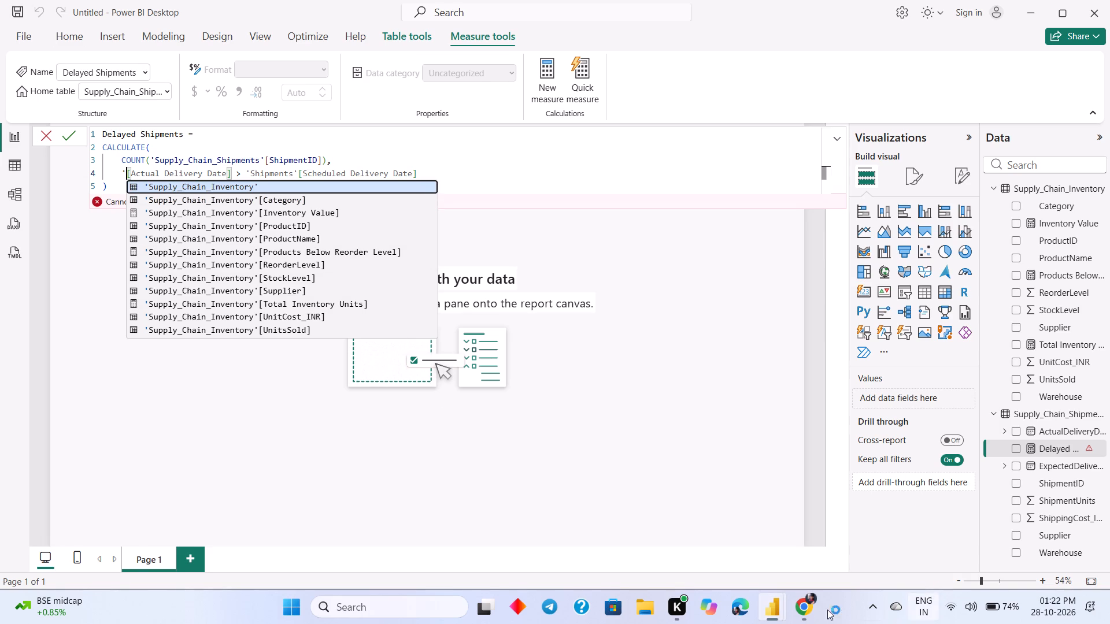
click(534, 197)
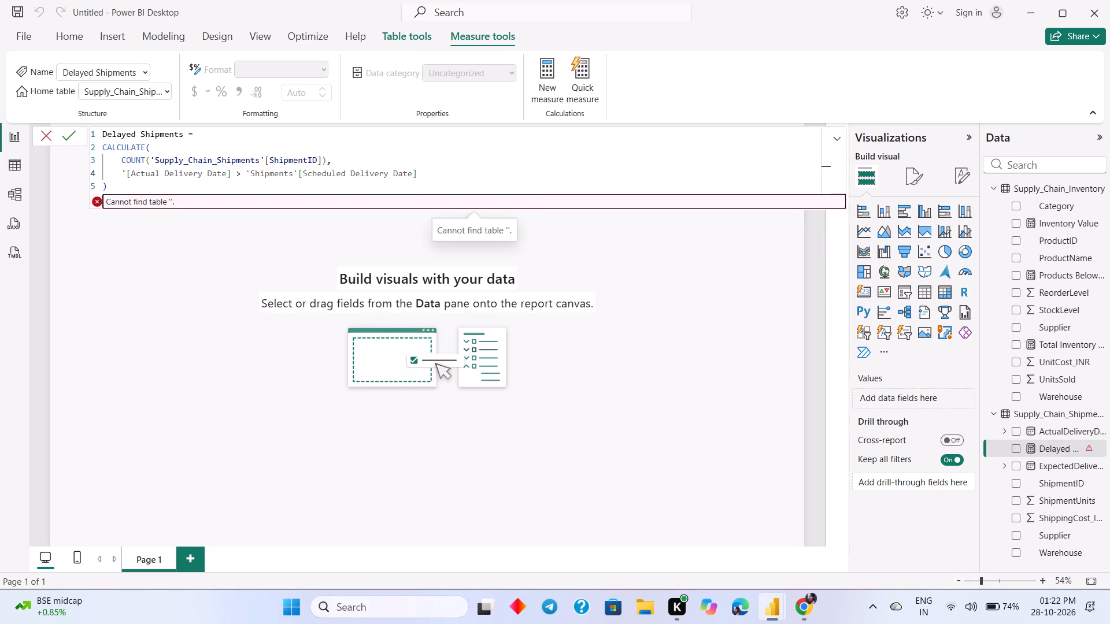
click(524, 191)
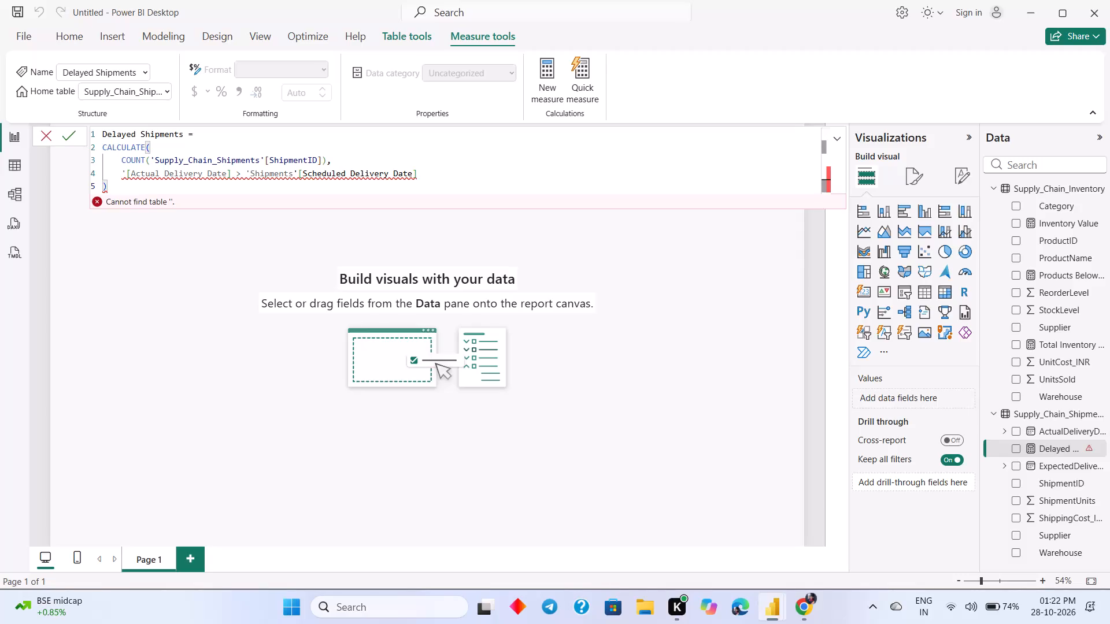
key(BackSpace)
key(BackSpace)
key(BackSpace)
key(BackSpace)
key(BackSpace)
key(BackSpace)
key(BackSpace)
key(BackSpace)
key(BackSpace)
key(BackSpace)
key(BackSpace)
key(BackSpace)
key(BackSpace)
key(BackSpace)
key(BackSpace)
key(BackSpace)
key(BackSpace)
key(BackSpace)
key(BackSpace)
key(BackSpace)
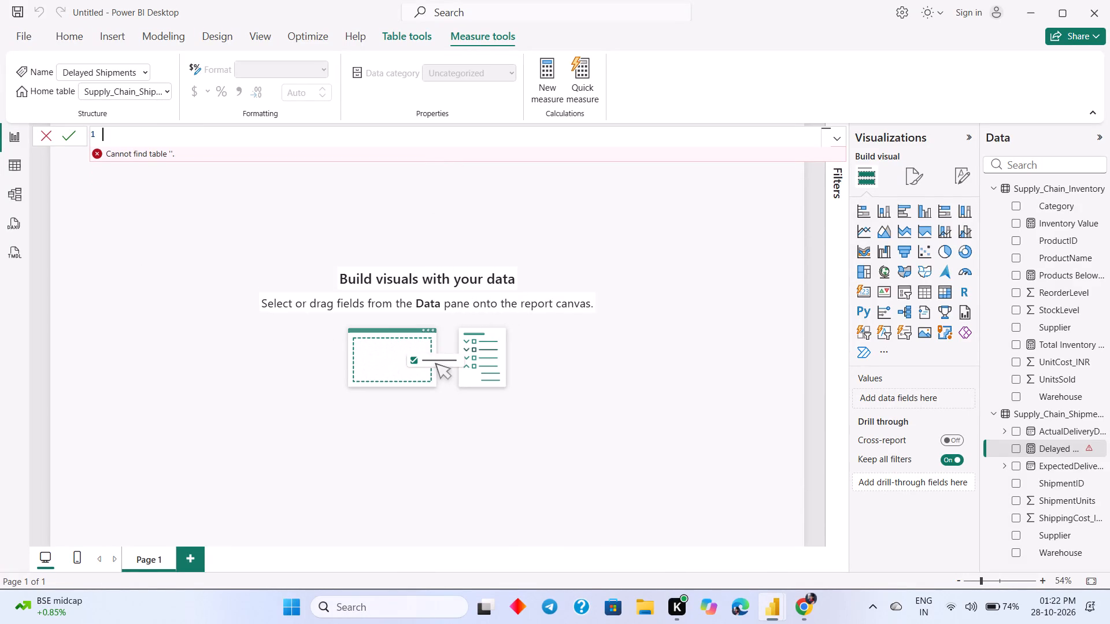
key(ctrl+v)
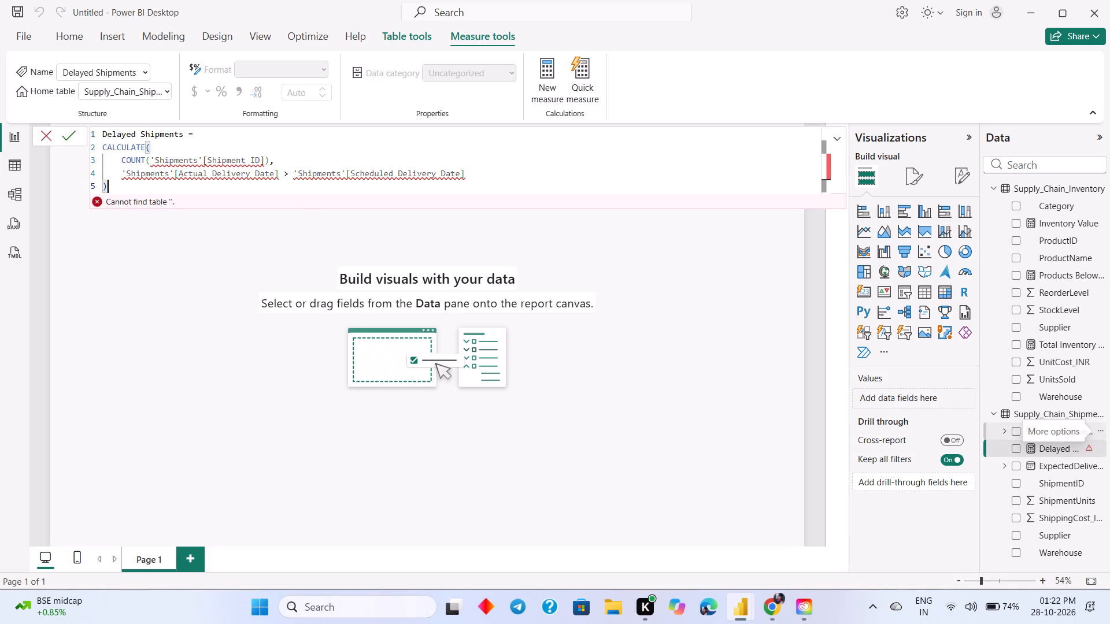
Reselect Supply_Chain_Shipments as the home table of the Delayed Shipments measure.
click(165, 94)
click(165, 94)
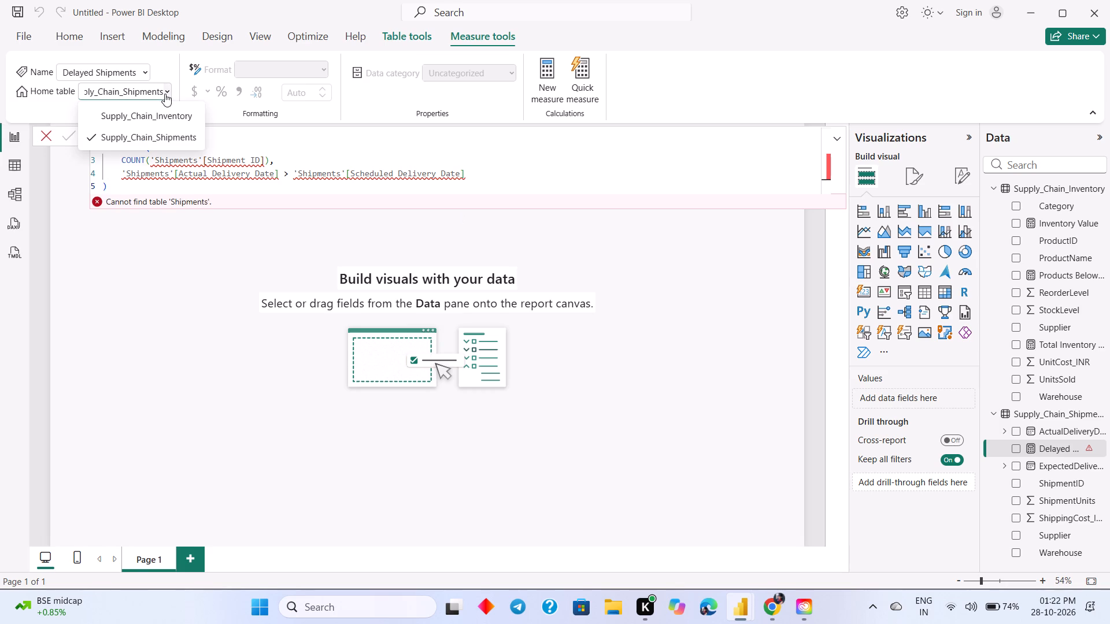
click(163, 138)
Change the first date in the Delayed Shipments comparison to 'Supply_Chain_Shipments'[ActualDeliveryDate] and delete the leftover [Actual Delivery Date].
click(166, 172)
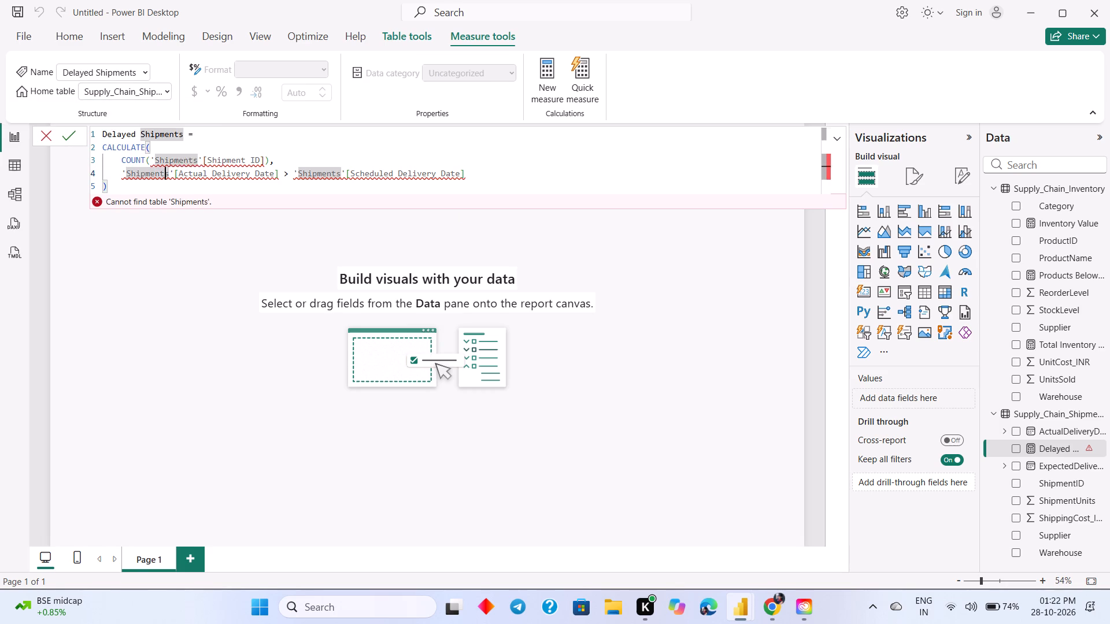
click(168, 172)
key(BackSpace)
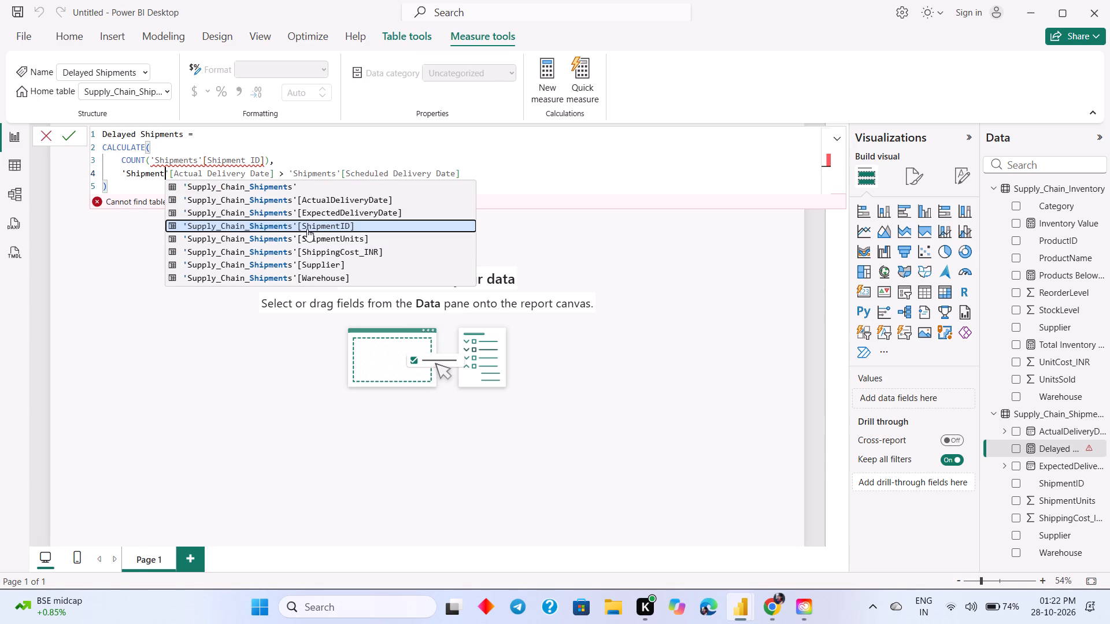
click(309, 201)
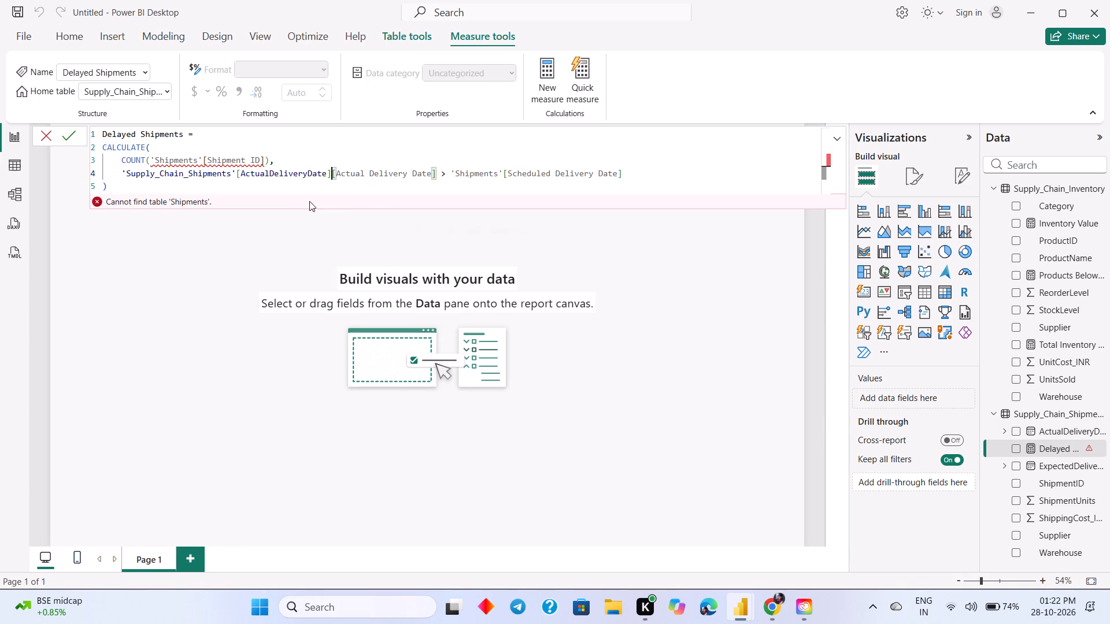
click(437, 175)
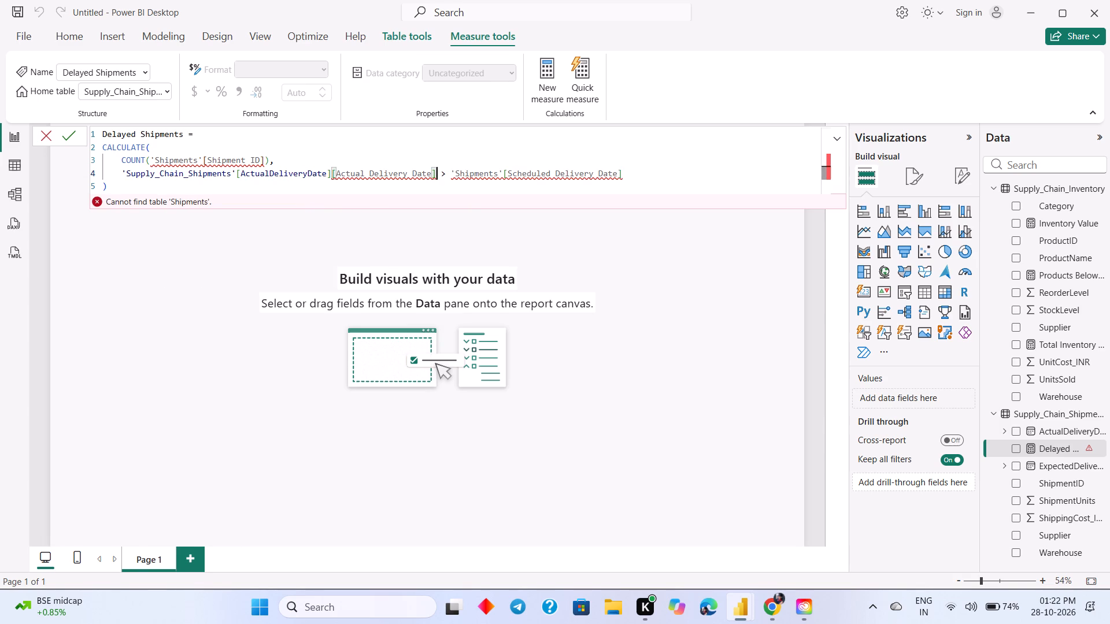
key(BackSpace)
key(BackSpace)
key(BackSpace)
key(BackSpace)
key(BackSpace)
key(BackSpace)
key(BackSpace)
key(BackSpace)
key(BackSpace)
key(BackSpace)
key(BackSpace)
key(BackSpace)
key(BackSpace)
key(BackSpace)
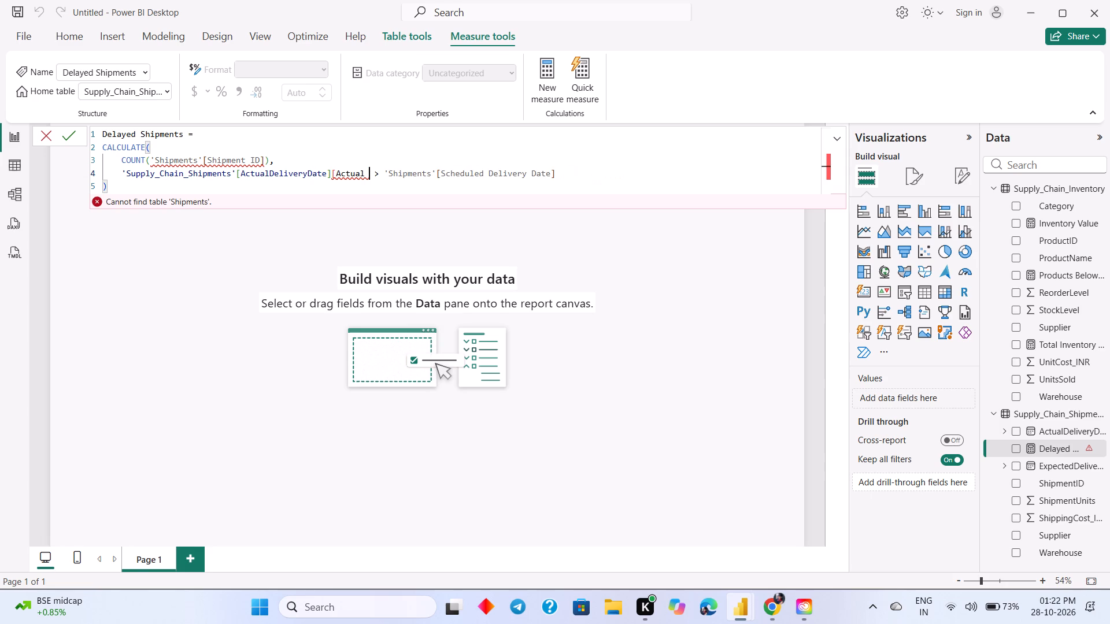
key(BackSpace)
key(BackSpace)
key(BackSpace)
key(BackSpace)
key(BackSpace)
key(BackSpace)
key(BackSpace)
key(BackSpace)
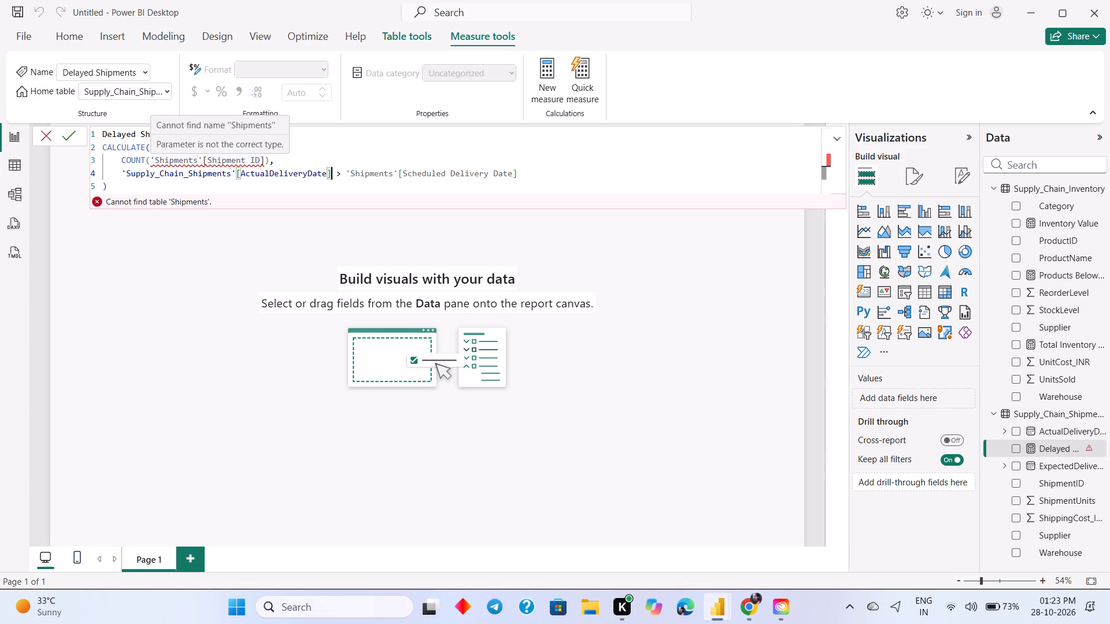
Change the COUNT argument in the Delayed Shipments formula to 'Supply_Chain_Shipments'[ShipmentID] and delete the leftover [Shipment ID].
click(195, 162)
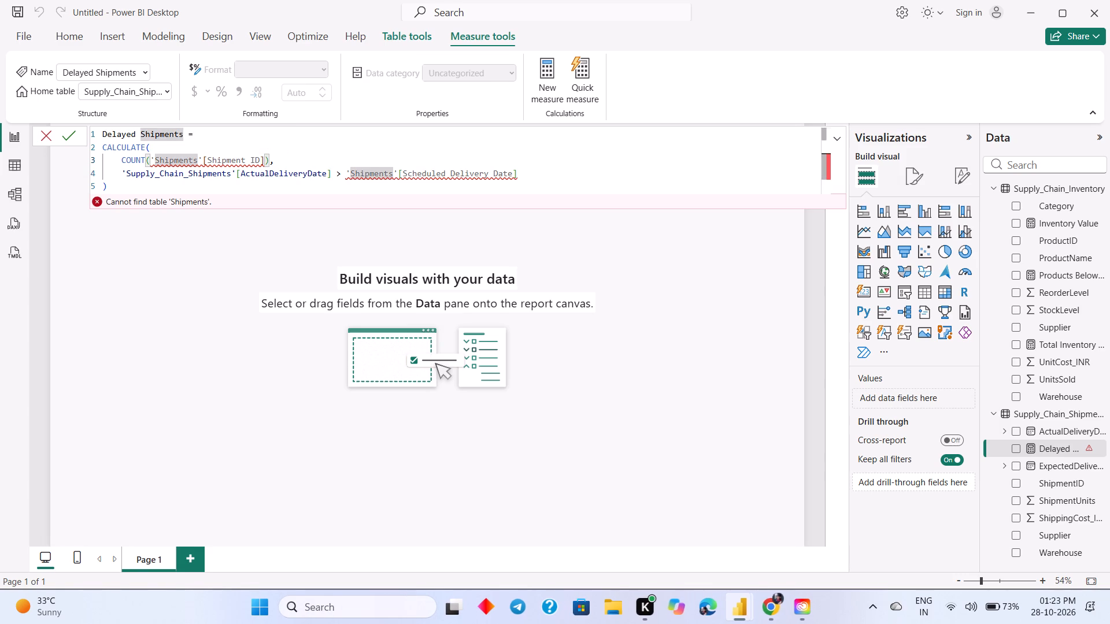
click(200, 164)
key(BackSpace)
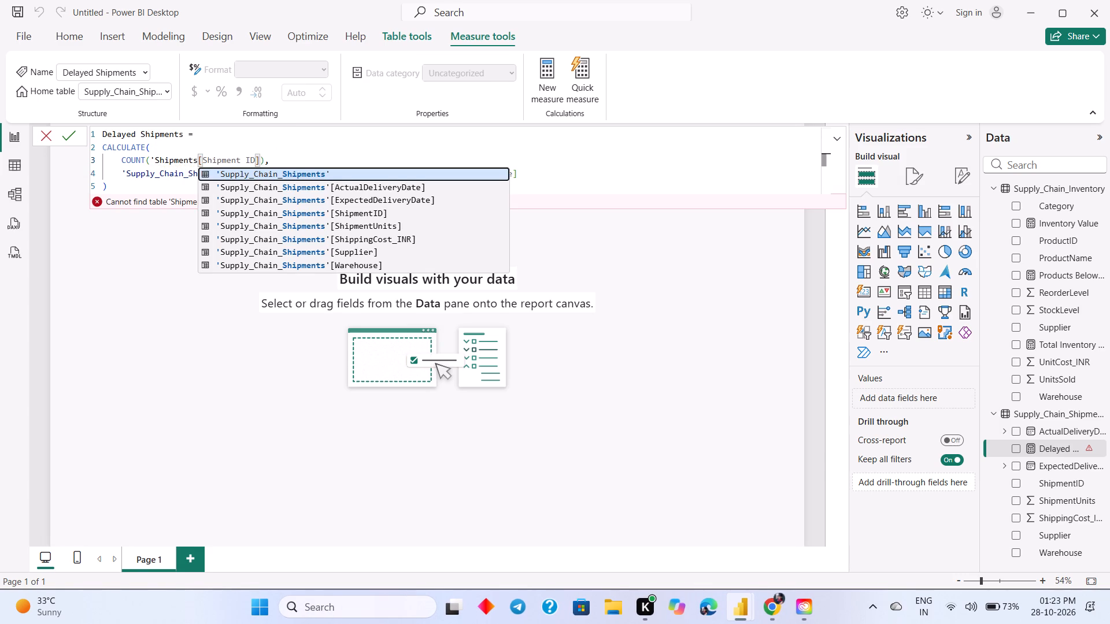
click(313, 209)
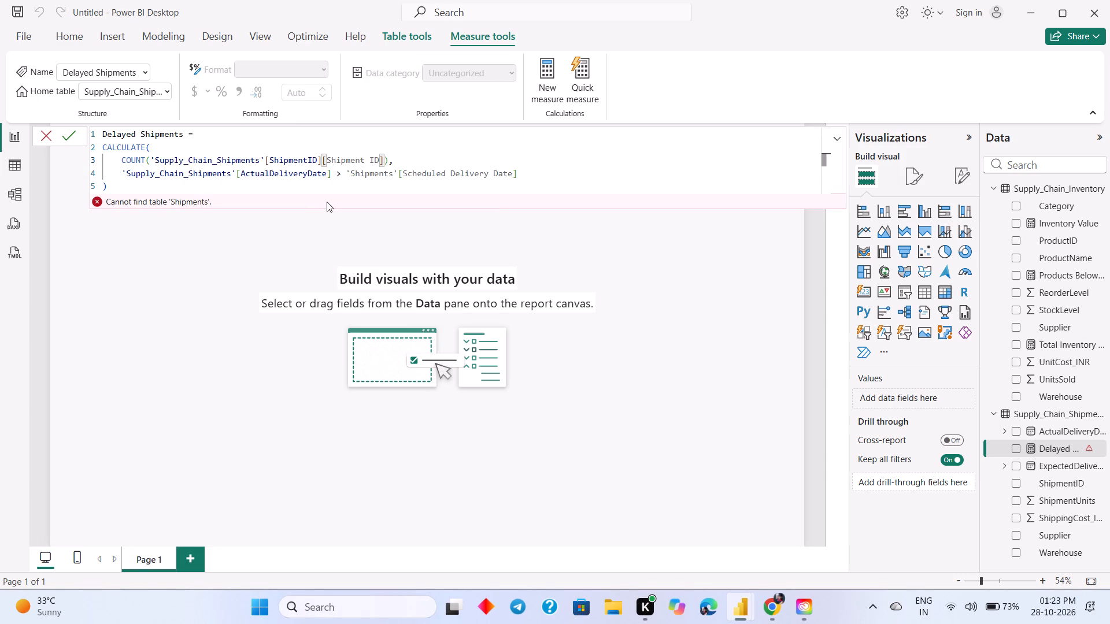
click(384, 162)
click(382, 162)
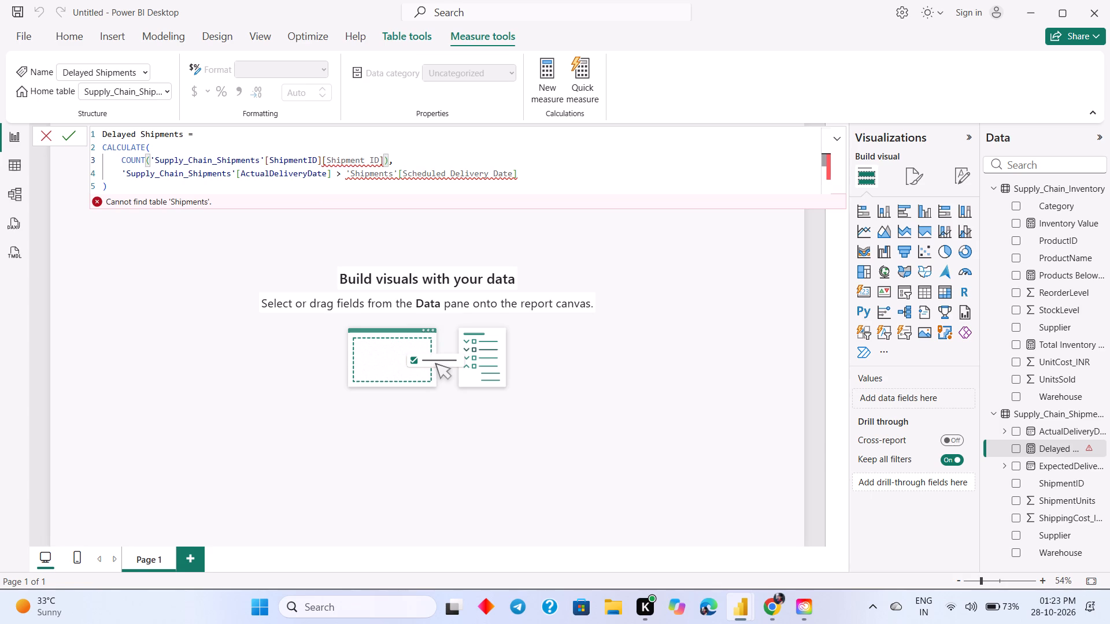
key(BackSpace)
key(BackSpace)
key(BackSpace)
key(BackSpace)
key(BackSpace)
key(BackSpace)
key(BackSpace)
key(BackSpace)
key(BackSpace)
key(BackSpace)
key(BackSpace)
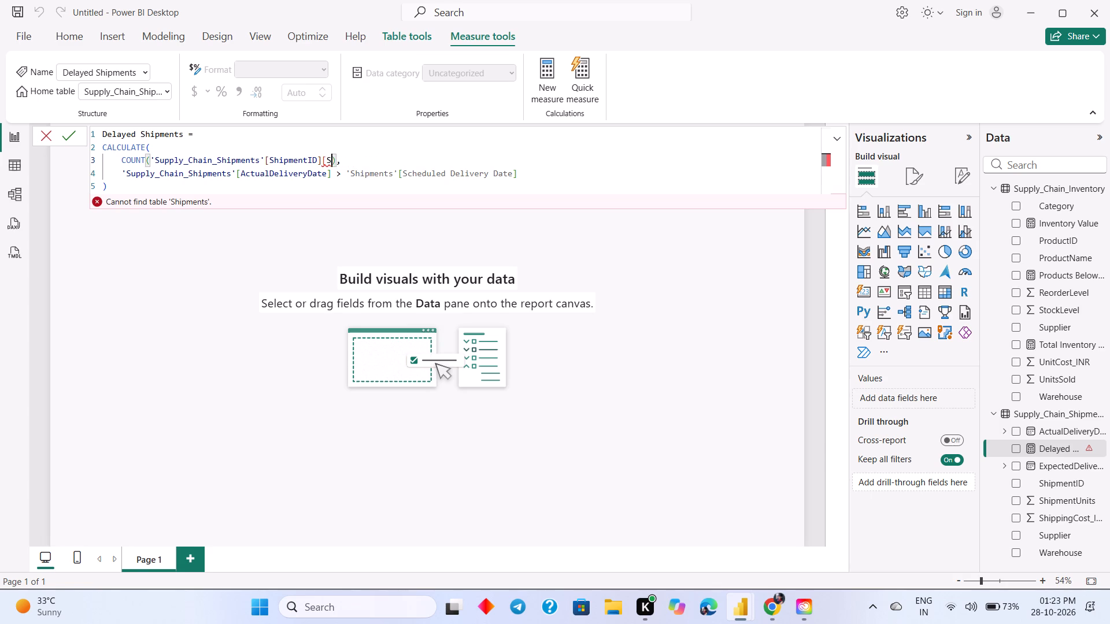
key(BackSpace)
key(BackSpace)
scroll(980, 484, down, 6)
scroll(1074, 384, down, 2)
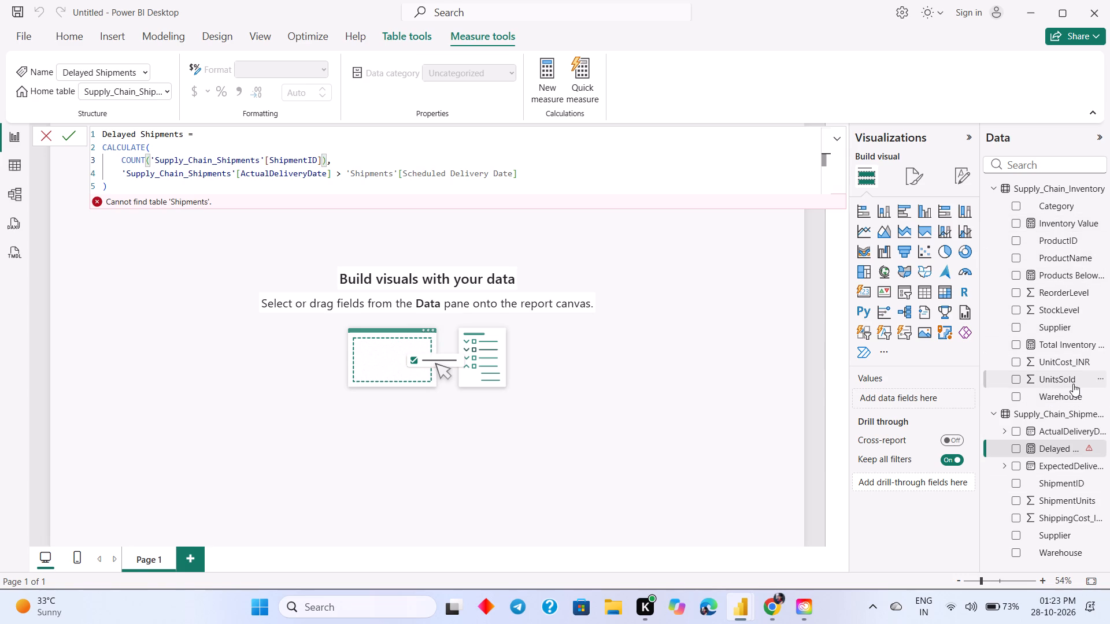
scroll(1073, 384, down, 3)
click(391, 179)
key(BackSpace)
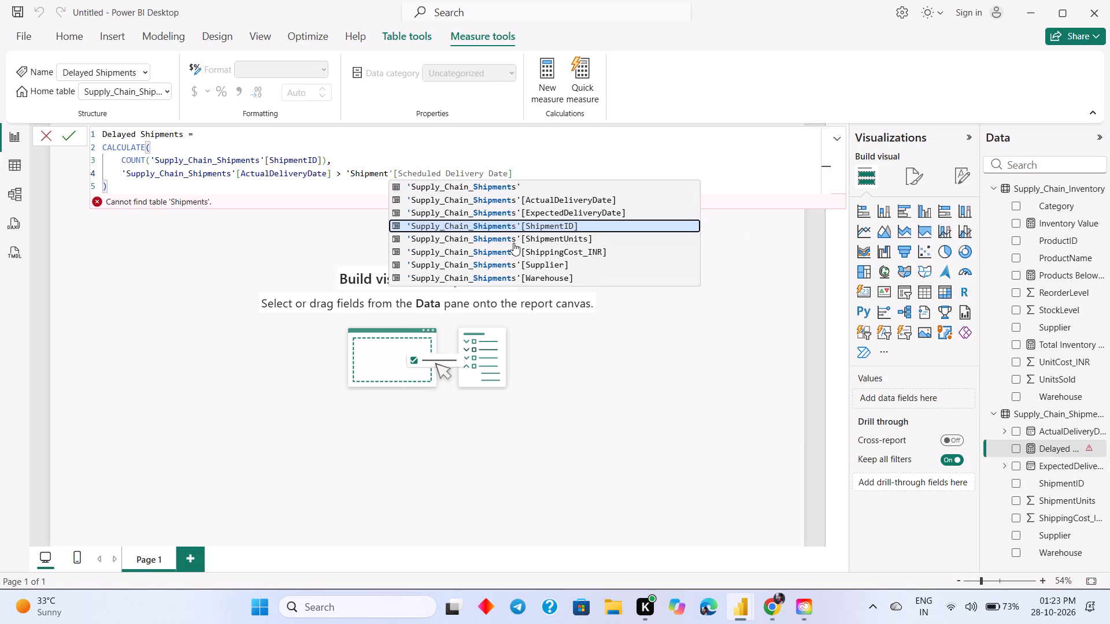
click(517, 212)
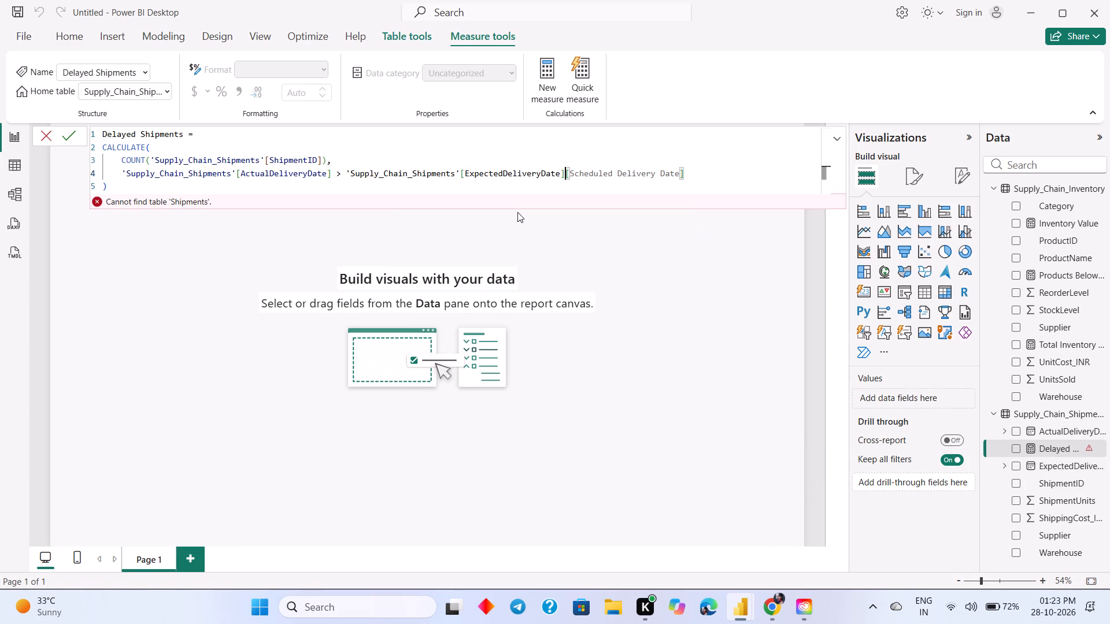
click(684, 174)
key(BackSpace)
key(BackSpace)
key(BackSpace)
key(BackSpace)
key(BackSpace)
key(BackSpace)
key(BackSpace)
key(BackSpace)
key(BackSpace)
key(BackSpace)
key(BackSpace)
key(BackSpace)
key(BackSpace)
key(BackSpace)
key(BackSpace)
key(BackSpace)
key(BackSpace)
key(BackSpace)
key(BackSpace)
key(BackSpace)
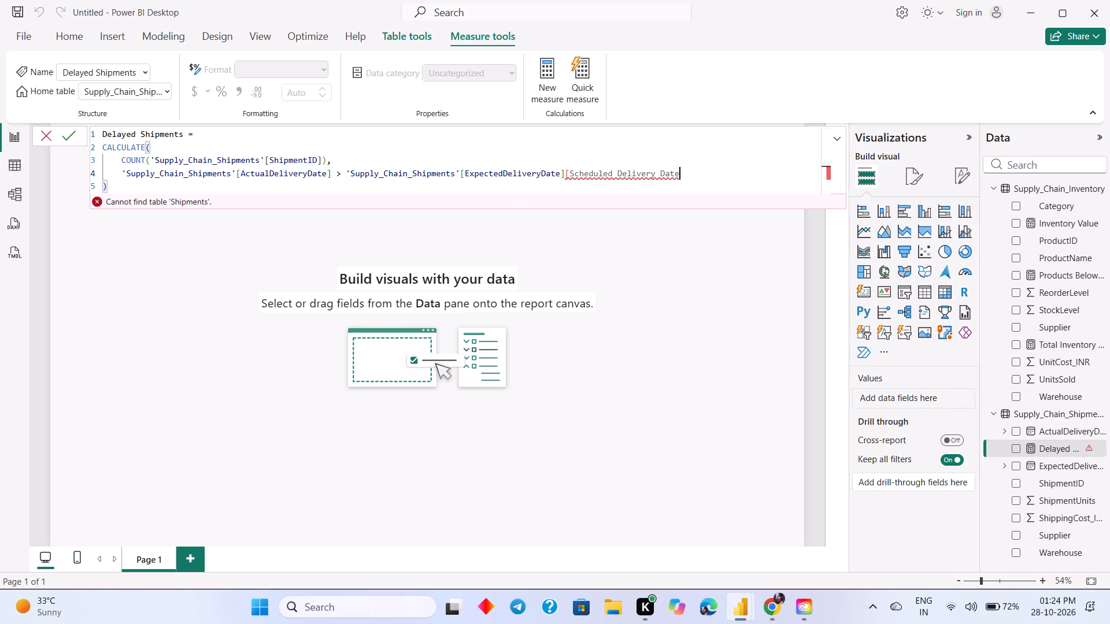
key(BackSpace)
key(BackSpace)
key(BackSpace)
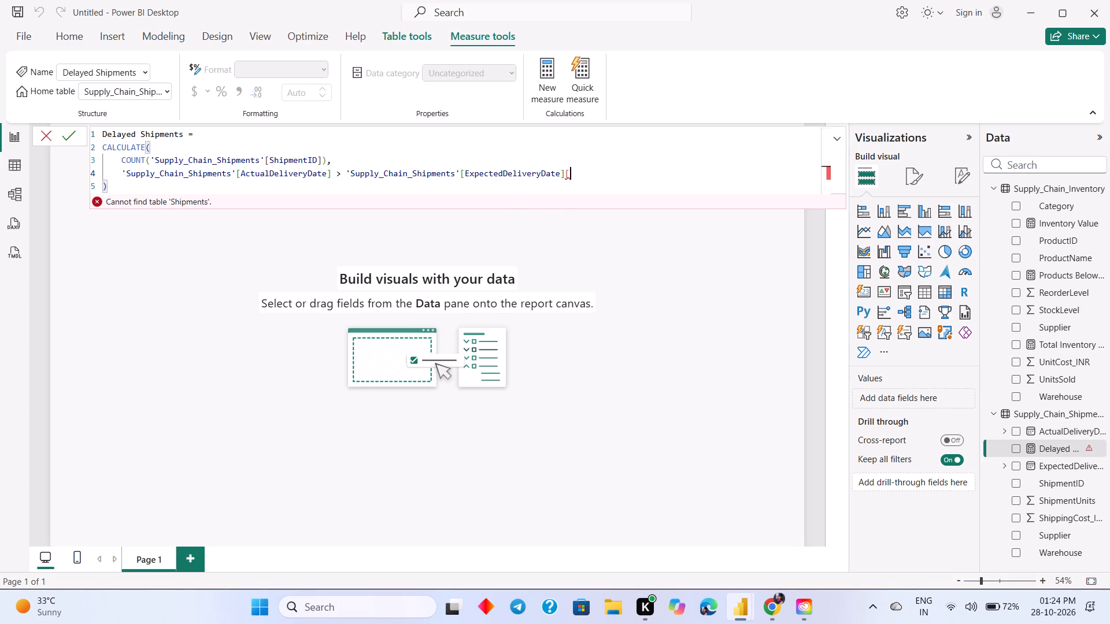
key(BackSpace)
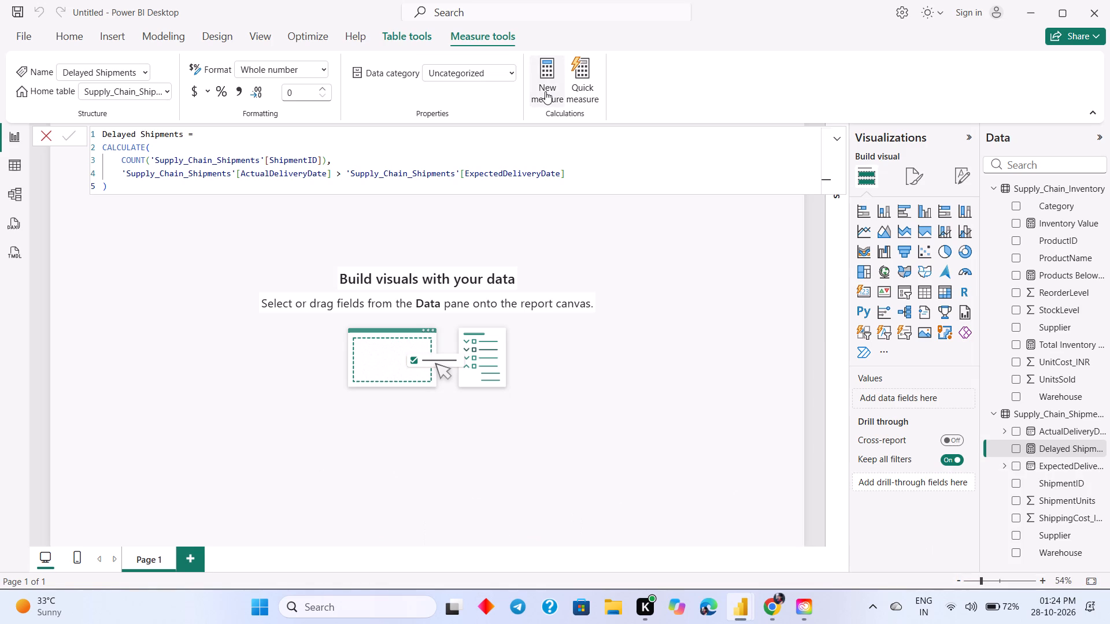
click(545, 91)
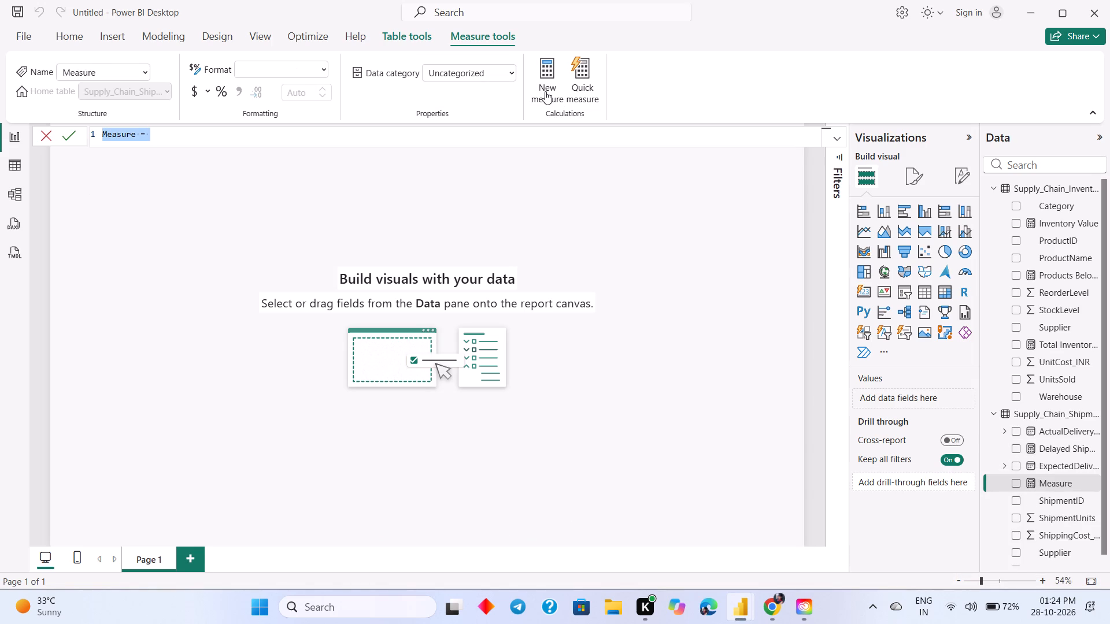
key(ctrl+v)
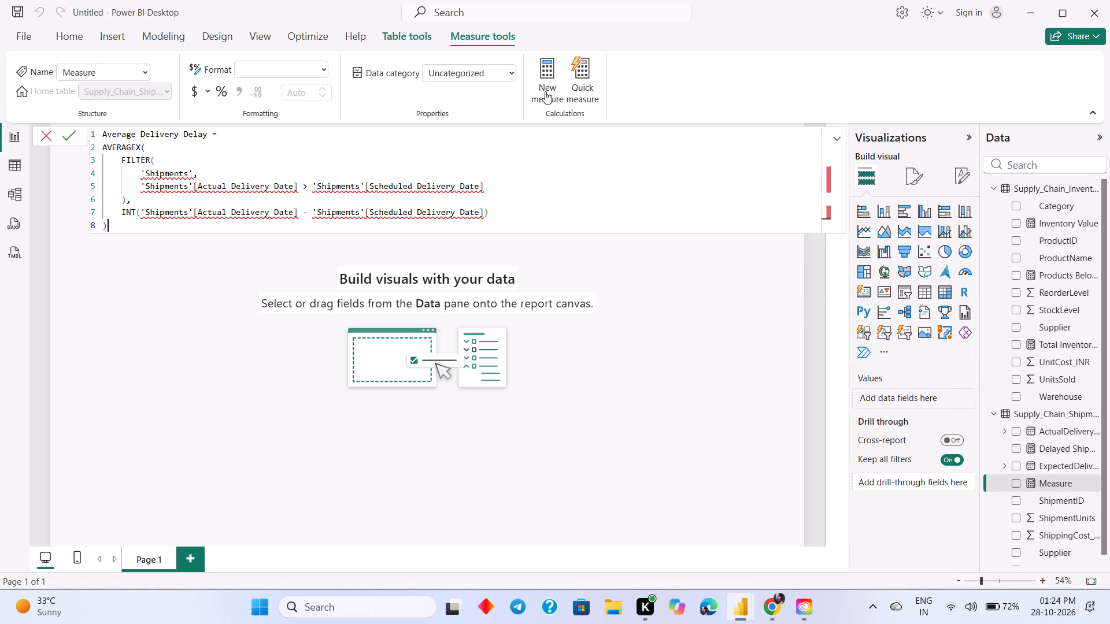
Reselect Supply_Chain_Shipments as the home table of the Average Delivery Delay measure.
click(187, 175)
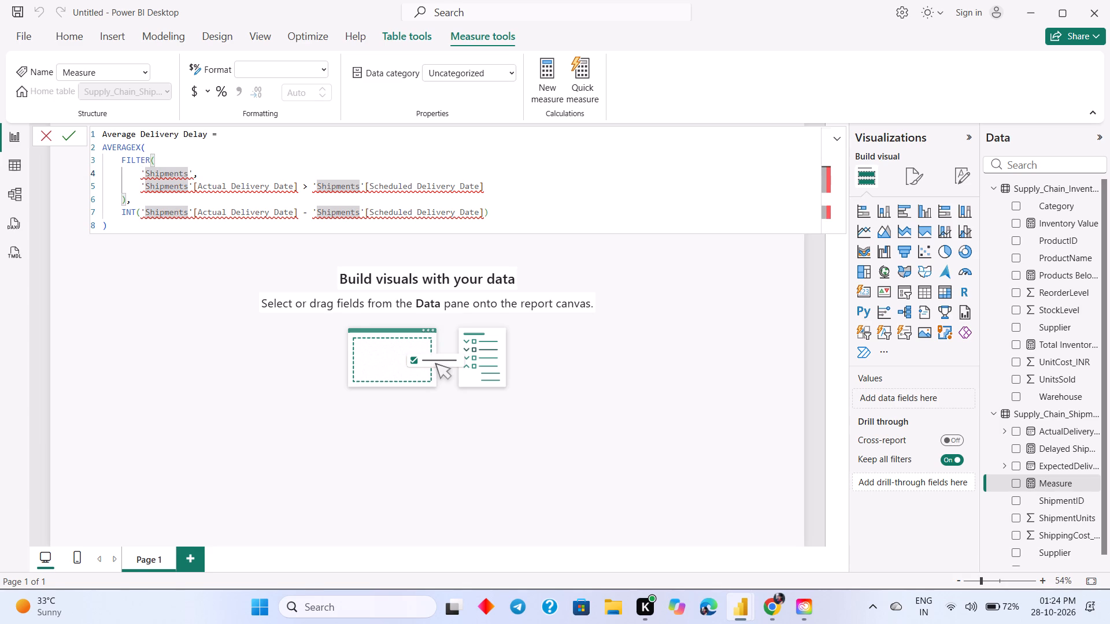
click(163, 96)
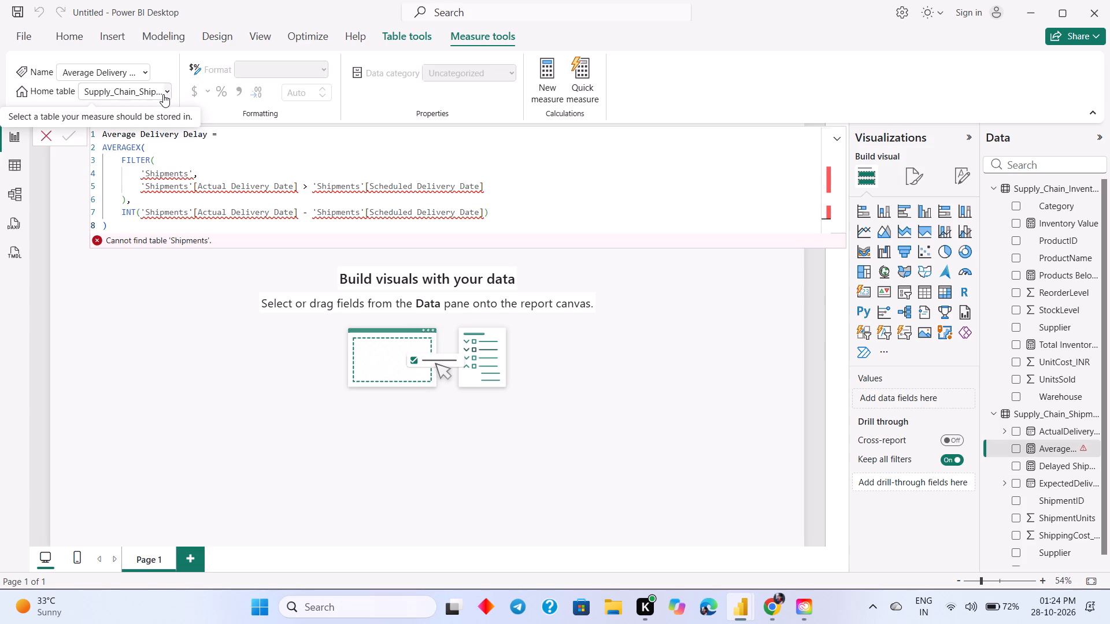
click(163, 94)
click(165, 132)
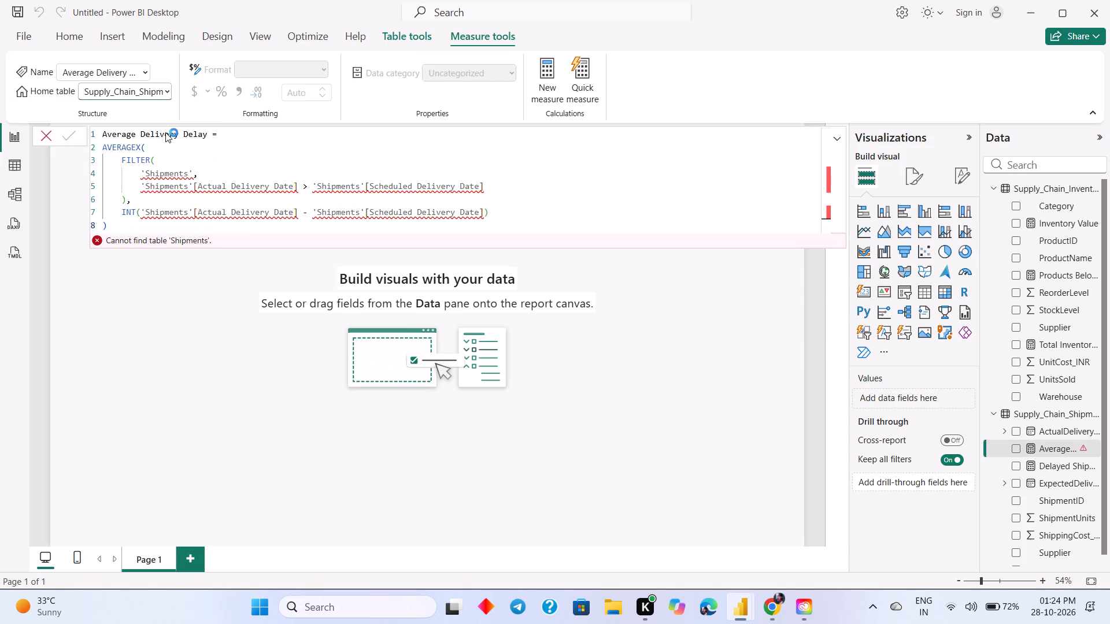
Change the FILTER table argument in the Average Delivery Delay formula to 'Supply_Chain_Shipments'.
click(188, 174)
key(BackSpace)
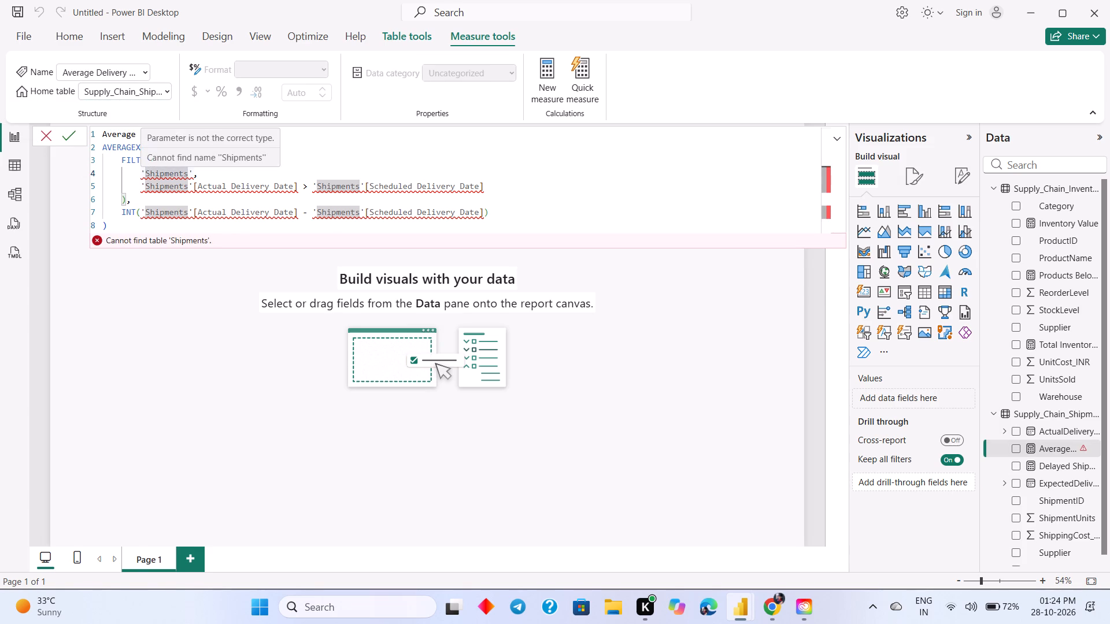
click(214, 189)
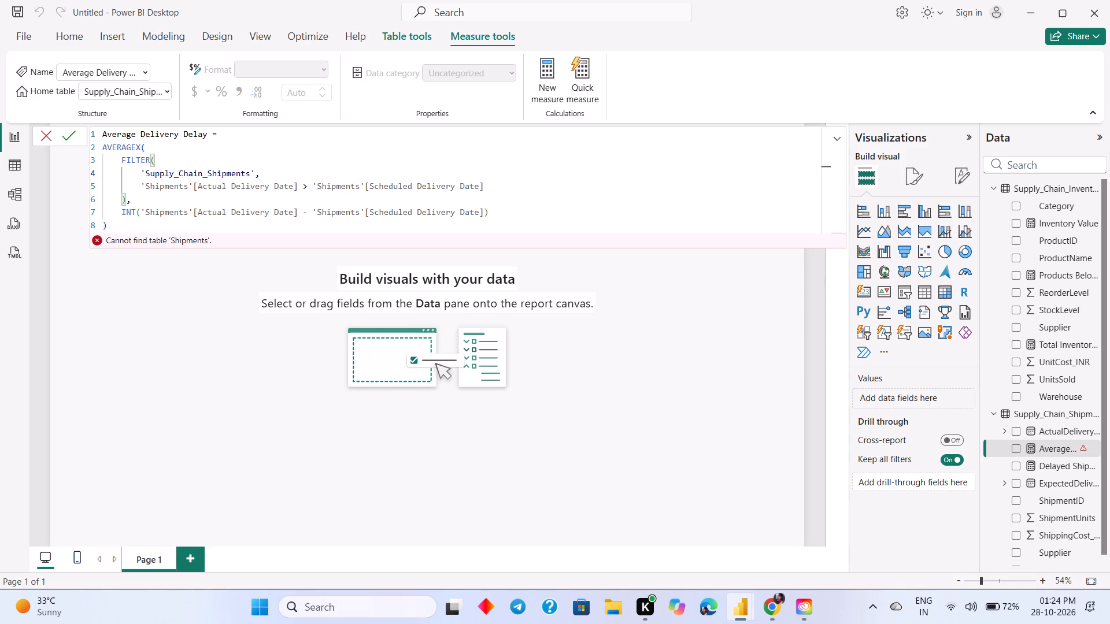
Change the first date in the FILTER comparison to 'Supply_Chain_Shipments'[ActualDeliveryDate] and delete the leftover [Actual Delivery Date] reference.
click(183, 187)
key(BackSpace)
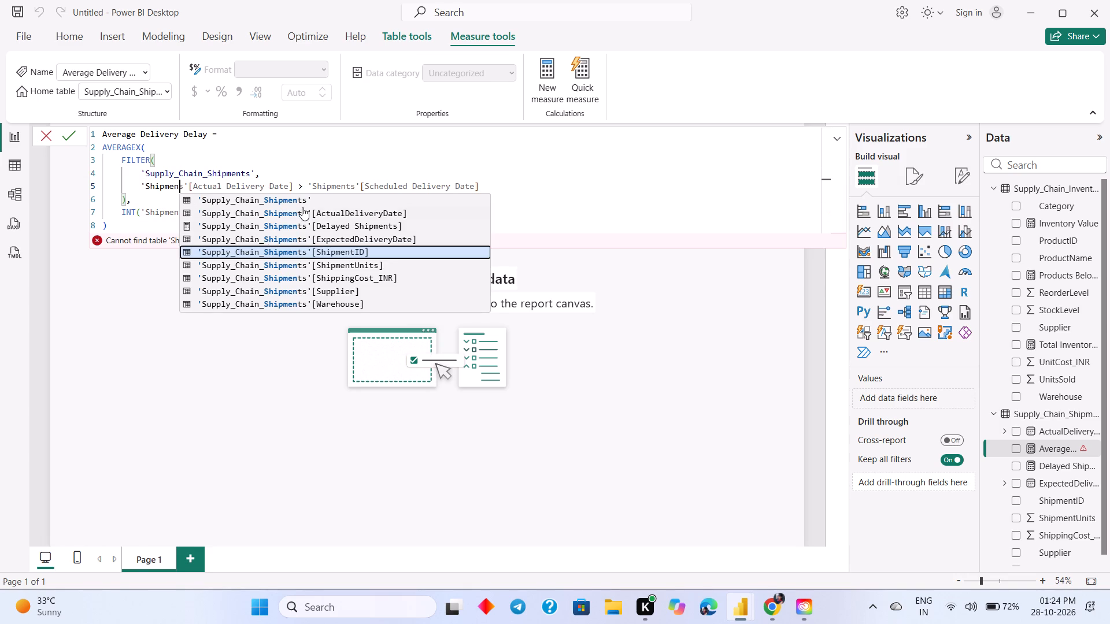
click(302, 210)
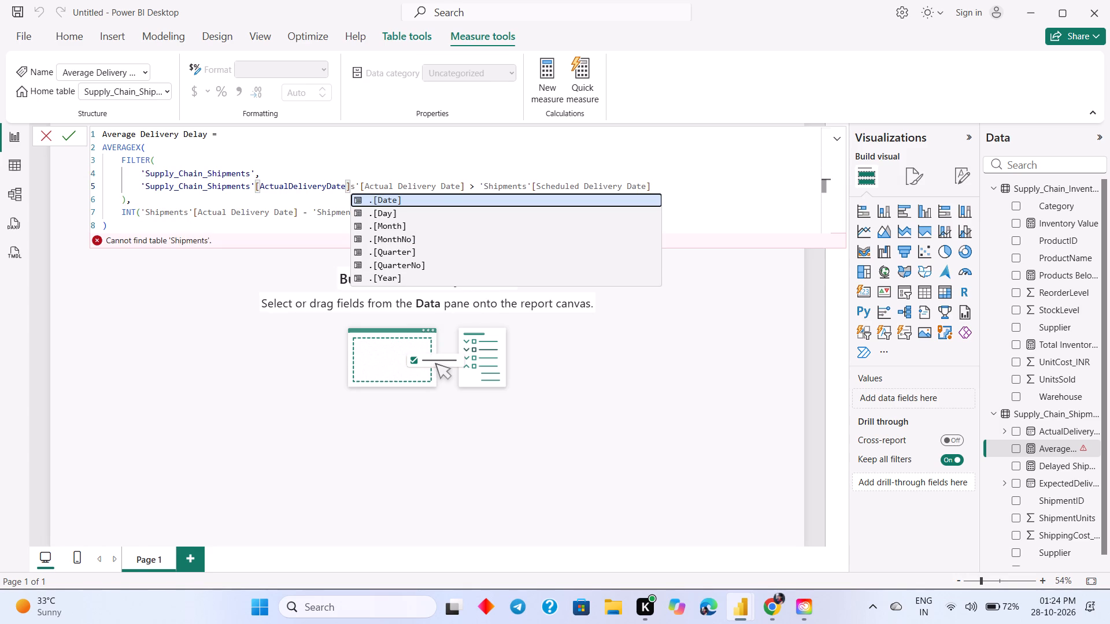
click(462, 184)
key(BackSpace)
key(BackSpace)
key(BackSpace)
key(BackSpace)
key(BackSpace)
key(BackSpace)
key(BackSpace)
key(BackSpace)
key(BackSpace)
key(BackSpace)
key(BackSpace)
key(BackSpace)
key(BackSpace)
key(BackSpace)
key(BackSpace)
key(BackSpace)
key(BackSpace)
key(BackSpace)
key(BackSpace)
key(BackSpace)
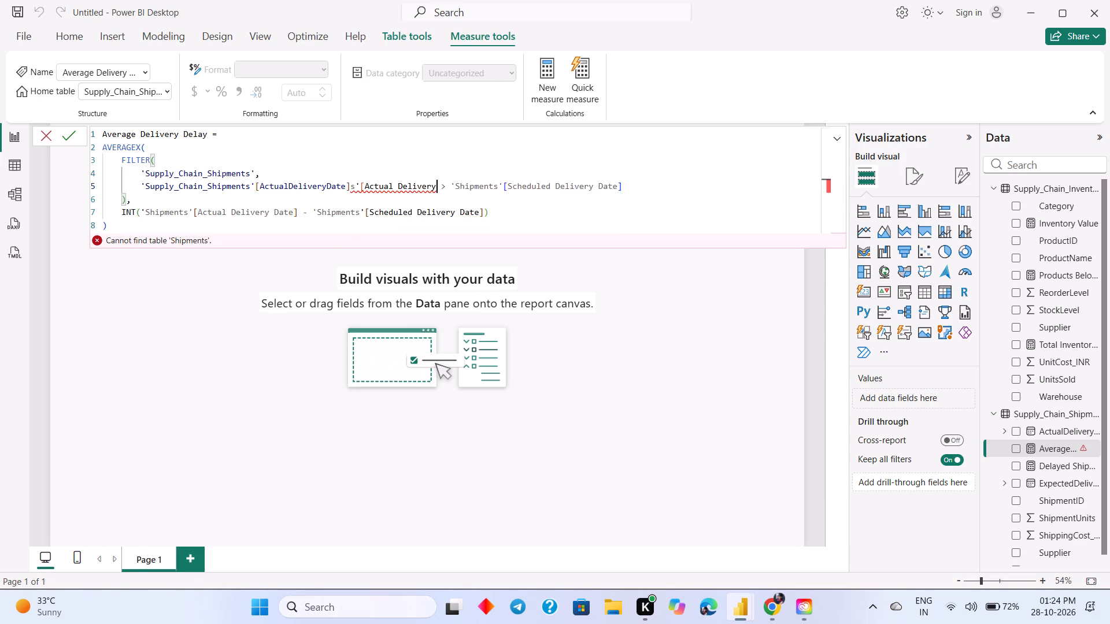
key(BackSpace)
key(BackSpace)
key(BackSpace)
key(BackSpace)
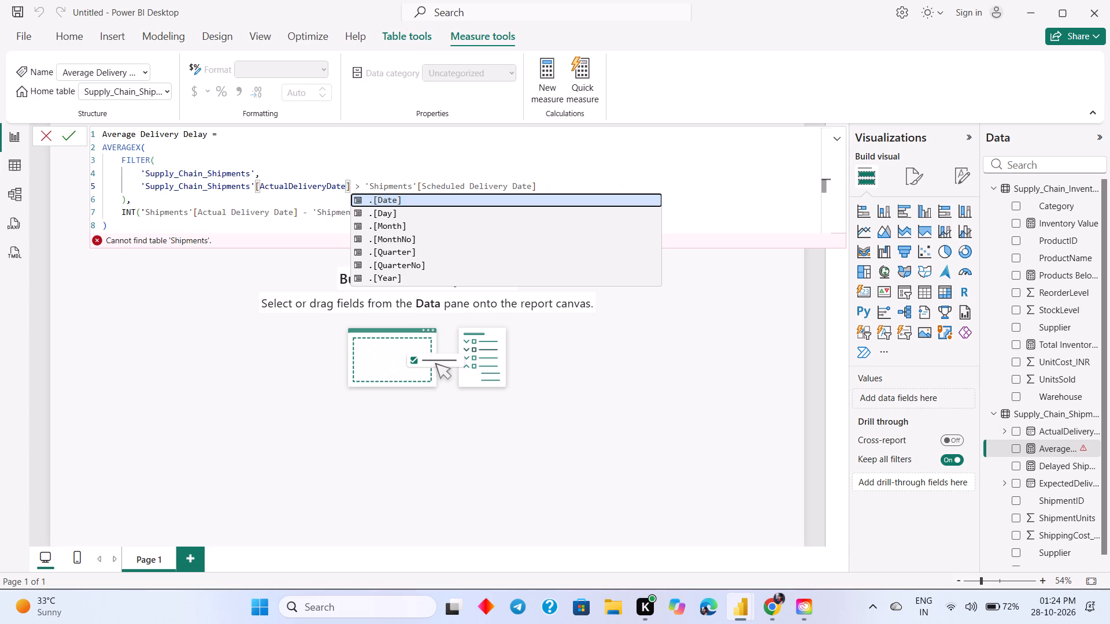
Change the second date in the FILTER comparison to 'Supply_Chain_Shipments'[ExpectedDeliveryDate] and delete the leftover [Scheduled Delivery Date].
click(412, 185)
key(BackSpace)
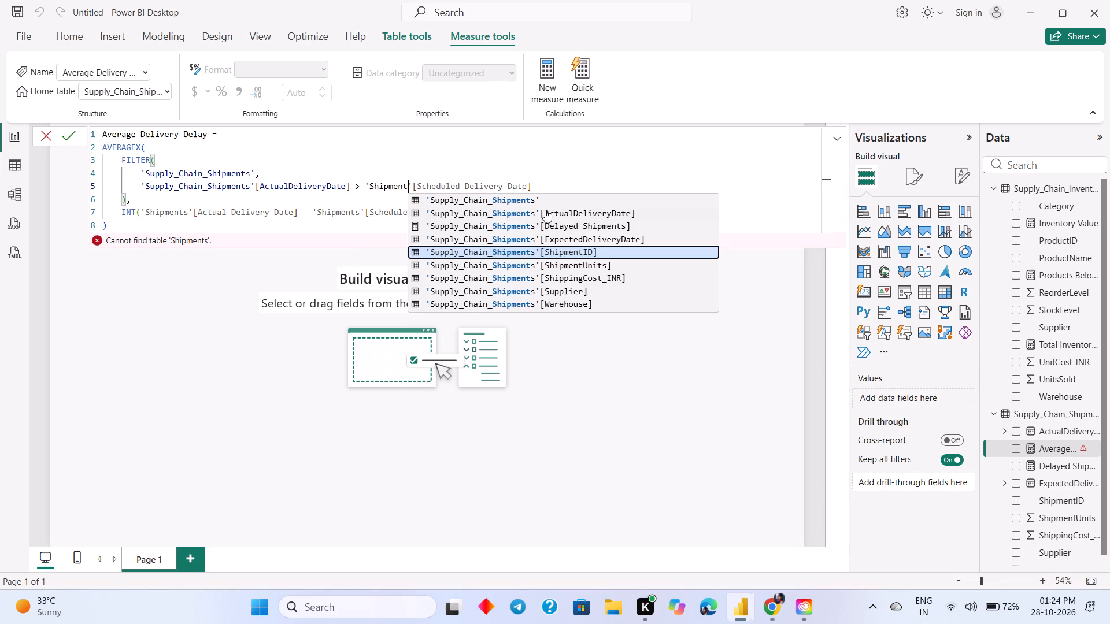
click(575, 238)
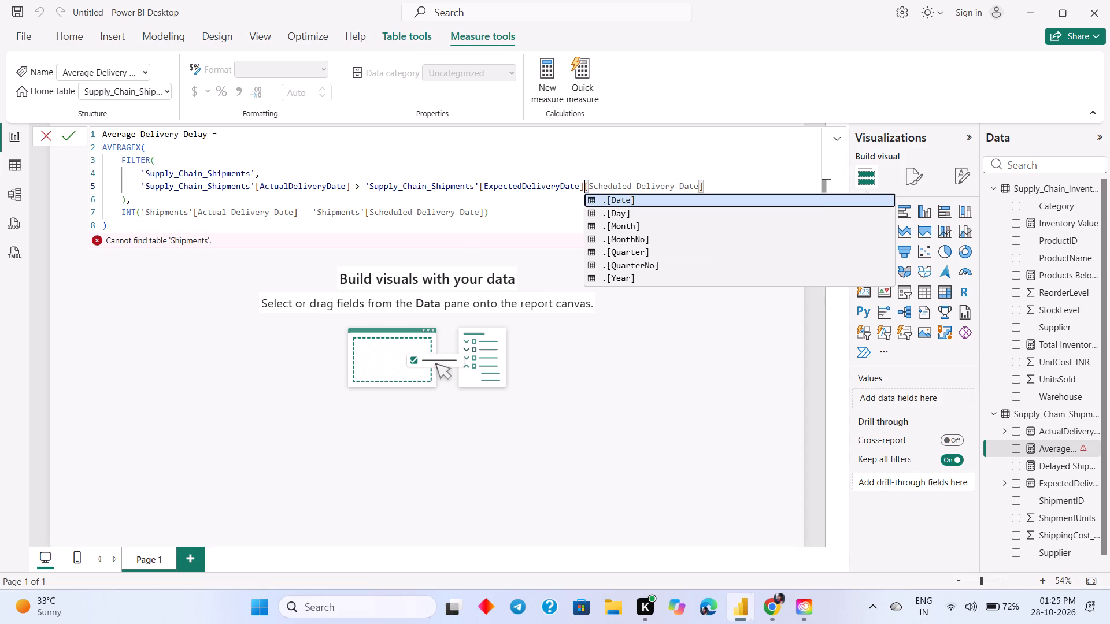
click(710, 188)
key(BackSpace)
key(BackSpace)
key(BackSpace)
key(BackSpace)
key(BackSpace)
key(BackSpace)
key(BackSpace)
key(BackSpace)
key(BackSpace)
key(BackSpace)
key(BackSpace)
key(BackSpace)
key(BackSpace)
key(BackSpace)
key(BackSpace)
key(BackSpace)
key(BackSpace)
key(BackSpace)
key(BackSpace)
key(BackSpace)
key(BackSpace)
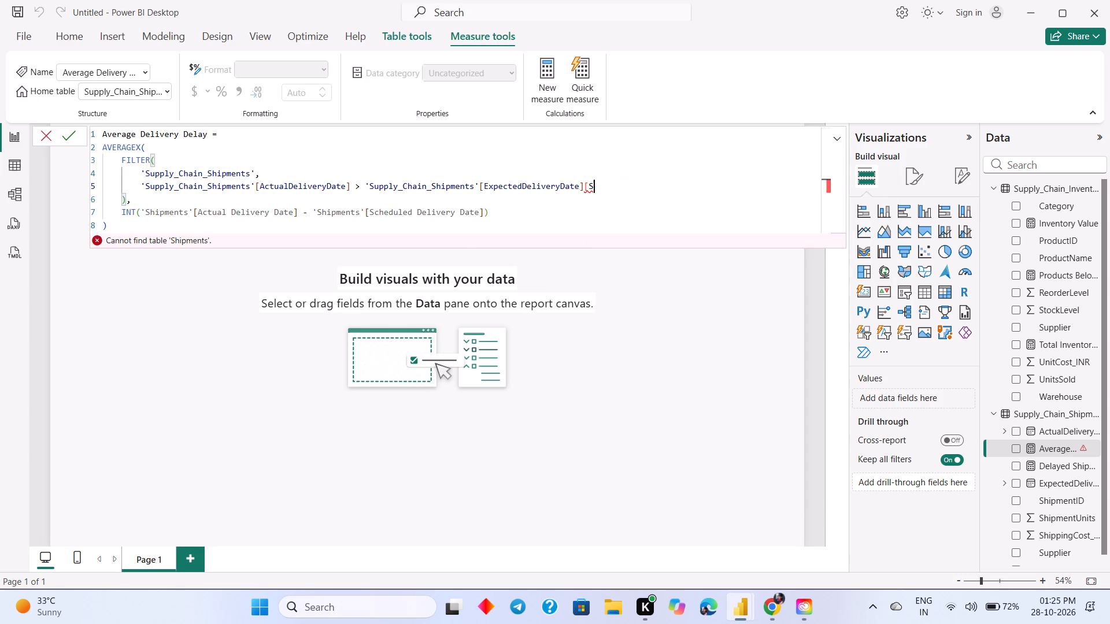
key(BackSpace)
key(BackSpace)
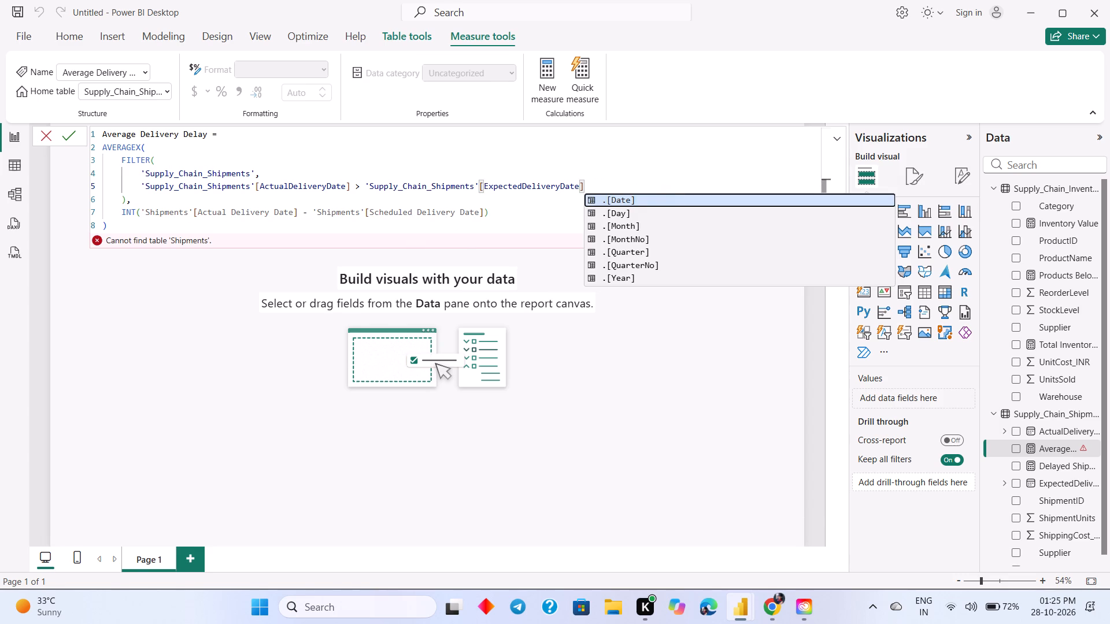
Change the first date inside INT to 'Supply_Chain_Shipments'[ActualDeliveryDate] and delete the leftover [Actual Delivery Date] reference.
click(183, 214)
key(BackSpace)
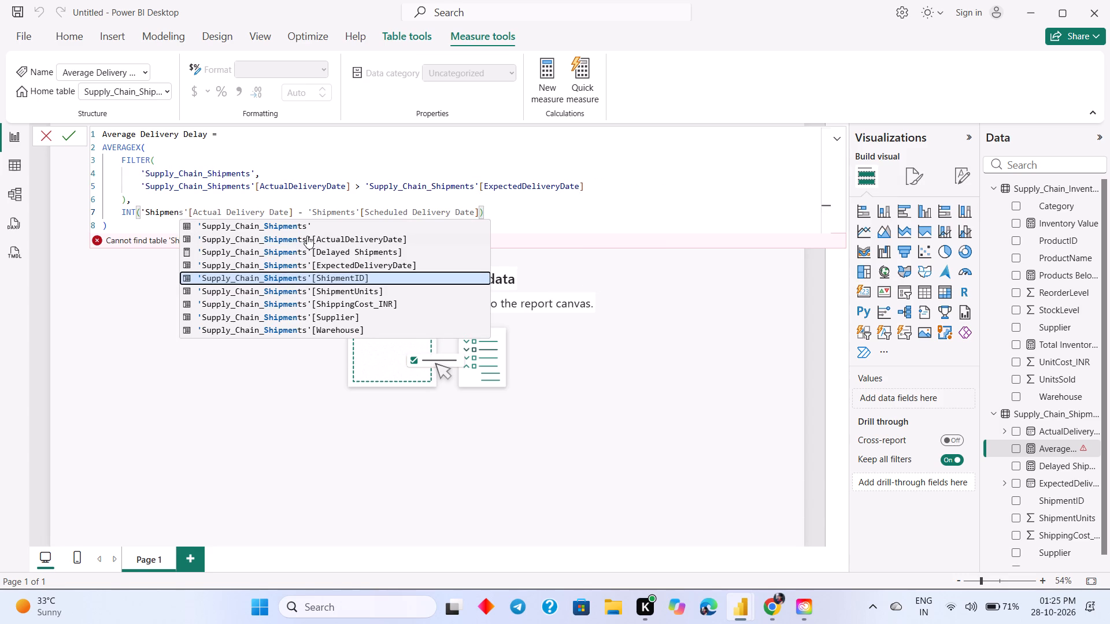
click(307, 236)
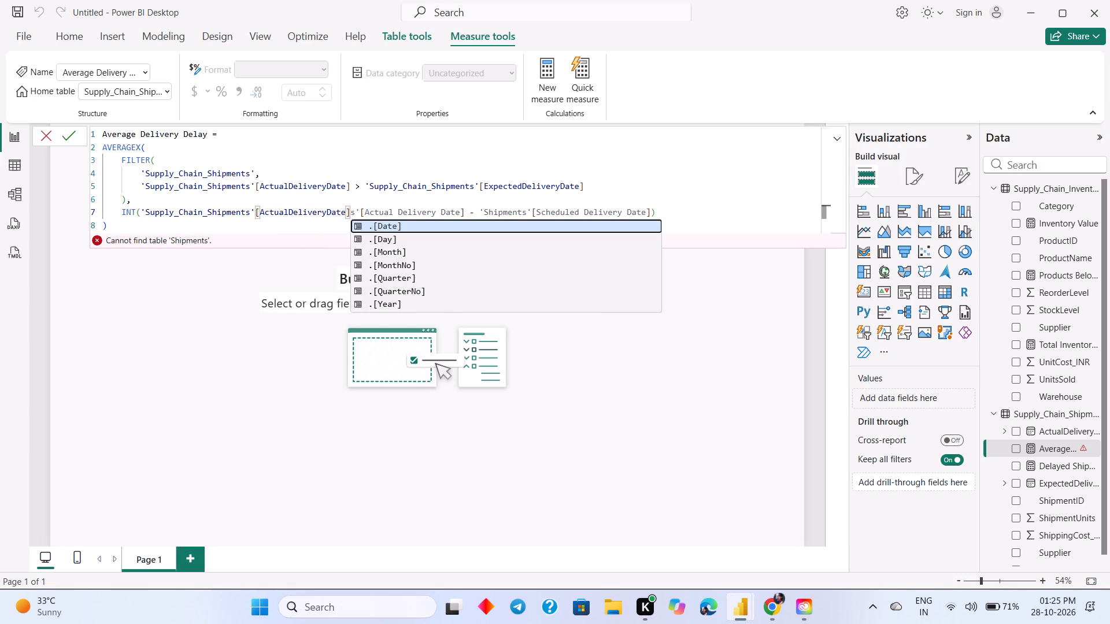
click(465, 211)
key(BackSpace)
key(BackSpace)
key(BackSpace)
key(BackSpace)
key(BackSpace)
key(BackSpace)
key(BackSpace)
key(BackSpace)
key(BackSpace)
key(BackSpace)
key(BackSpace)
key(BackSpace)
key(BackSpace)
key(BackSpace)
key(BackSpace)
key(BackSpace)
key(BackSpace)
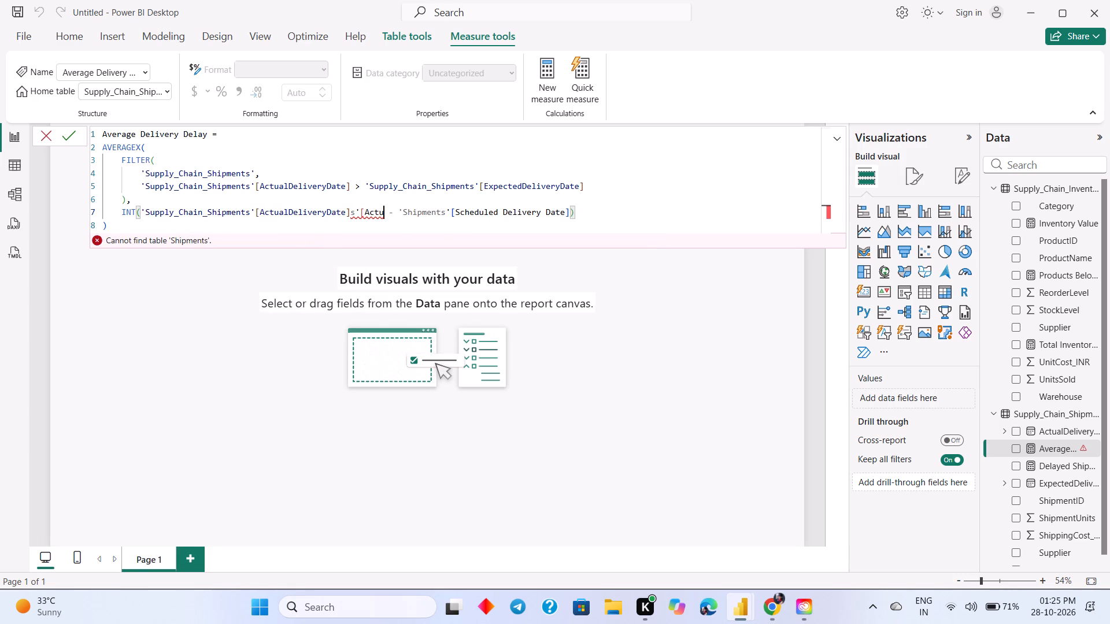
key(BackSpace)
key(BackSpace)
key(BackSpace)
key(BackSpace)
key(BackSpace)
key(BackSpace)
key(BackSpace)
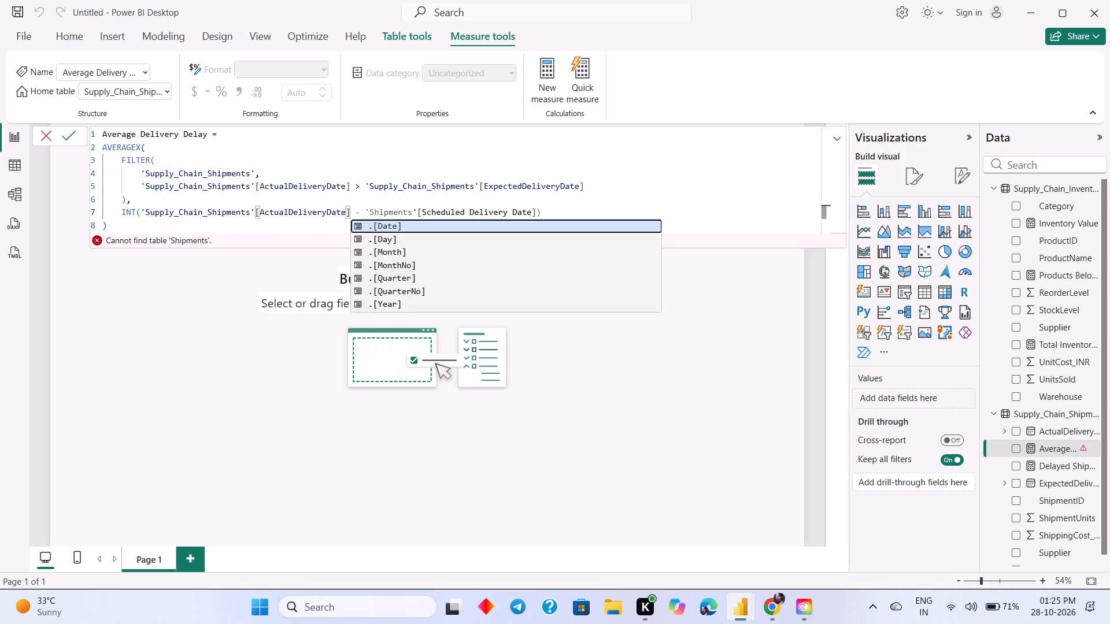
Change the subtracted date inside INT to 'Supply_Chain_Shipments'[ExpectedDeliveryDate], delete the leftover Scheduled Delivery Date text, and commit the Average Delivery Delay measure.
click(420, 210)
key(BackSpace)
key(BackSpace)
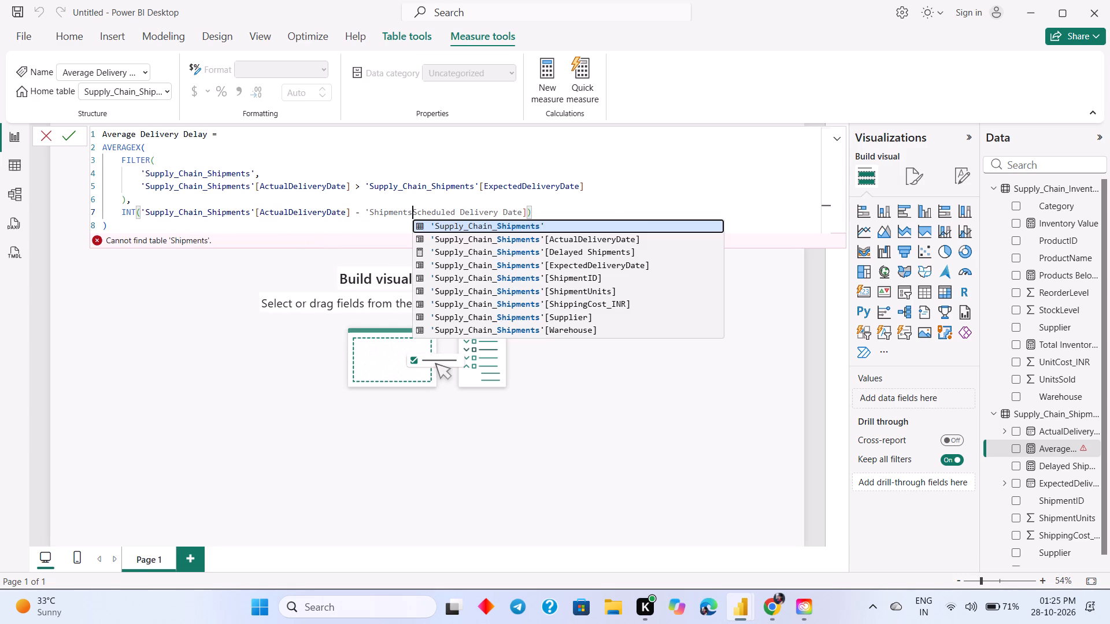
click(554, 263)
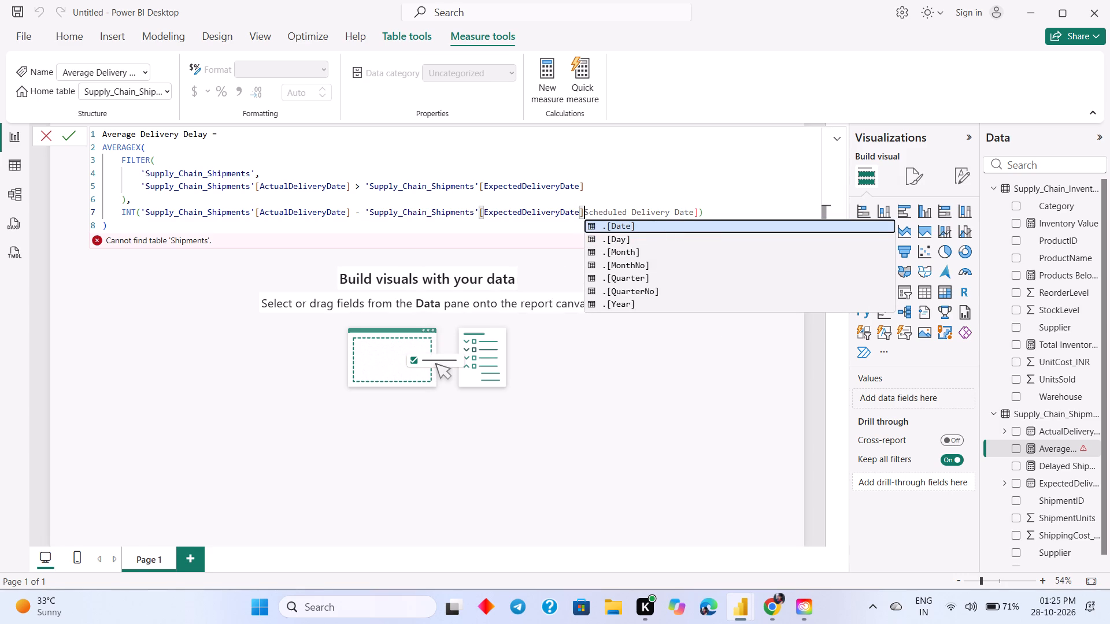
click(700, 213)
key(BackSpace)
key(BackSpace)
key(BackSpace)
key(BackSpace)
key(BackSpace)
key(BackSpace)
key(BackSpace)
key(BackSpace)
key(BackSpace)
key(BackSpace)
key(BackSpace)
key(BackSpace)
key(BackSpace)
key(BackSpace)
key(BackSpace)
key(BackSpace)
key(BackSpace)
key(BackSpace)
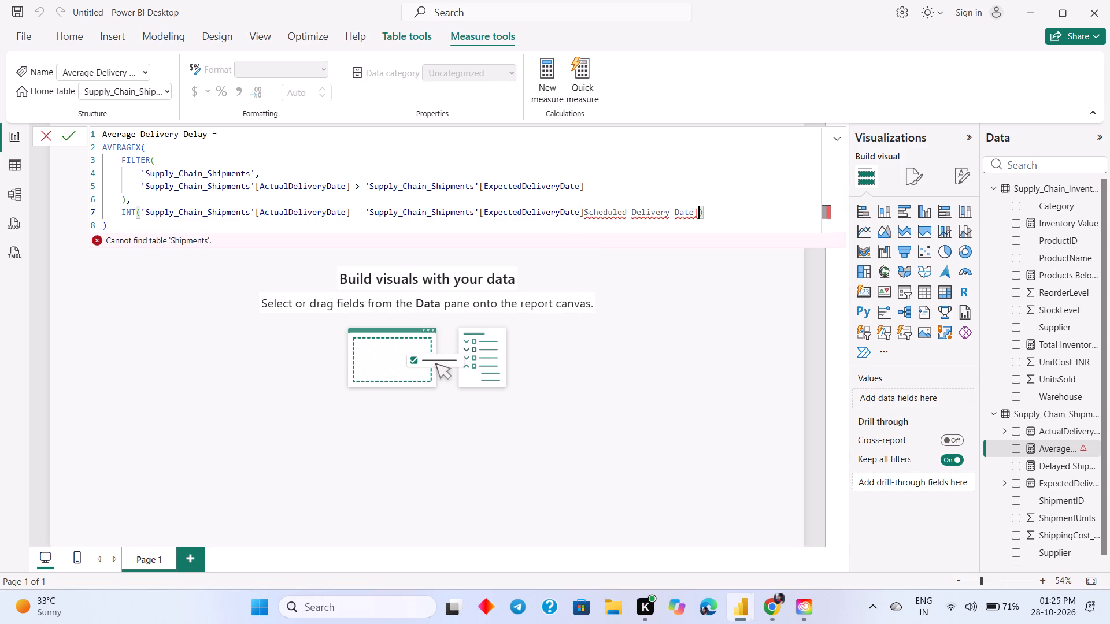
key(BackSpace)
key(BackSpace)
key(BackSpace)
key(BackSpace)
key(BackSpace)
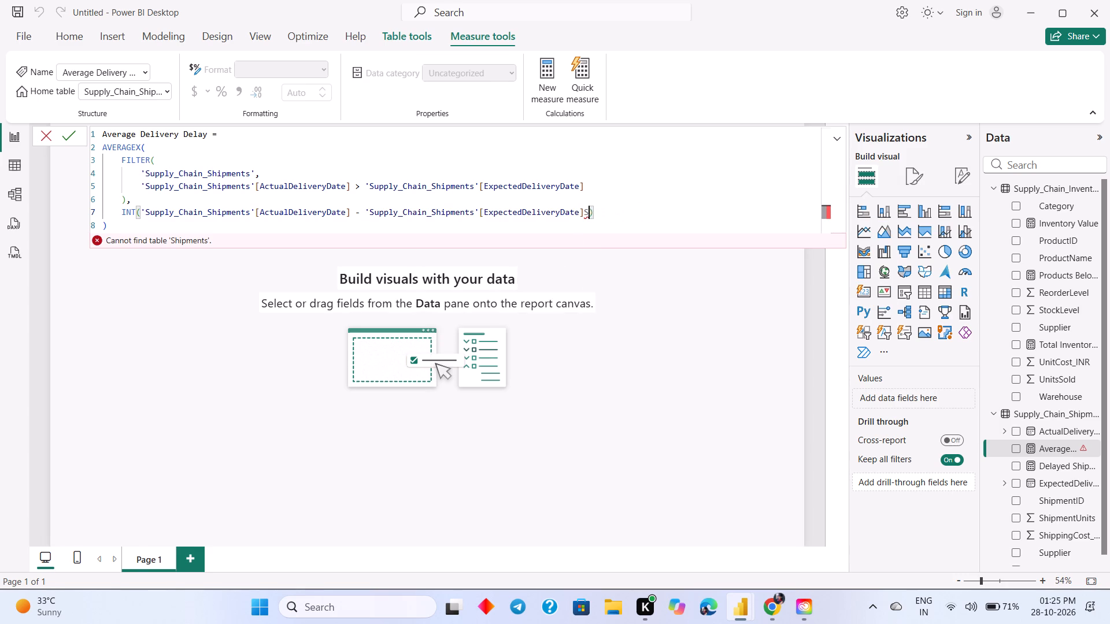
key(BackSpace)
click(651, 191)
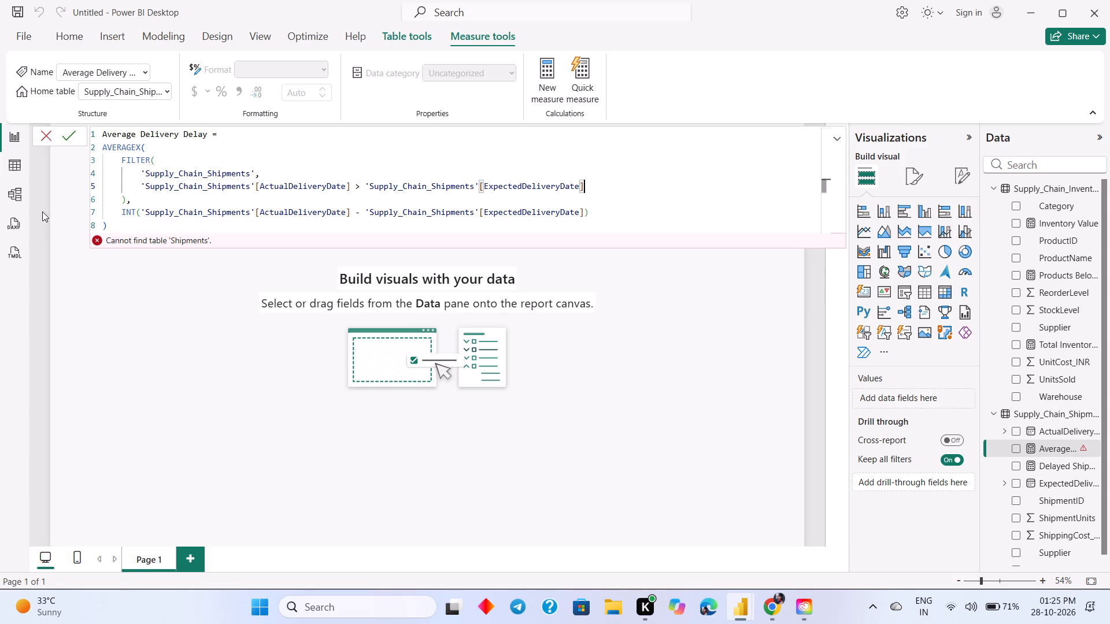
click(69, 143)
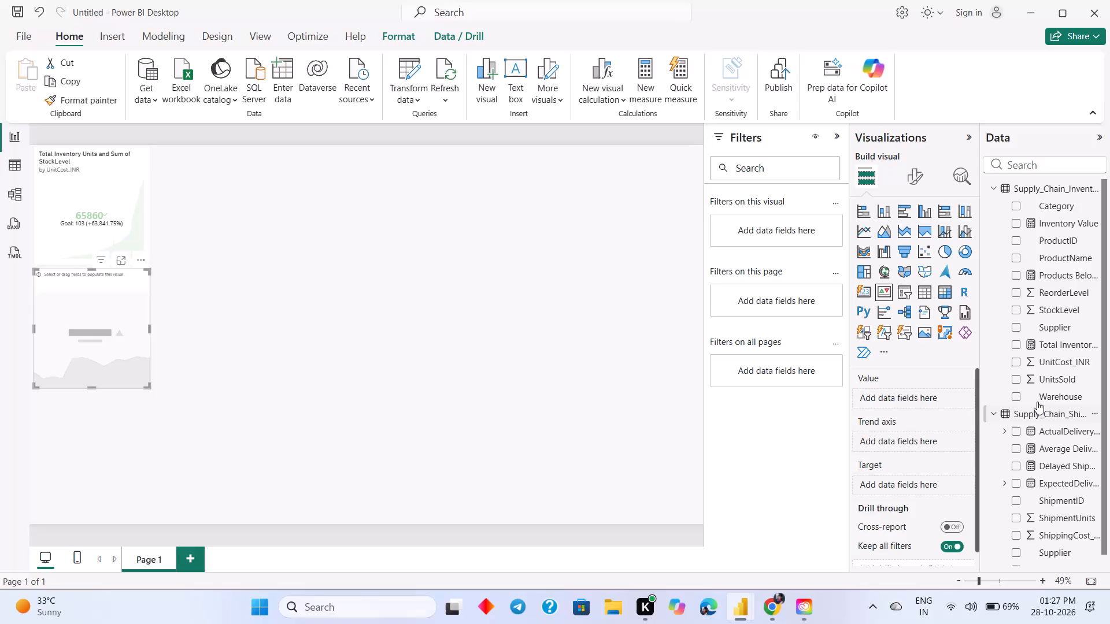
drag(1061, 276, 933, 403)
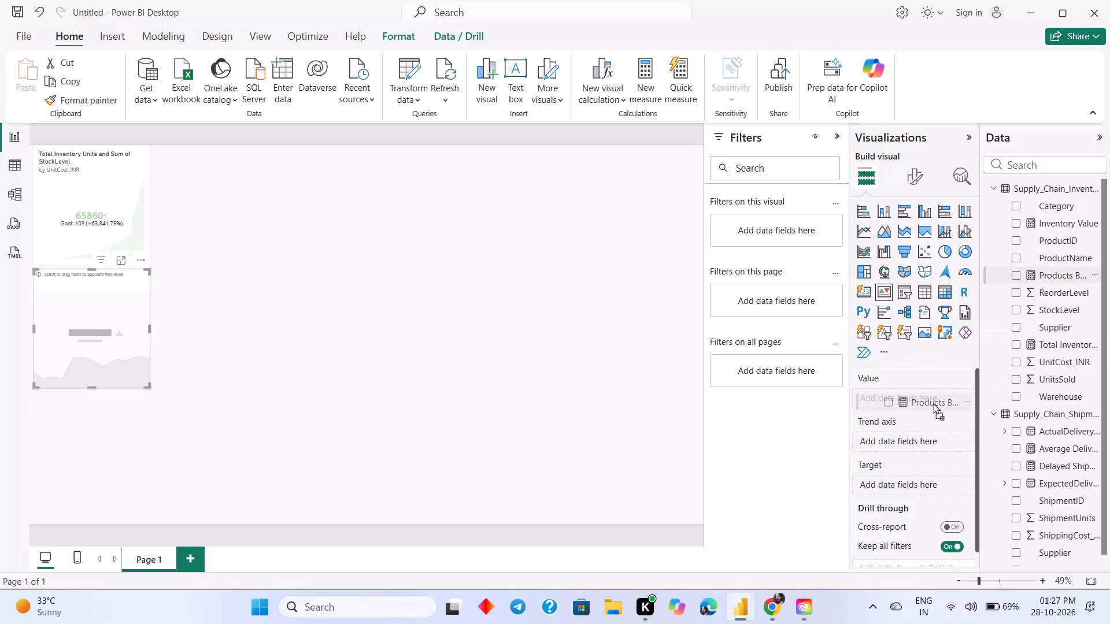
drag(933, 403, 929, 404)
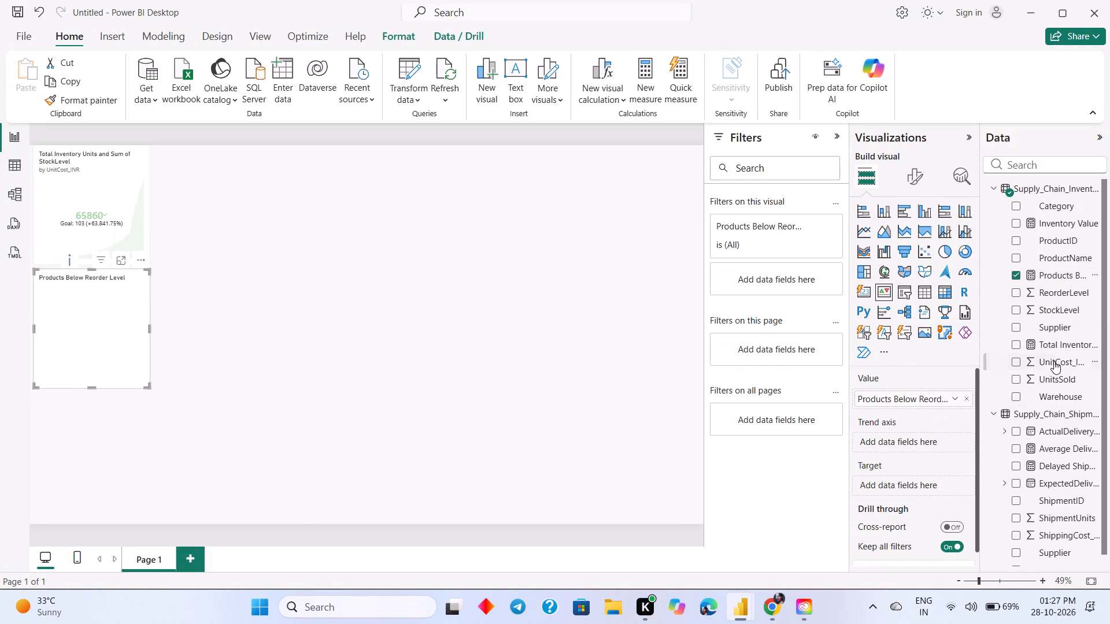
click(927, 394)
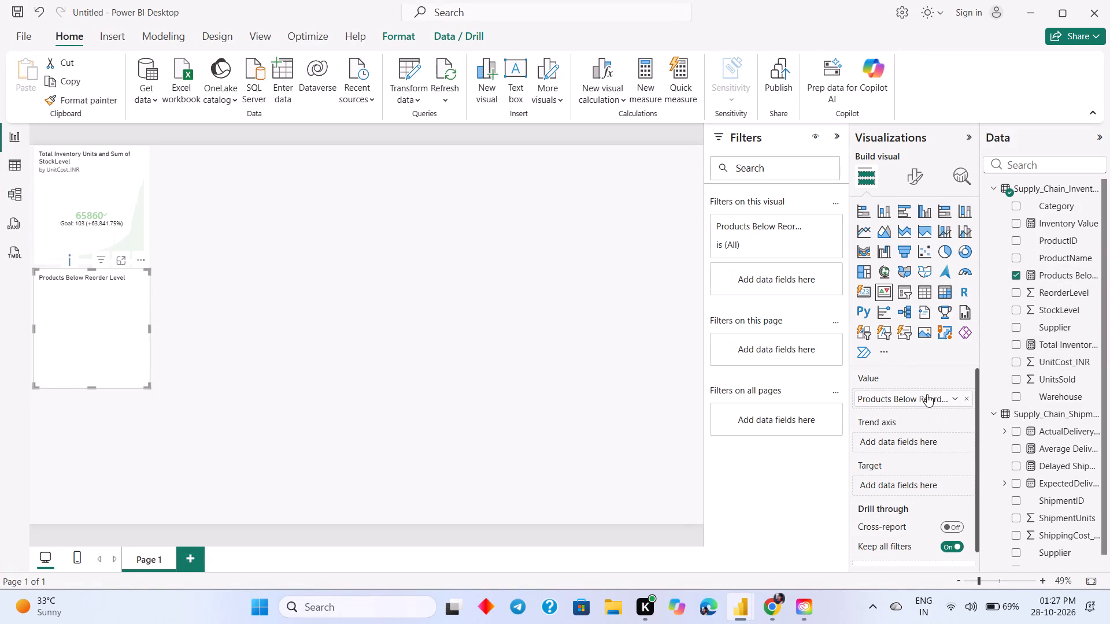
click(927, 400)
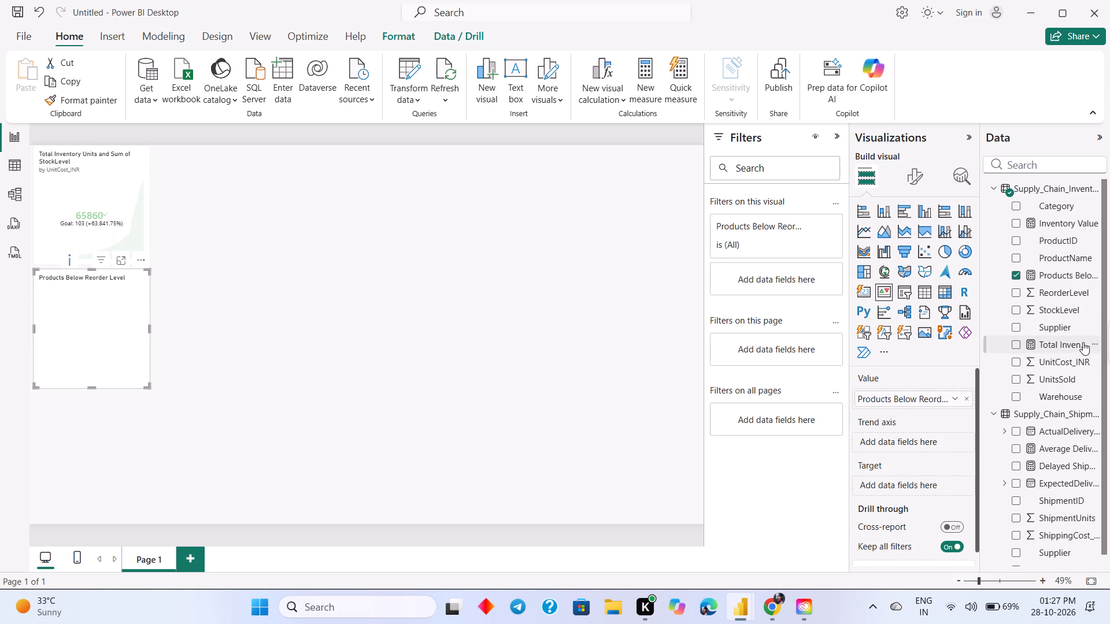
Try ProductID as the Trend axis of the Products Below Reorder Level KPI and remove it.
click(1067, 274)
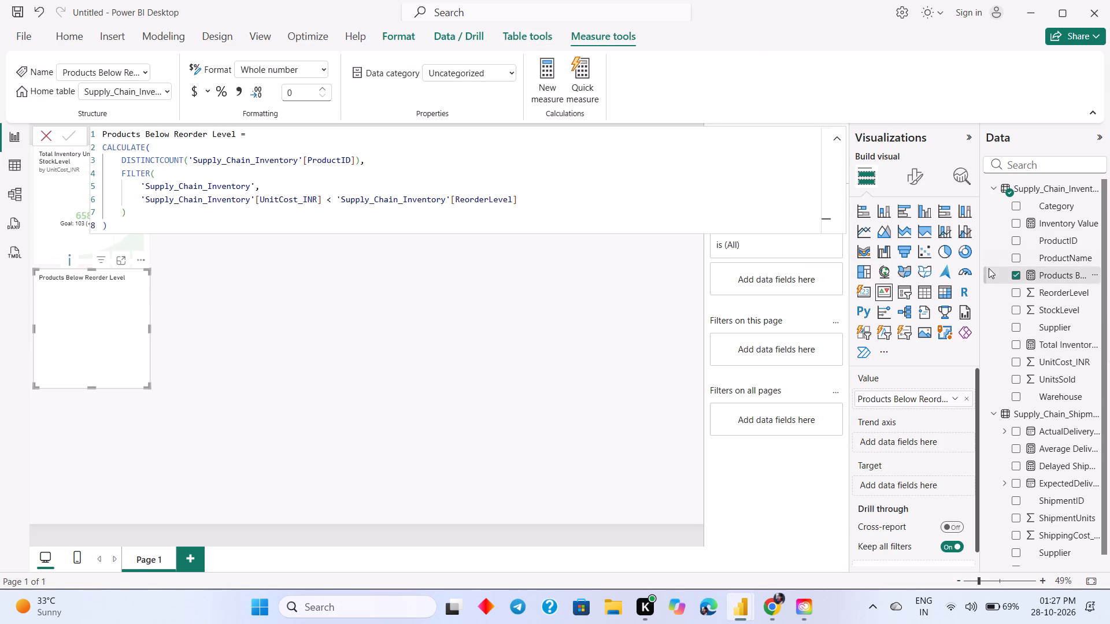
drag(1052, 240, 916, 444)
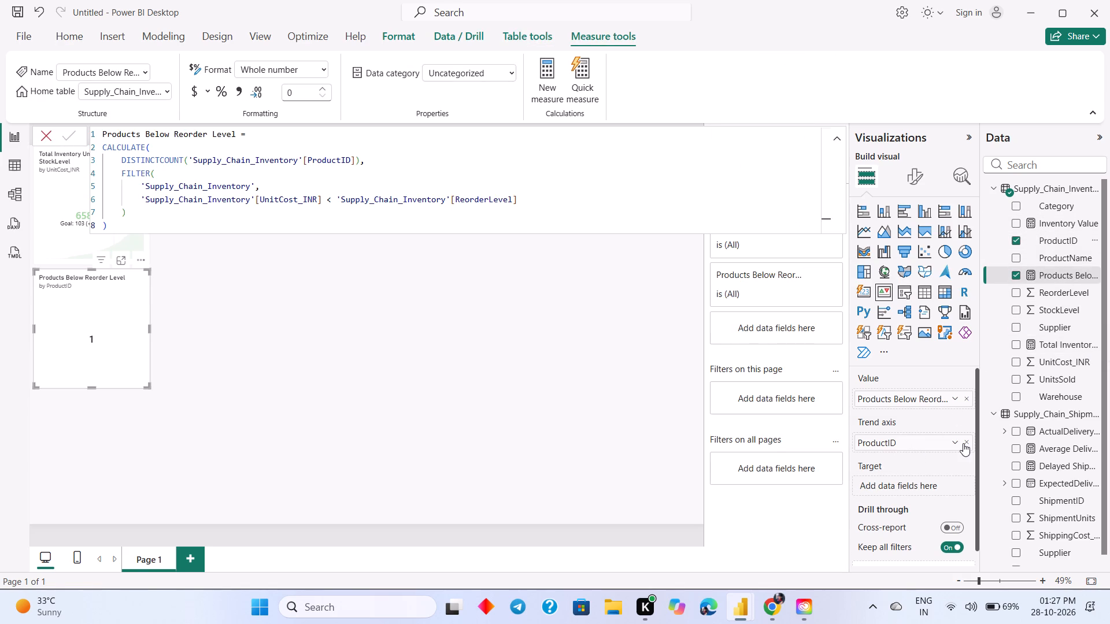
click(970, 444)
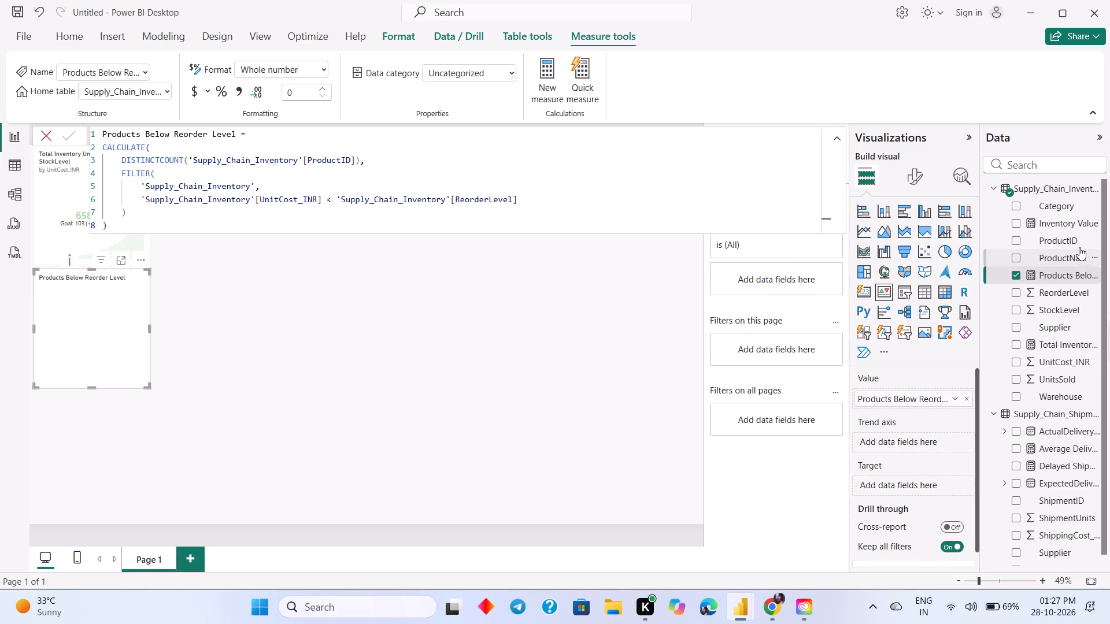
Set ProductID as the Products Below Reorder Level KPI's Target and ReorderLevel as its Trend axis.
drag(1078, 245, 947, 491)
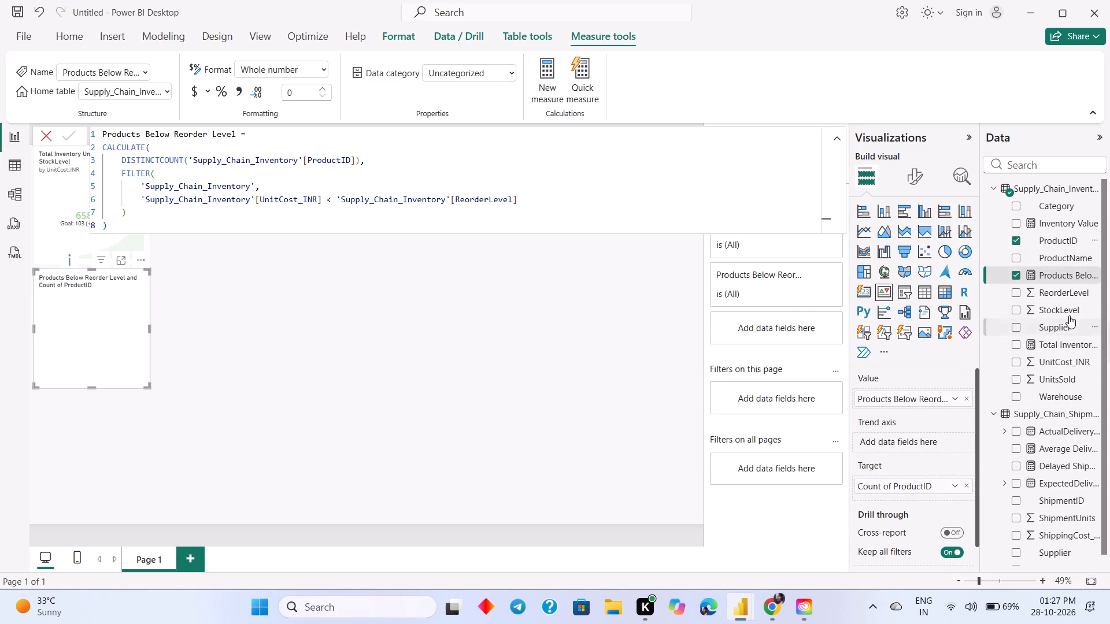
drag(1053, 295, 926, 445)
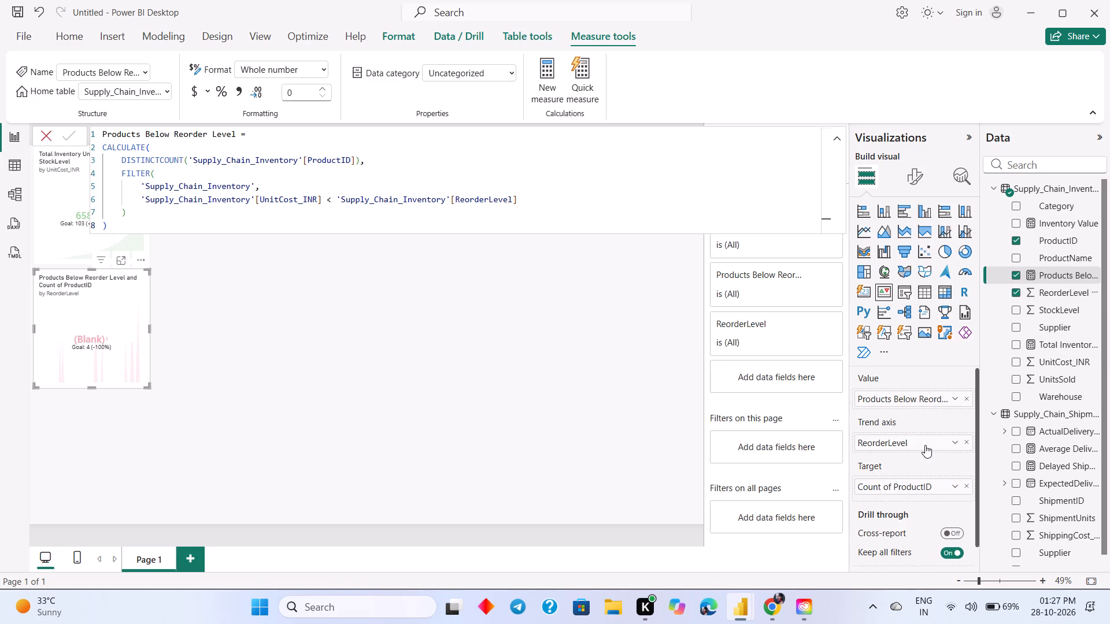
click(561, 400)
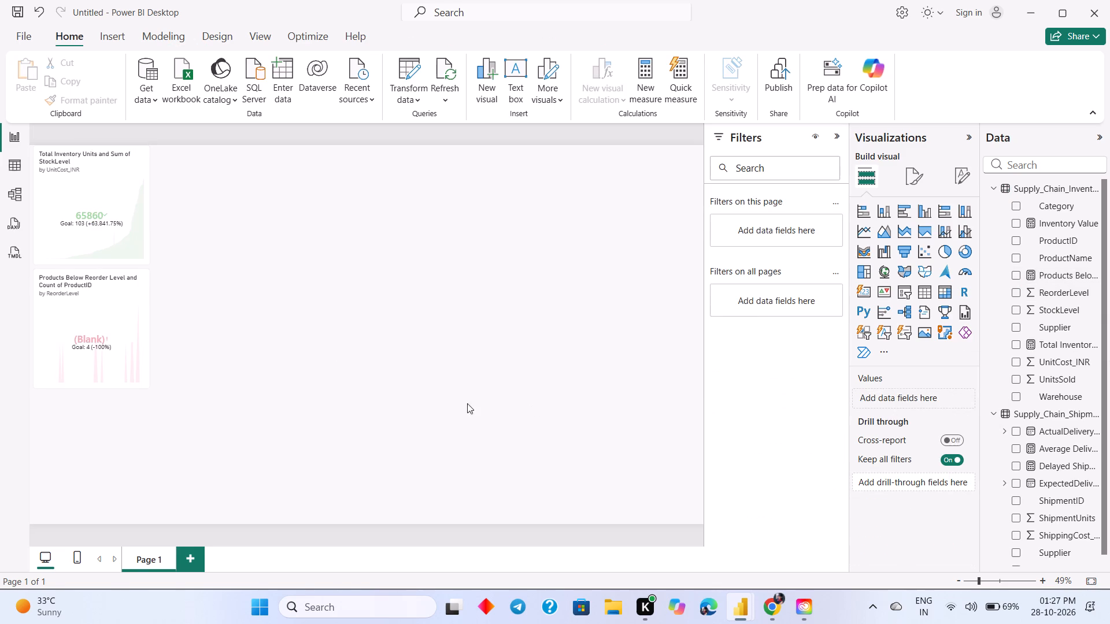
Widen the Products Below Reorder Level KPI visual by a little over half its width.
click(120, 335)
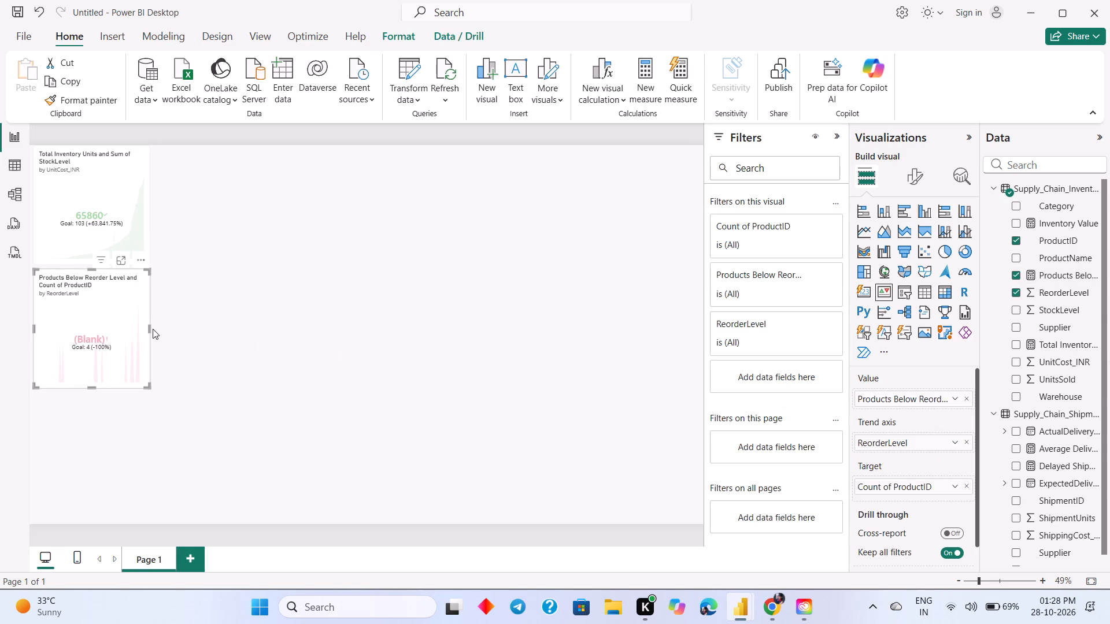
drag(149, 328, 217, 334)
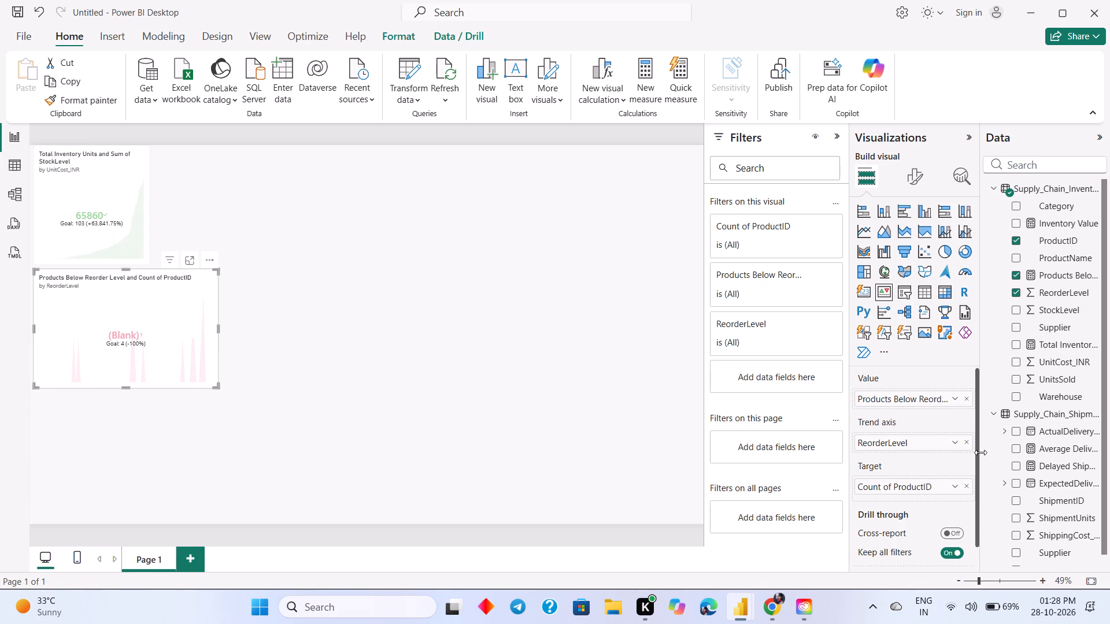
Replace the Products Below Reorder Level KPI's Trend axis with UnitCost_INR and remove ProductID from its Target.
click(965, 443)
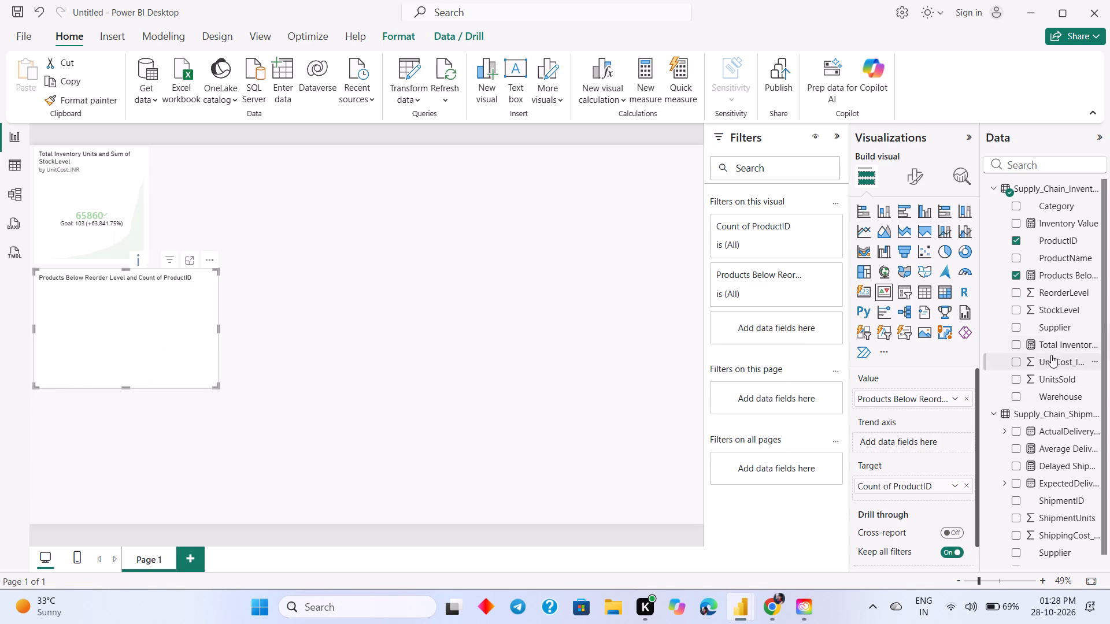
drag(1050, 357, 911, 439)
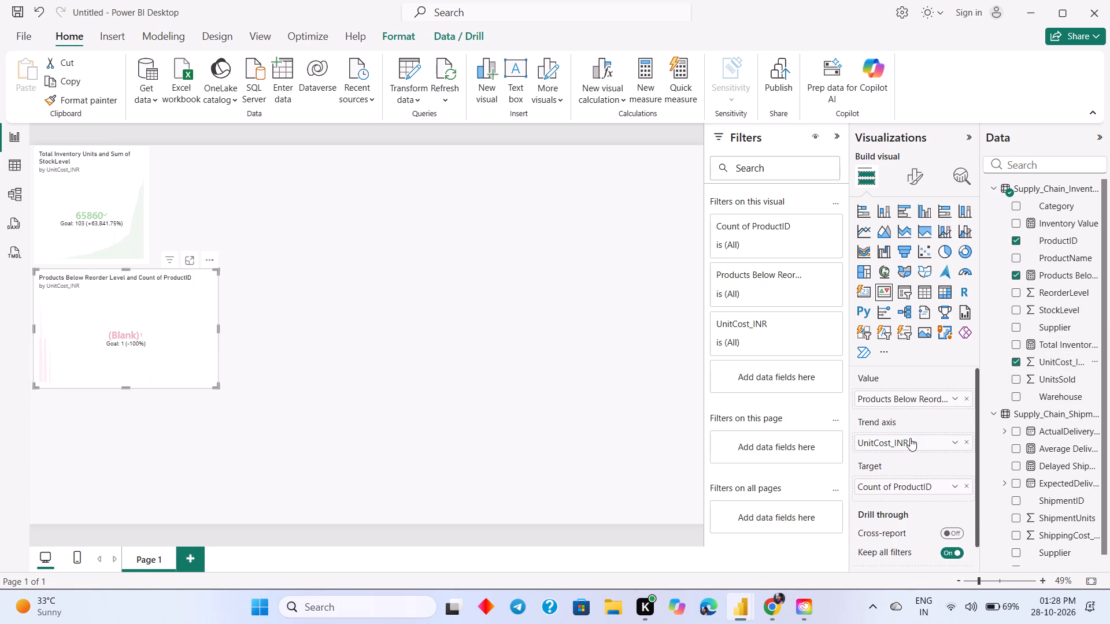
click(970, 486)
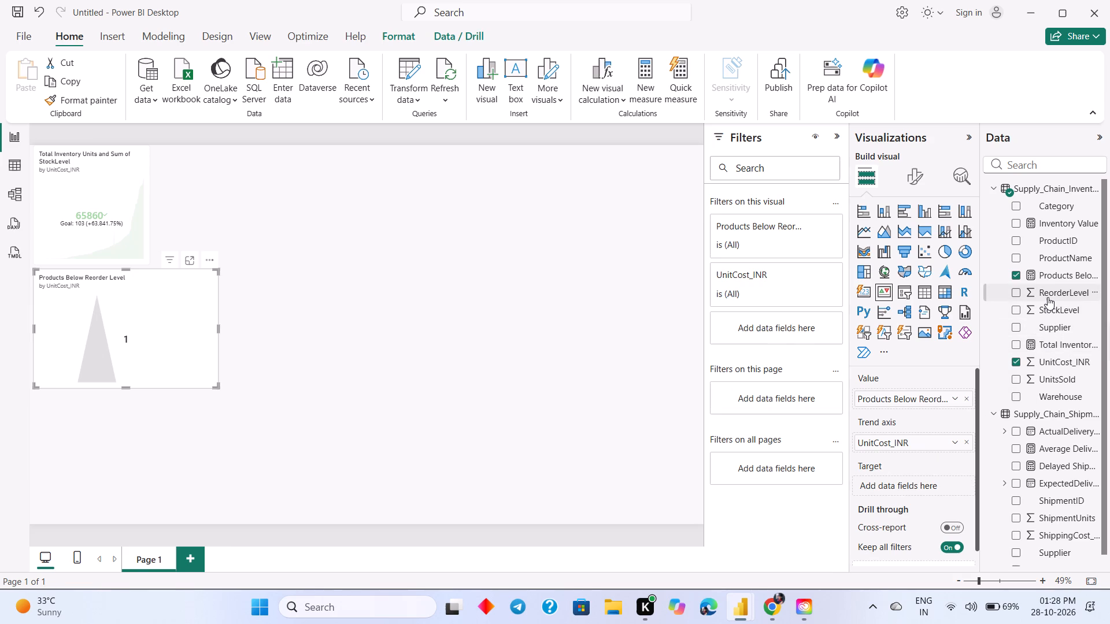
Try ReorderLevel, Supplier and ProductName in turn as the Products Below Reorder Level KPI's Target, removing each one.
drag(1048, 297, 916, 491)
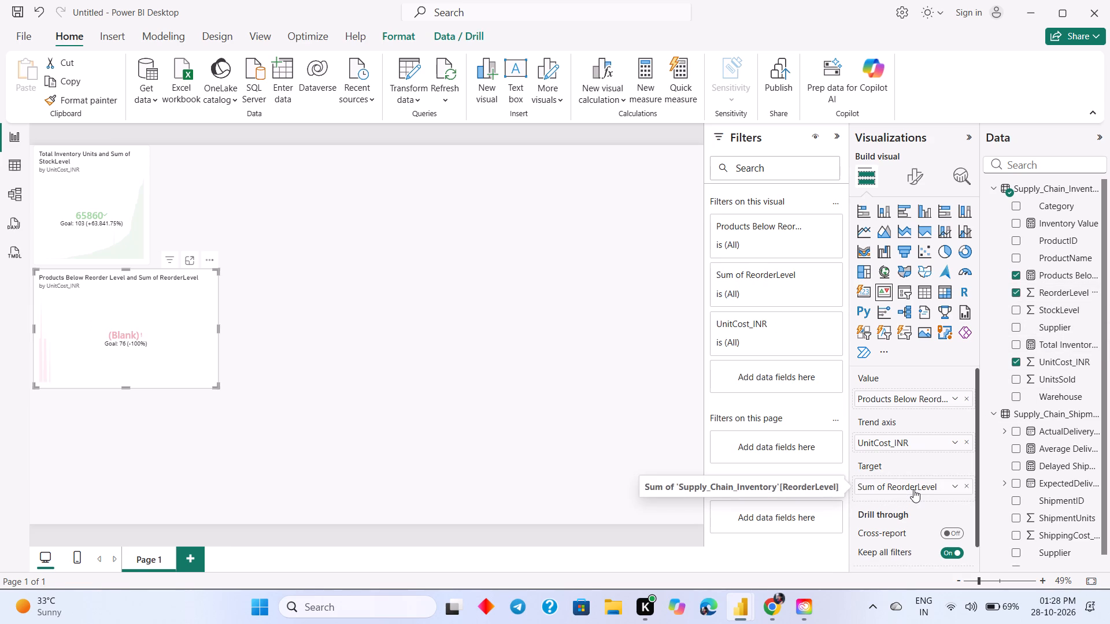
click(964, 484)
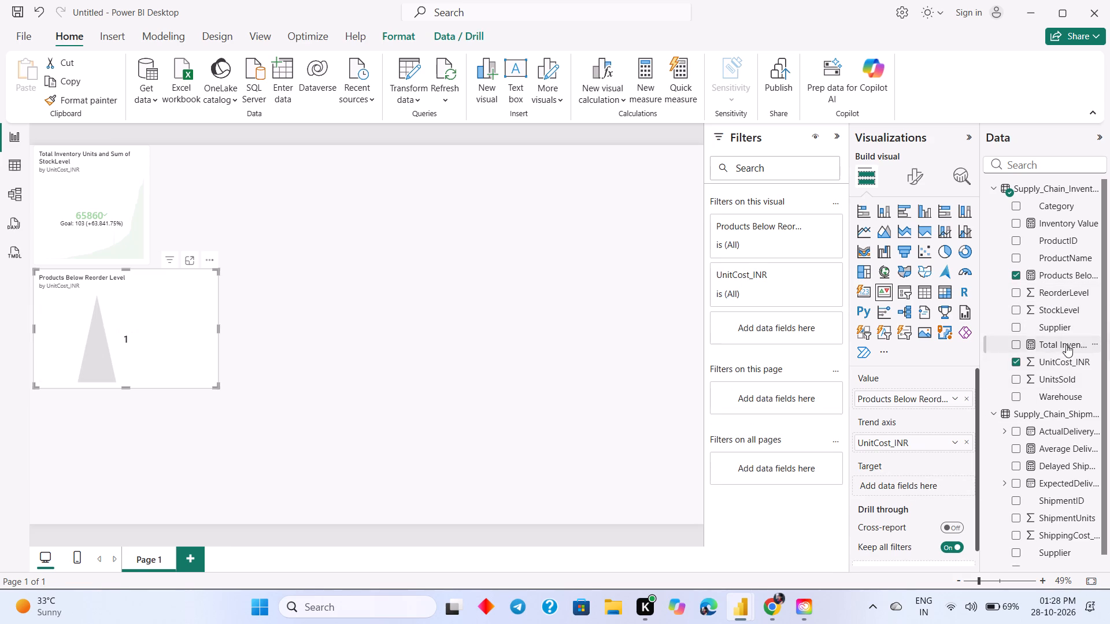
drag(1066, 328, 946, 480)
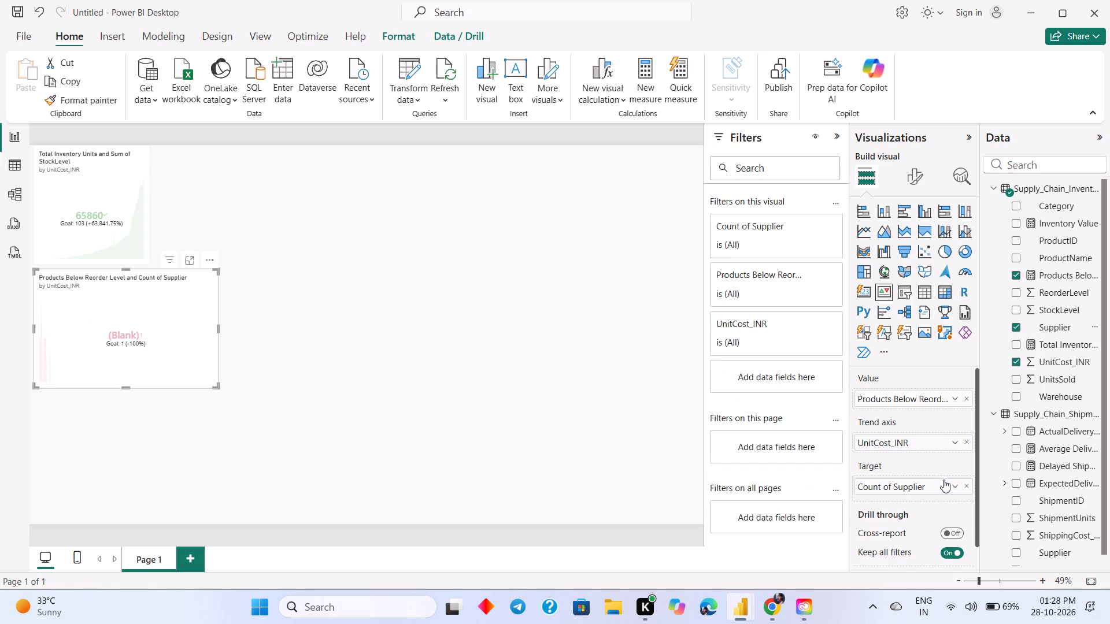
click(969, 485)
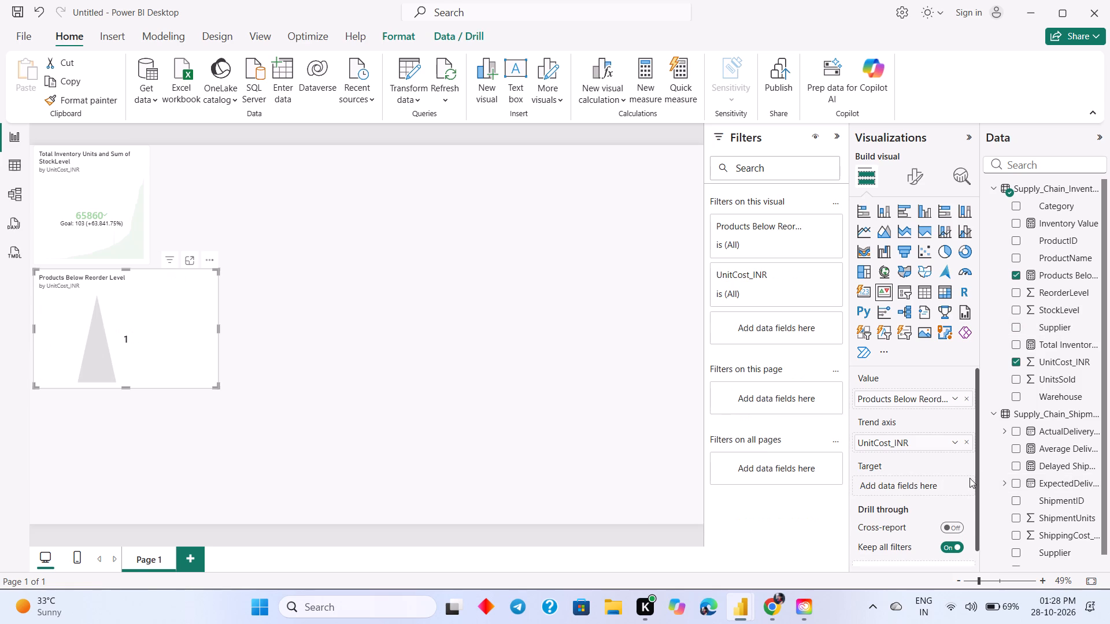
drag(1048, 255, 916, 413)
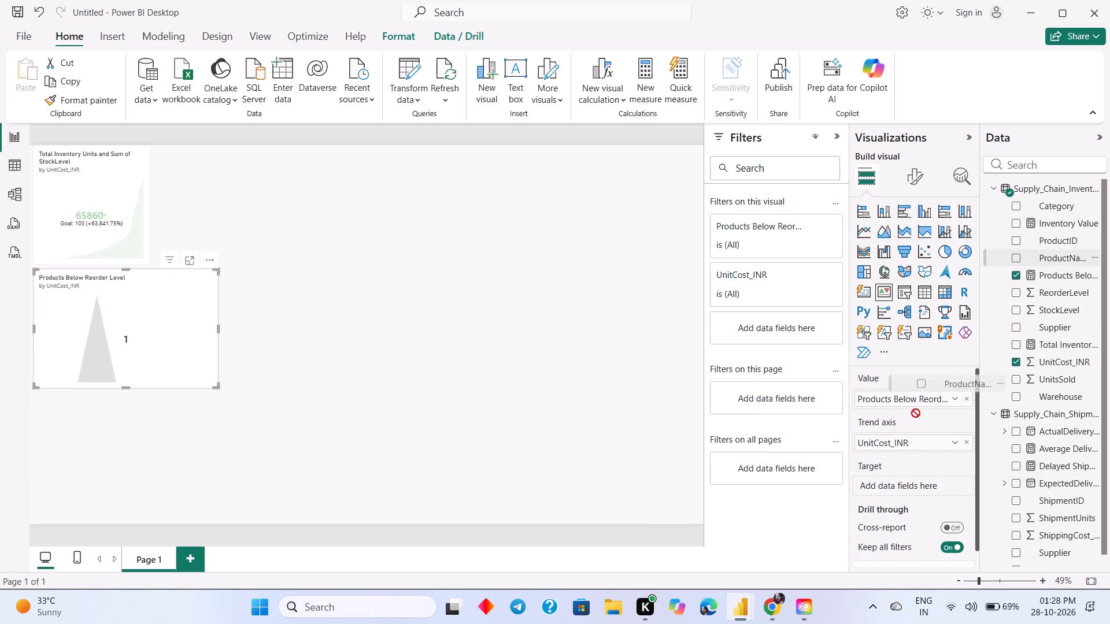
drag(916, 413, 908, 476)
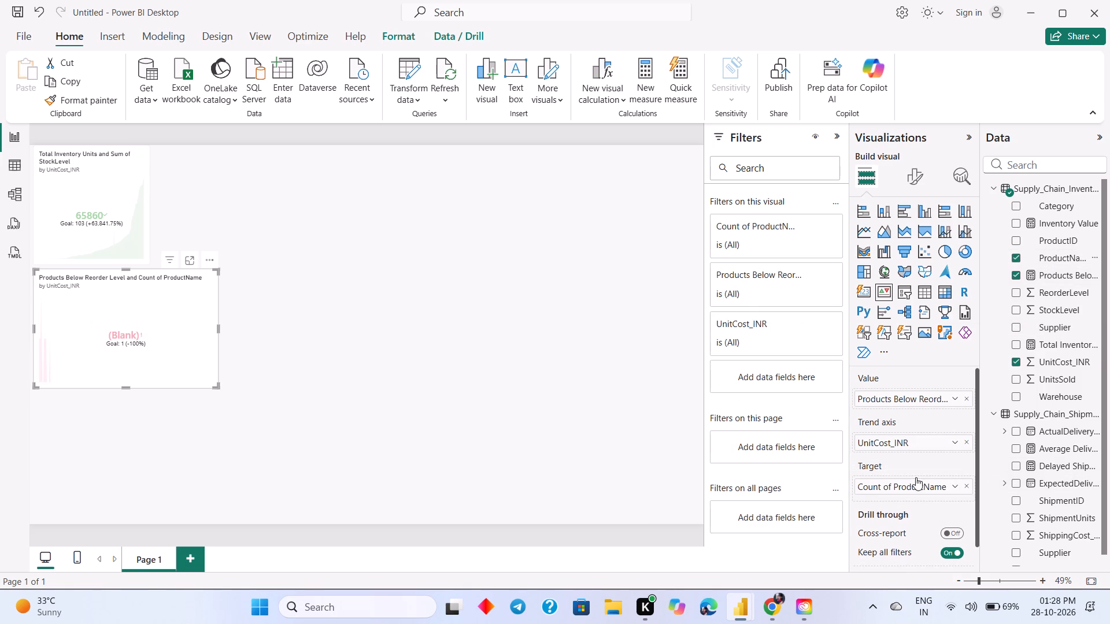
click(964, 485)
Set UnitsSold as the Target of the Products Below Reorder Level KPI.
drag(1068, 380, 1060, 389)
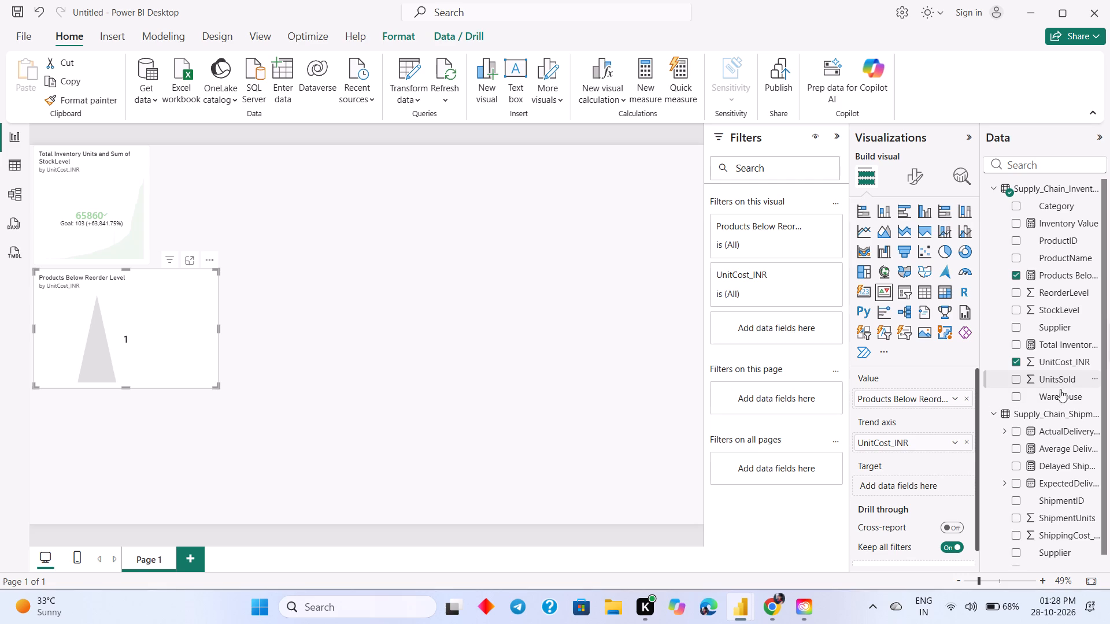
drag(1060, 389, 926, 488)
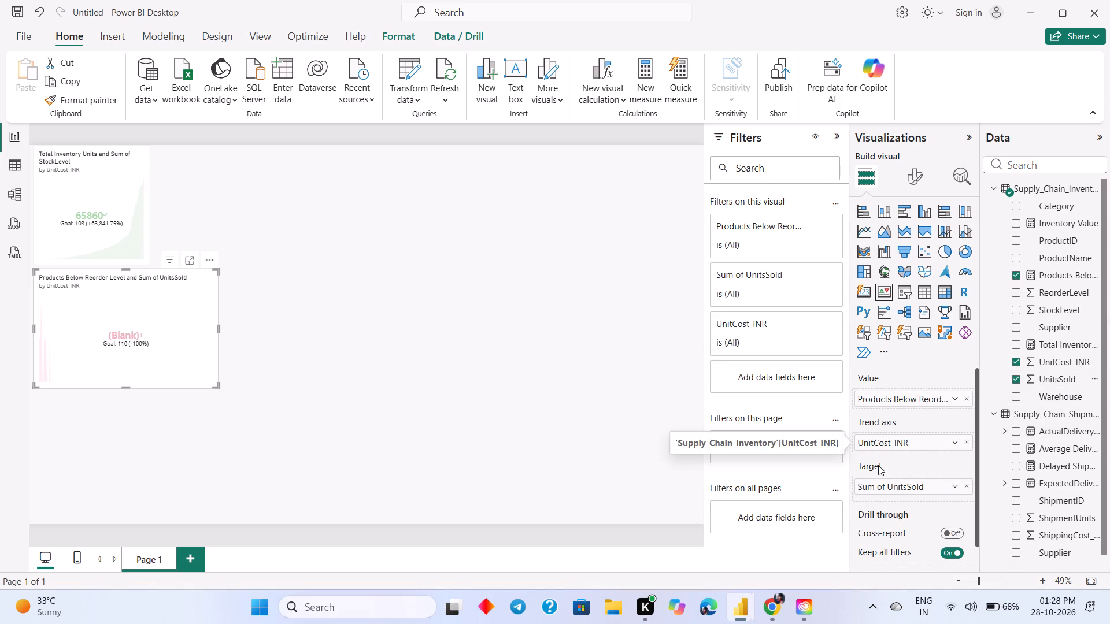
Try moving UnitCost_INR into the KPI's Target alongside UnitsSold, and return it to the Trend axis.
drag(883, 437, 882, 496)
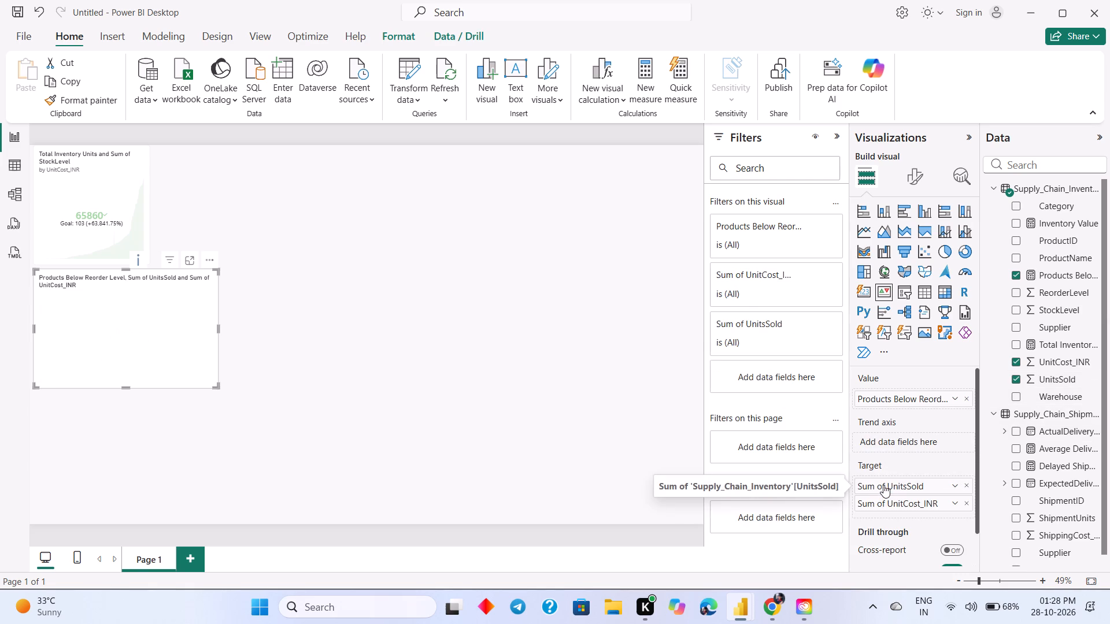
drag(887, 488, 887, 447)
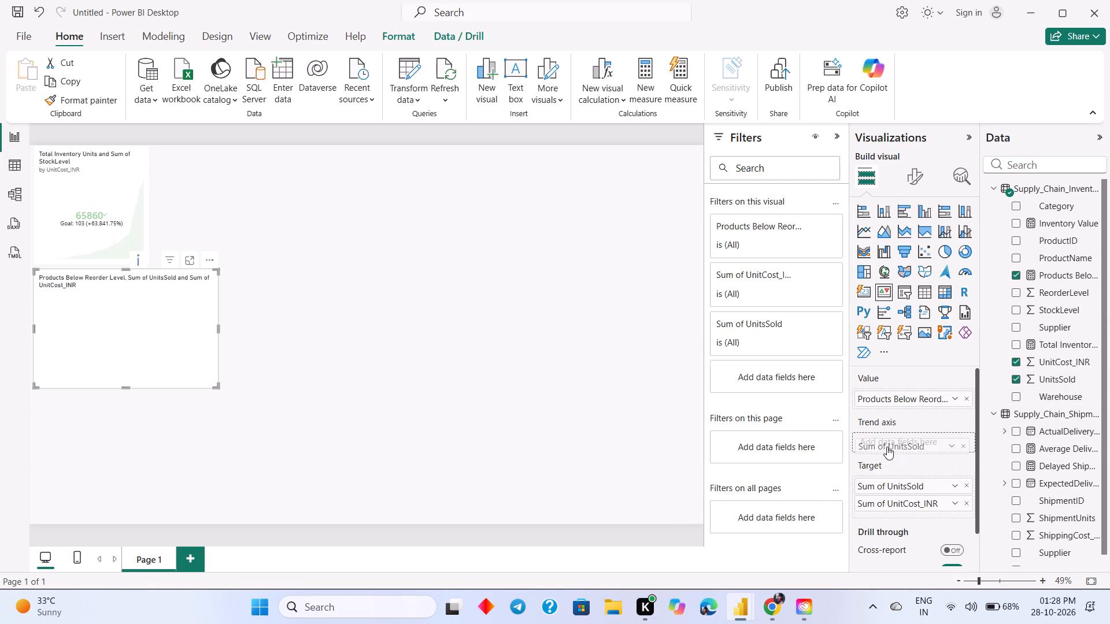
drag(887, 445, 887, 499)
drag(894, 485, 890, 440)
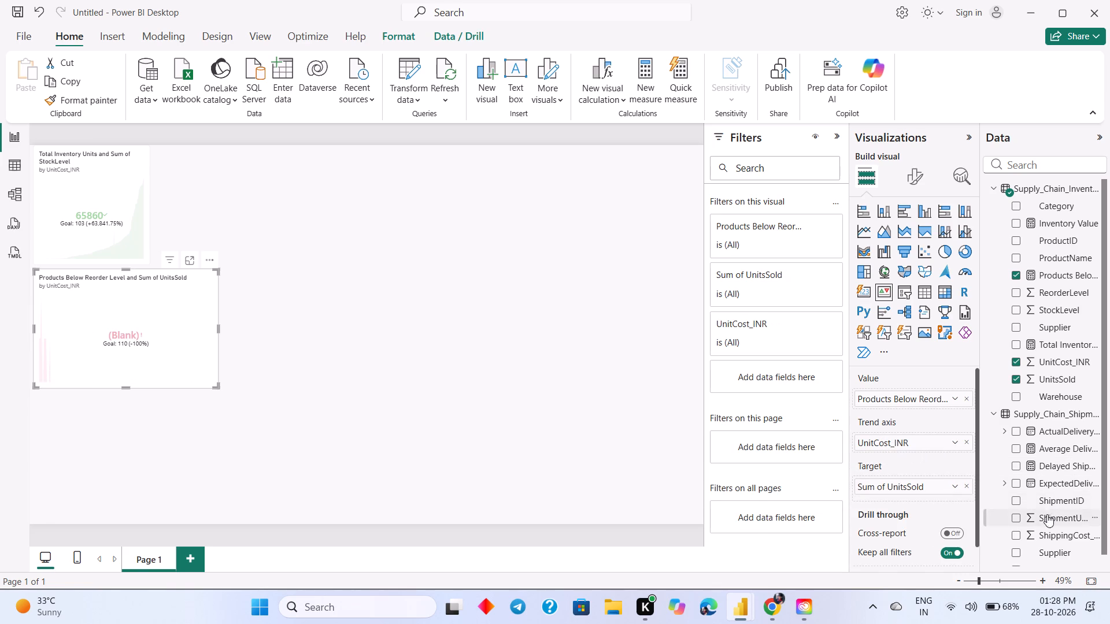
Replace the Products Below Reorder Level KPI's Trend axis with ShipmentID.
drag(1044, 497, 919, 445)
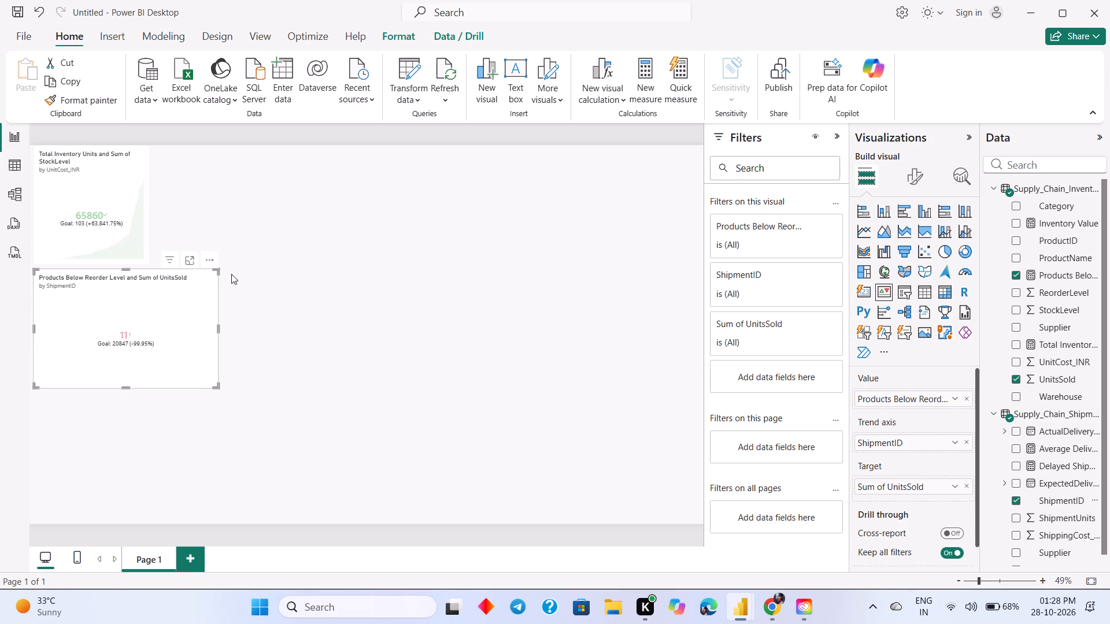
Place the Products Below Reorder Level KPI directly beside the Total Inventory Units KPI at the page top and narrow it slightly.
drag(132, 301, 235, 210)
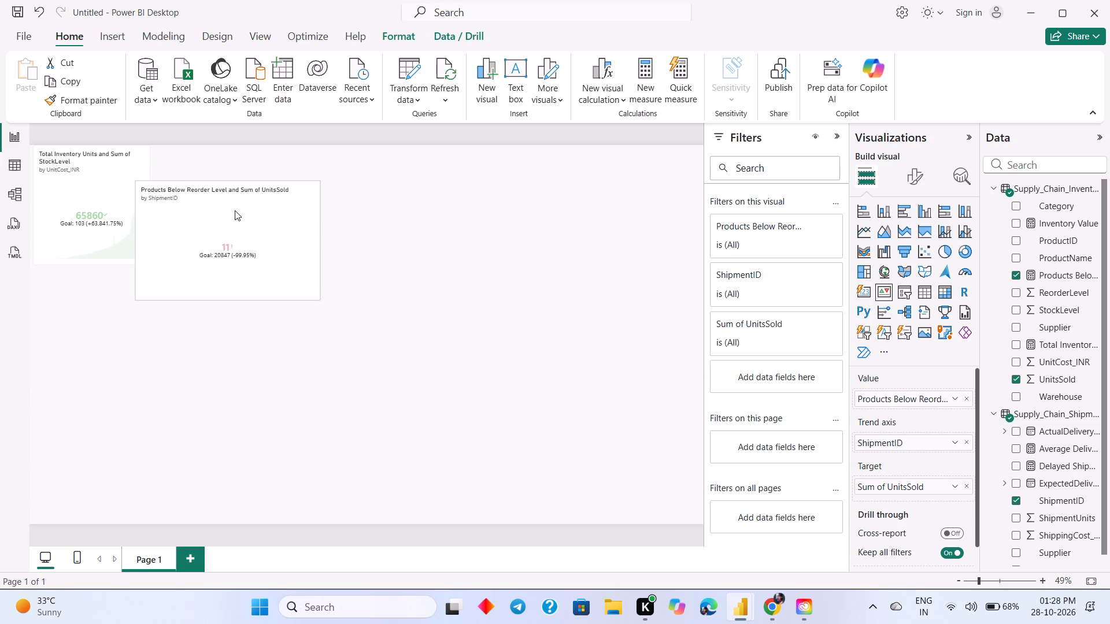
drag(235, 210, 247, 172)
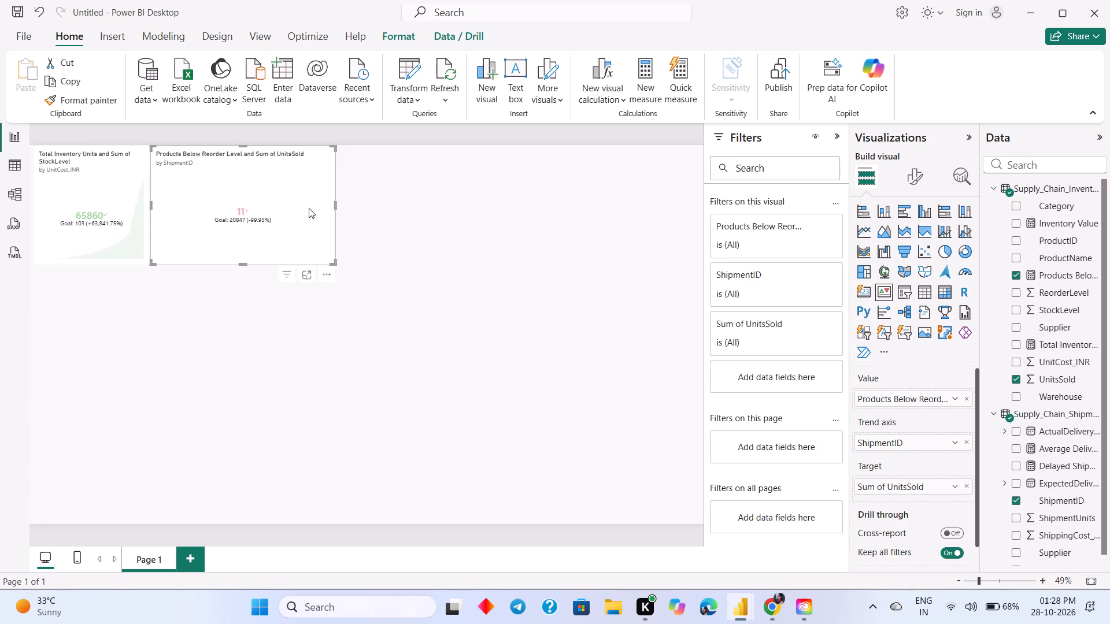
drag(335, 207, 321, 209)
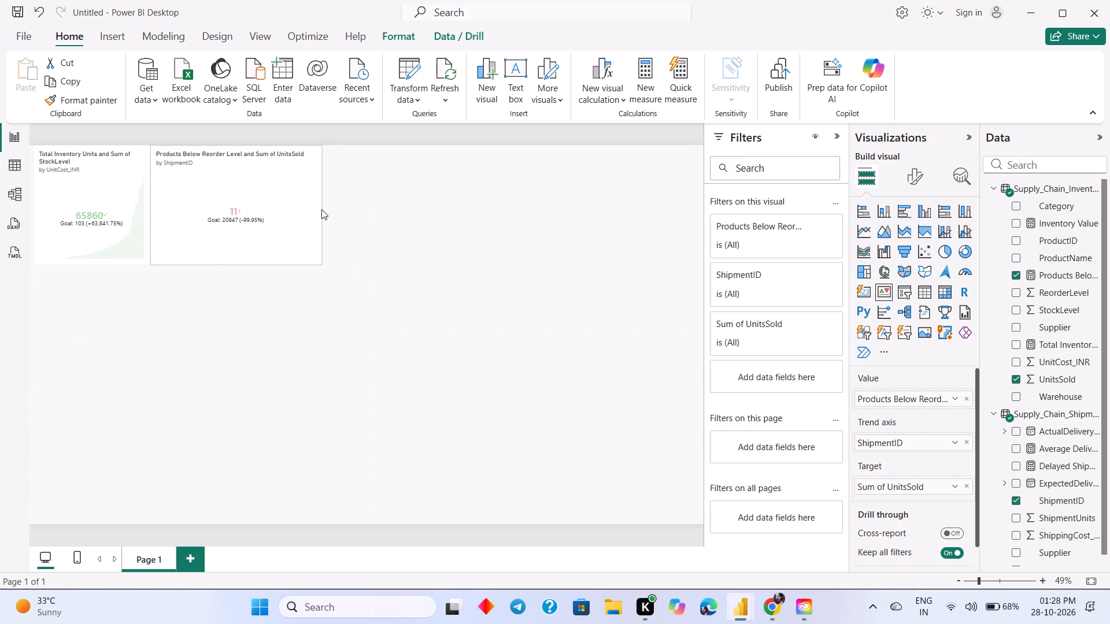
Narrow the Products Below Reorder Level KPI to about the same width as the Total Inventory Units KPI.
drag(321, 209, 260, 223)
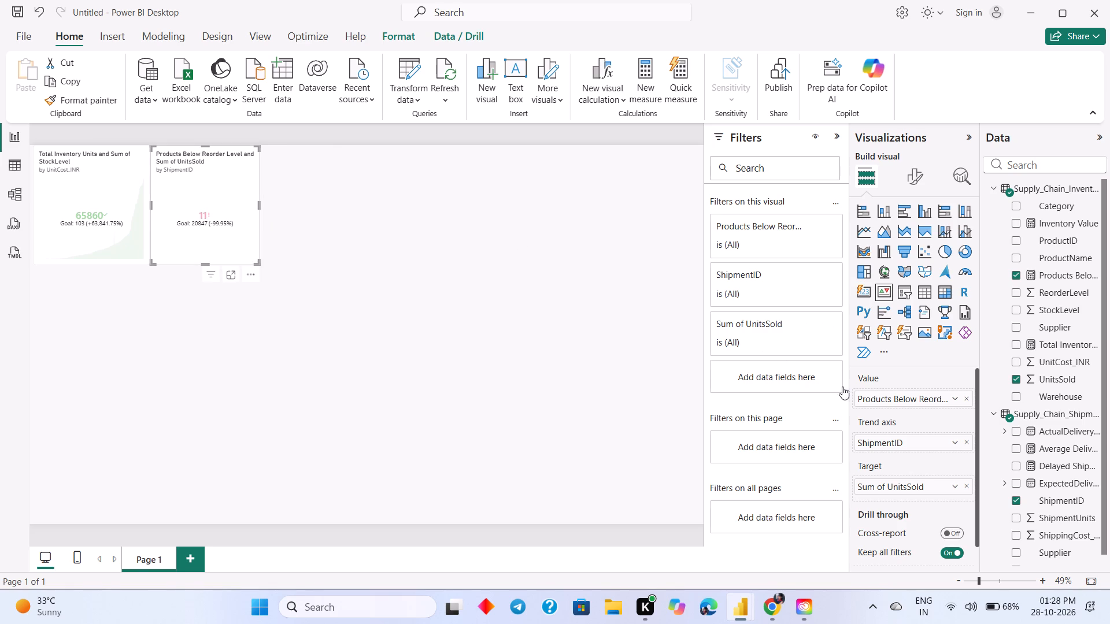
Replace ShipmentID with StockLevel on the Trend axis of the Products Below Reorder Level KPI.
click(970, 446)
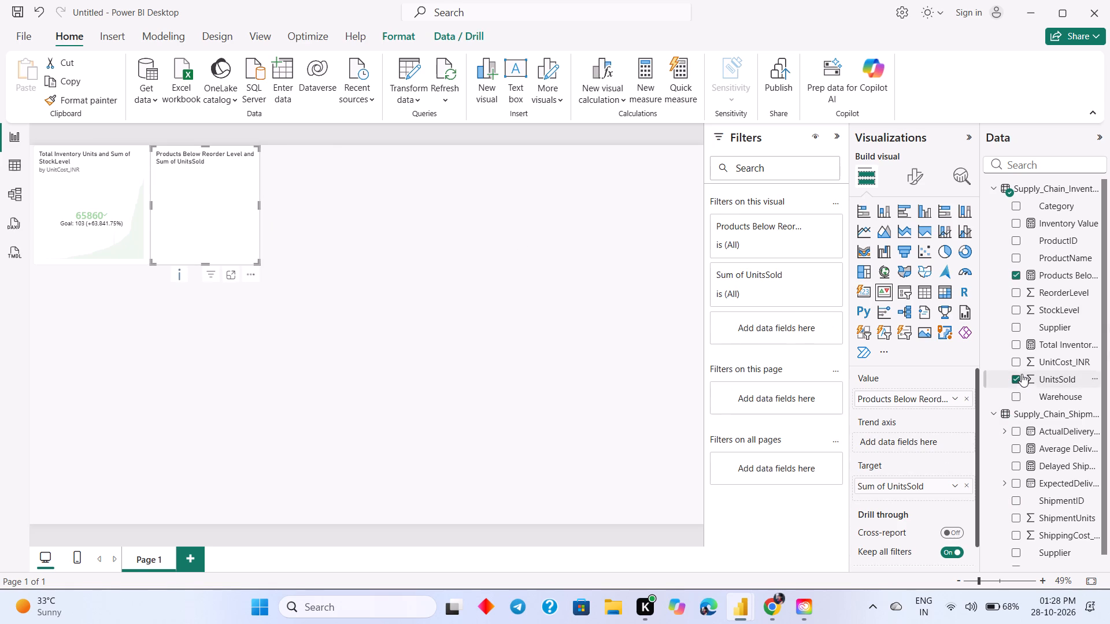
drag(1074, 309, 942, 437)
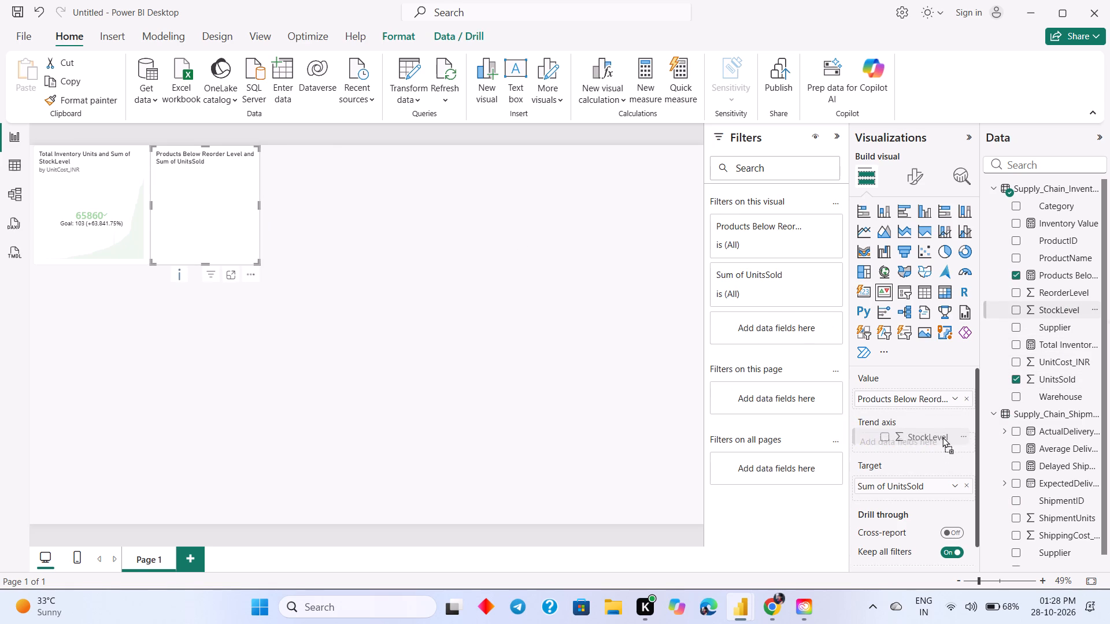
drag(942, 437, 943, 442)
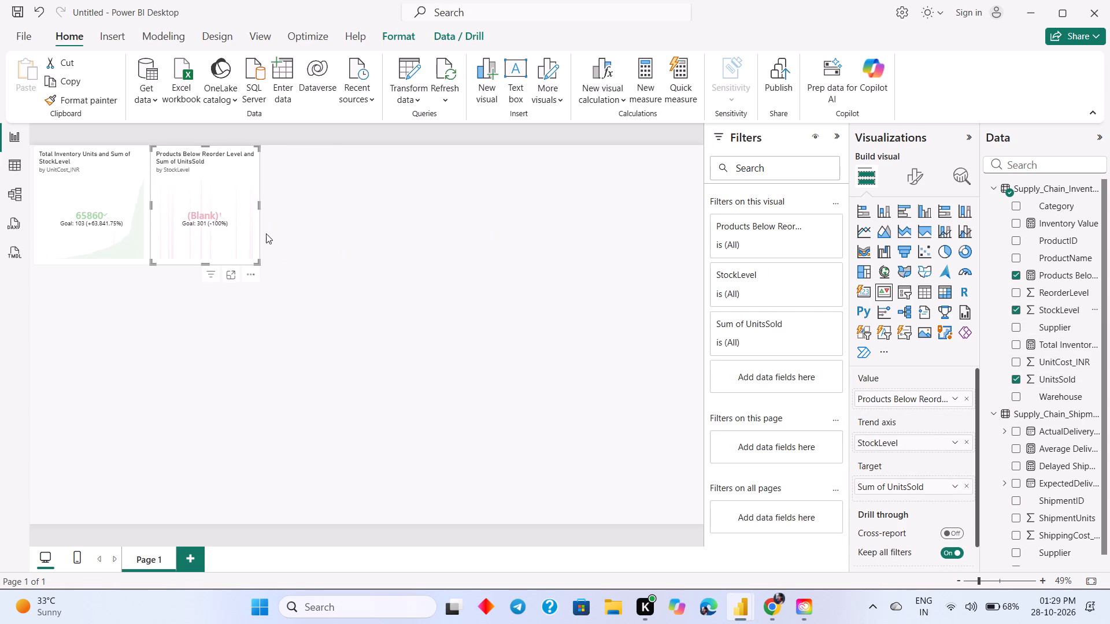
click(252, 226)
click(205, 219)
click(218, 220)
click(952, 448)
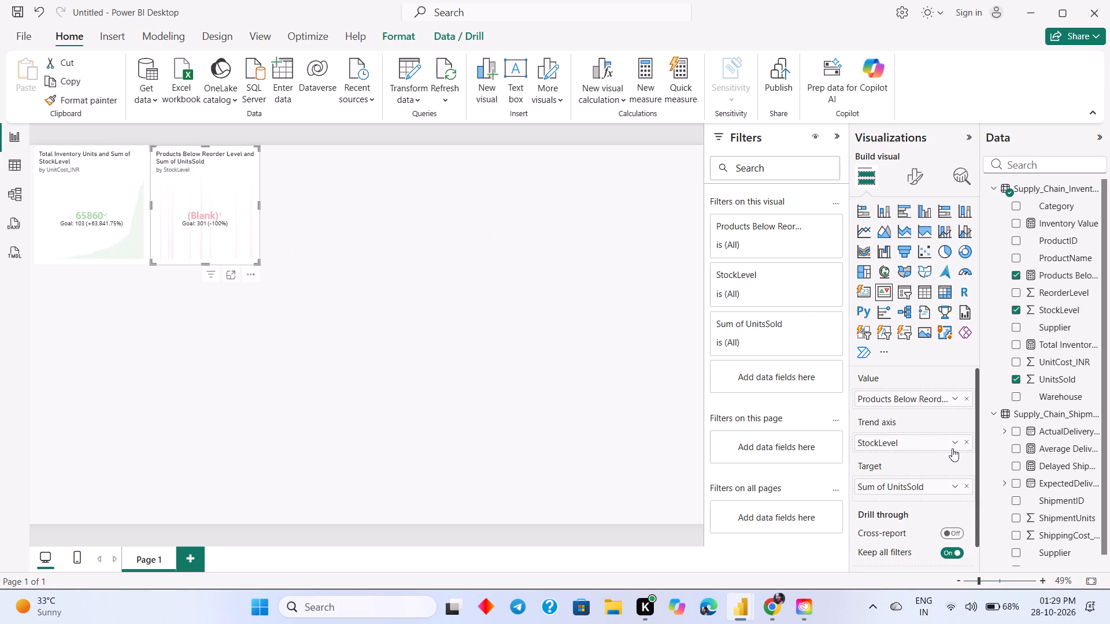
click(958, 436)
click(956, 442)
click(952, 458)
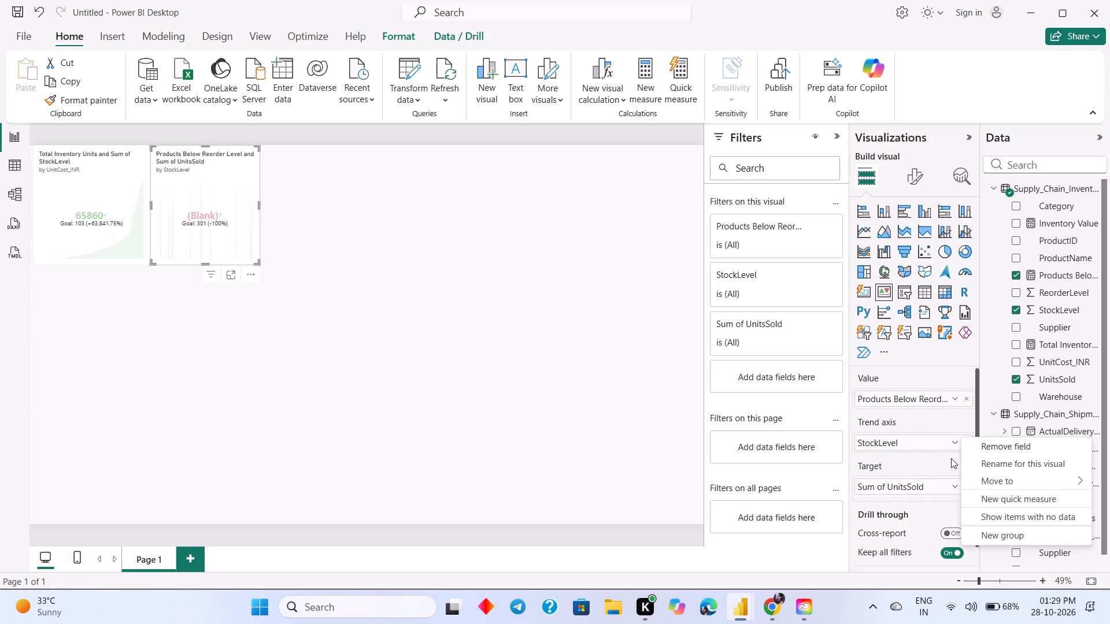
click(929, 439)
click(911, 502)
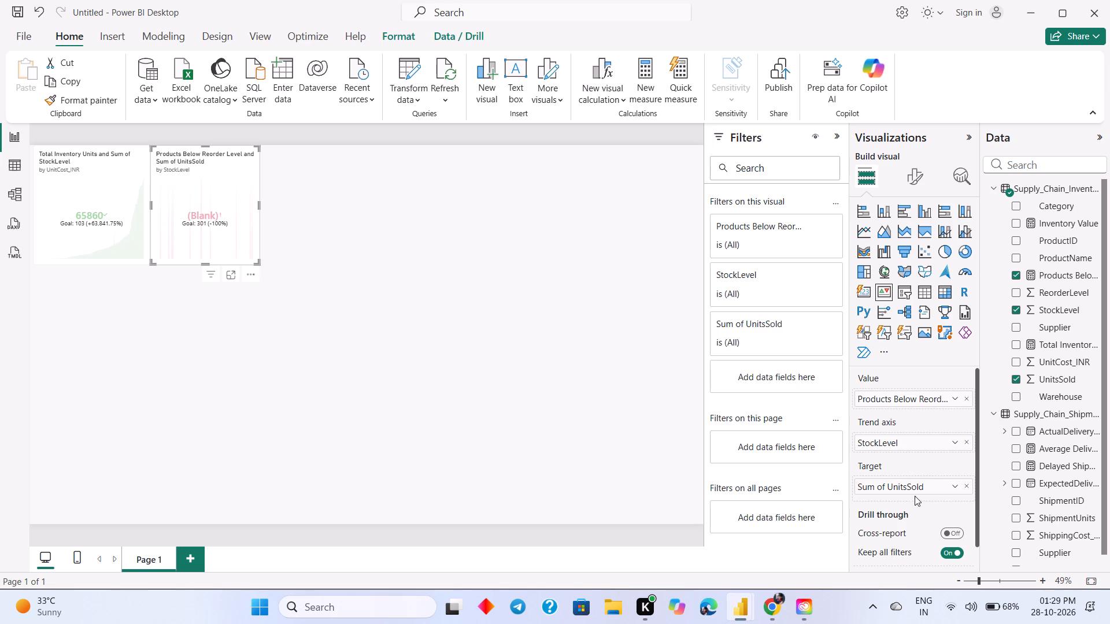
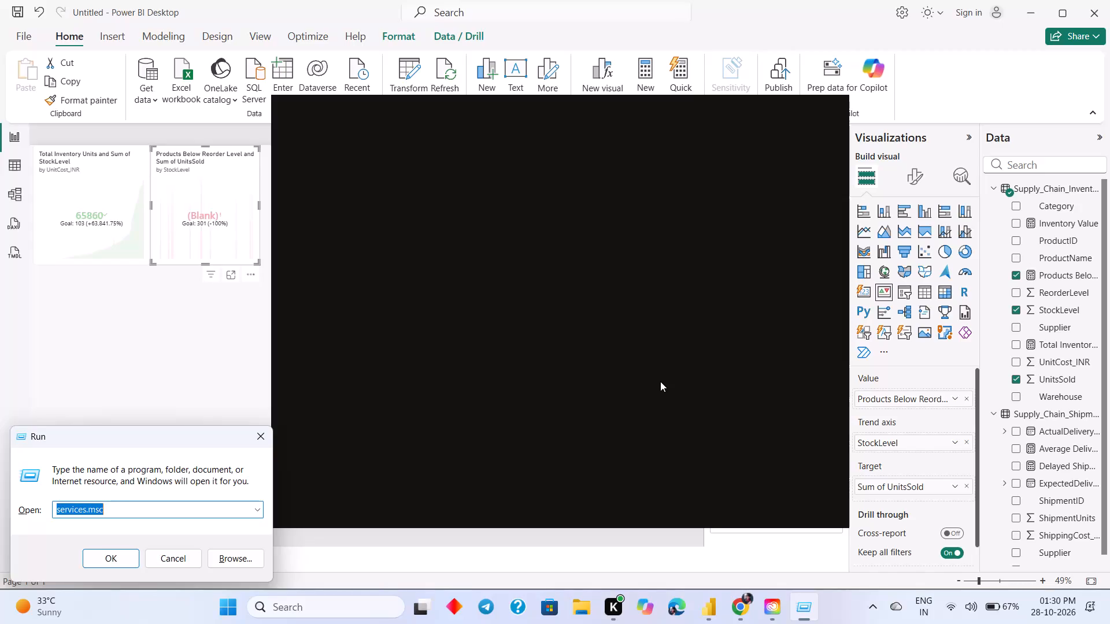
Open the Windows Applications folder by running shell:Appsfolder.
click(132, 360)
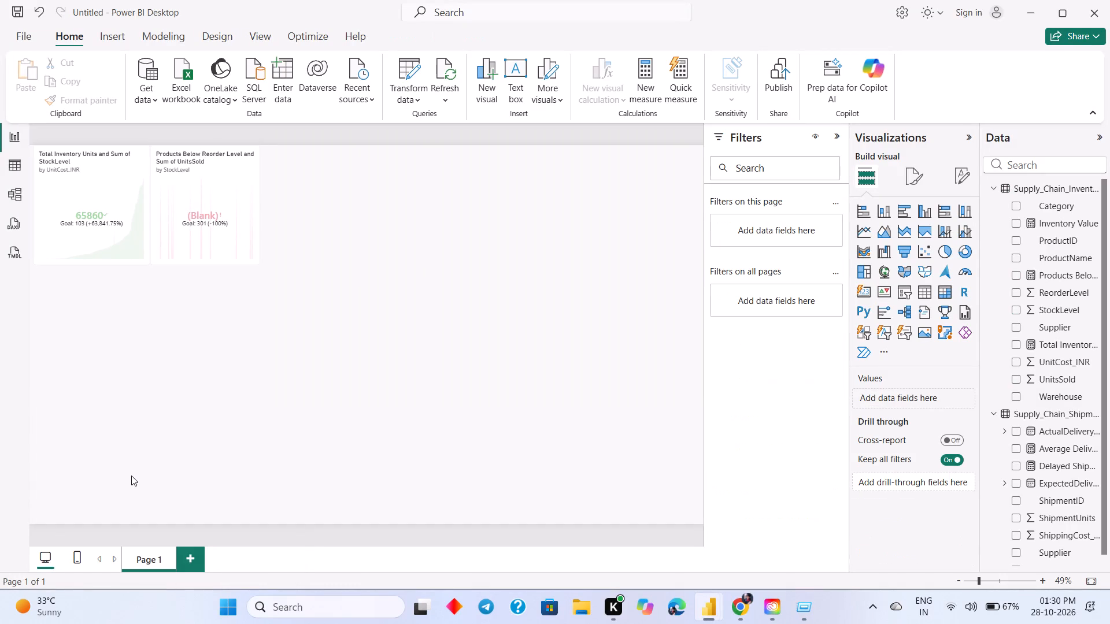
key(super+r)
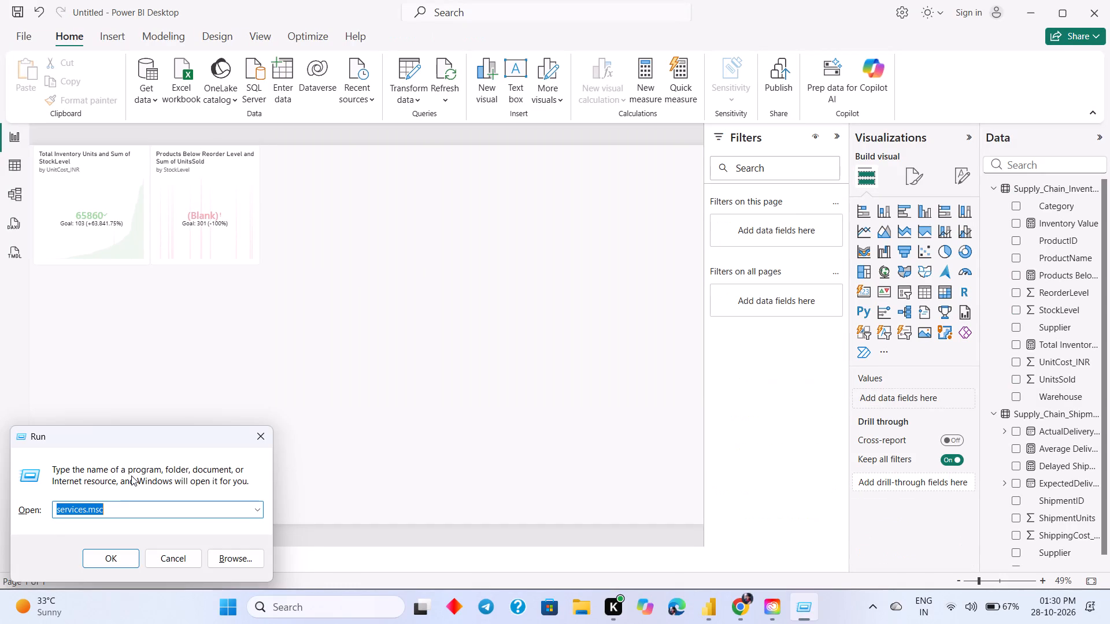
key(s)
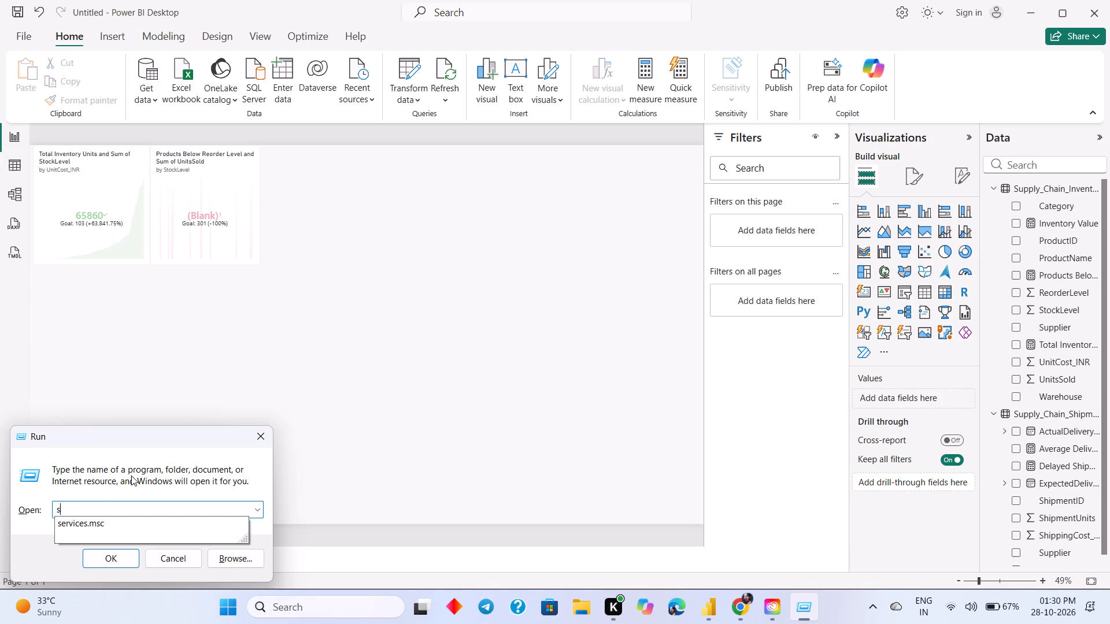
text(he)
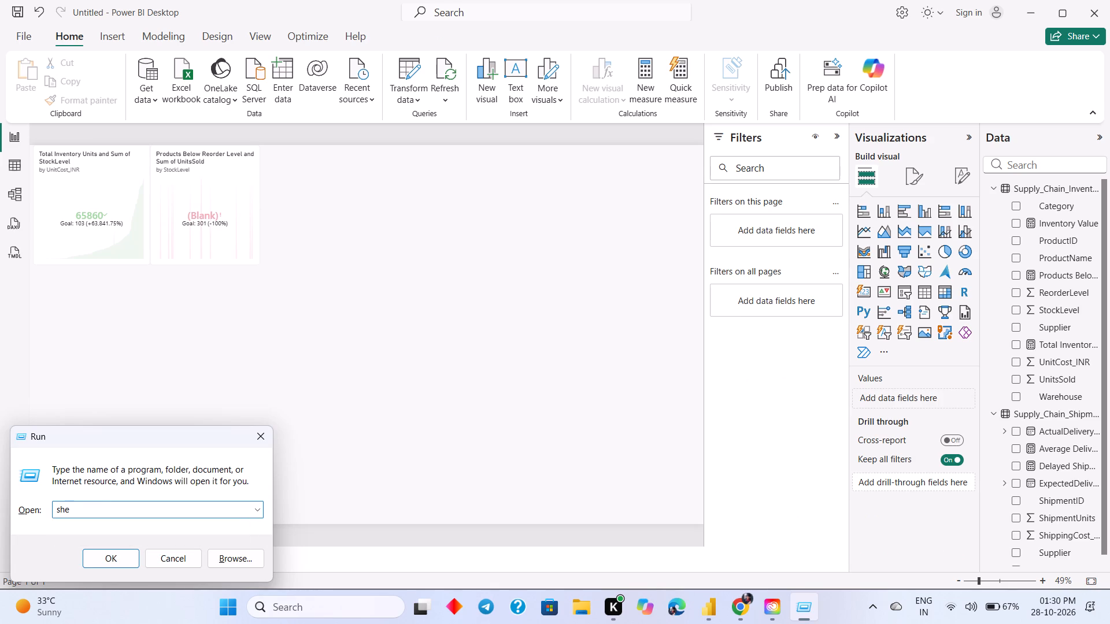
text(ll)
key(shift+colon)
text(app)
key(BackSpace)
key(BackSpace)
key(BackSpace)
key(shift+a)
text(pp)
text(sfolder)
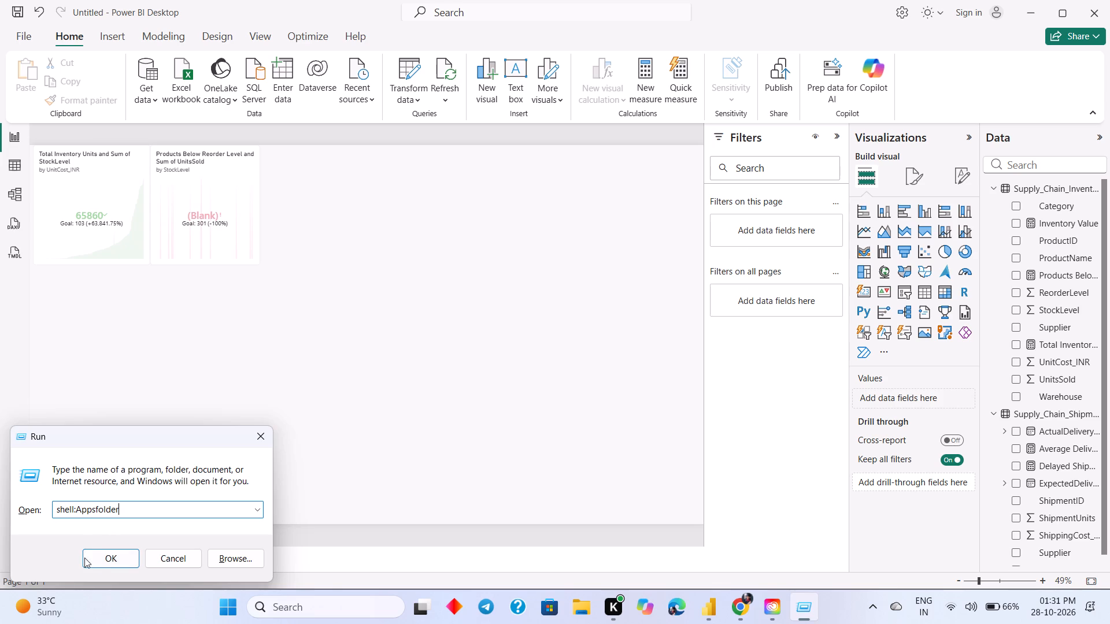
click(97, 560)
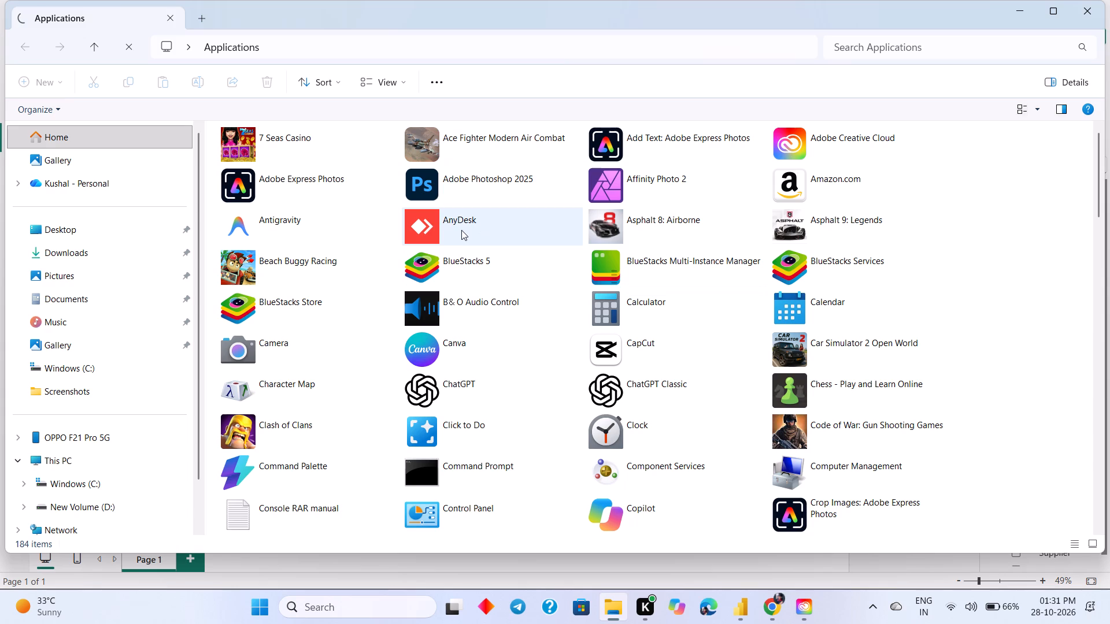
Start uninstalling 7 Seas Casino from the Applications folder.
right_click(361, 155)
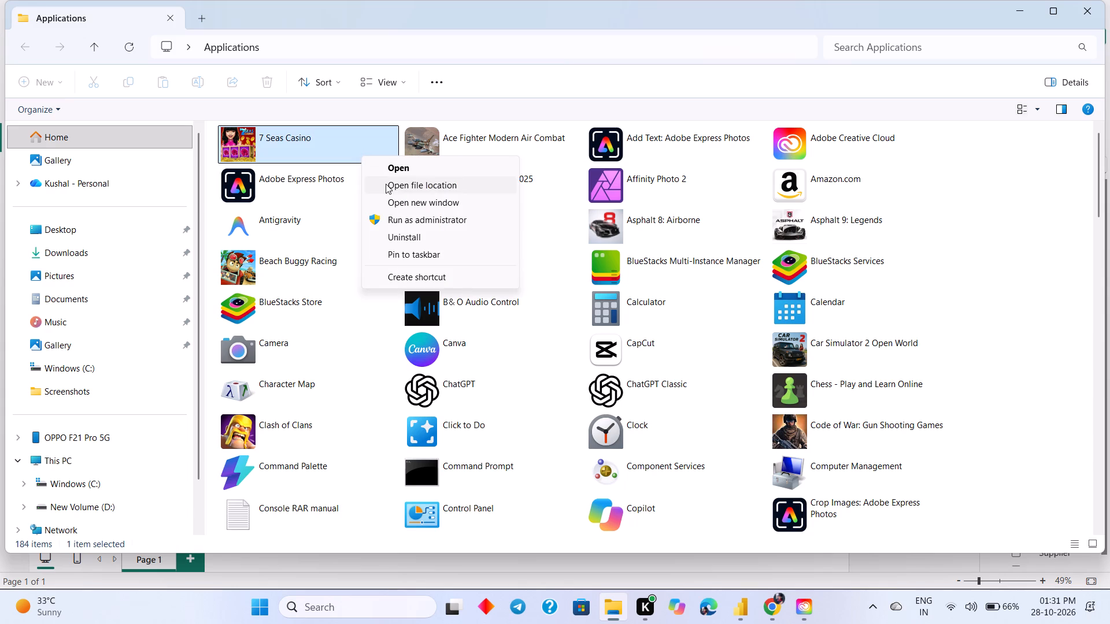
click(414, 234)
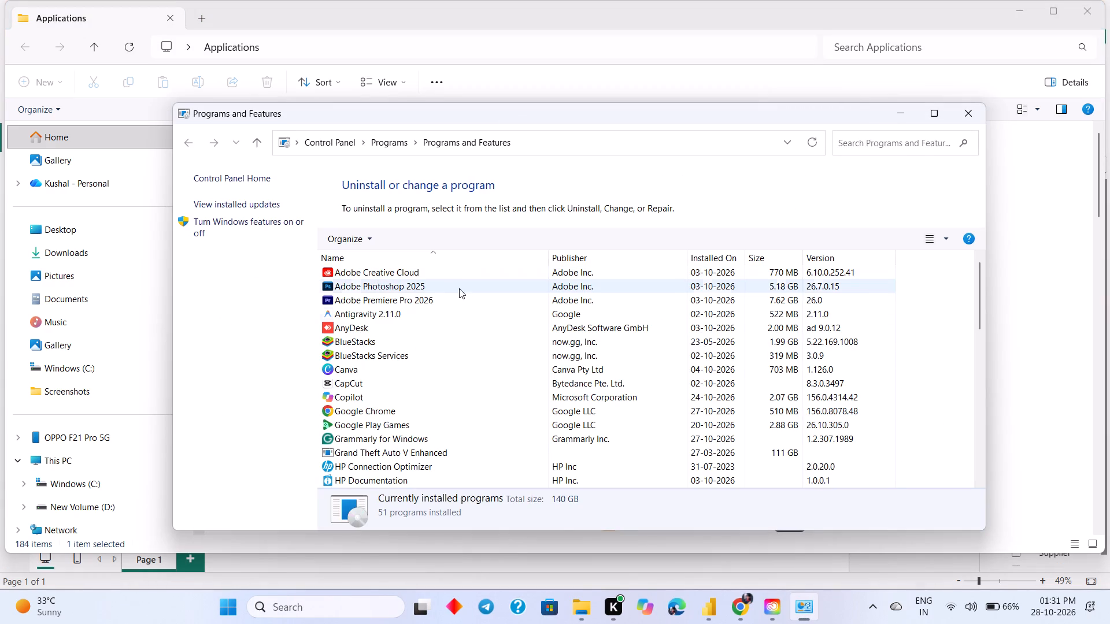
Look through the full list of installed programs in Programs and Features.
scroll(600, 363, down, 3)
scroll(598, 362, up, 3)
scroll(598, 362, down, 3)
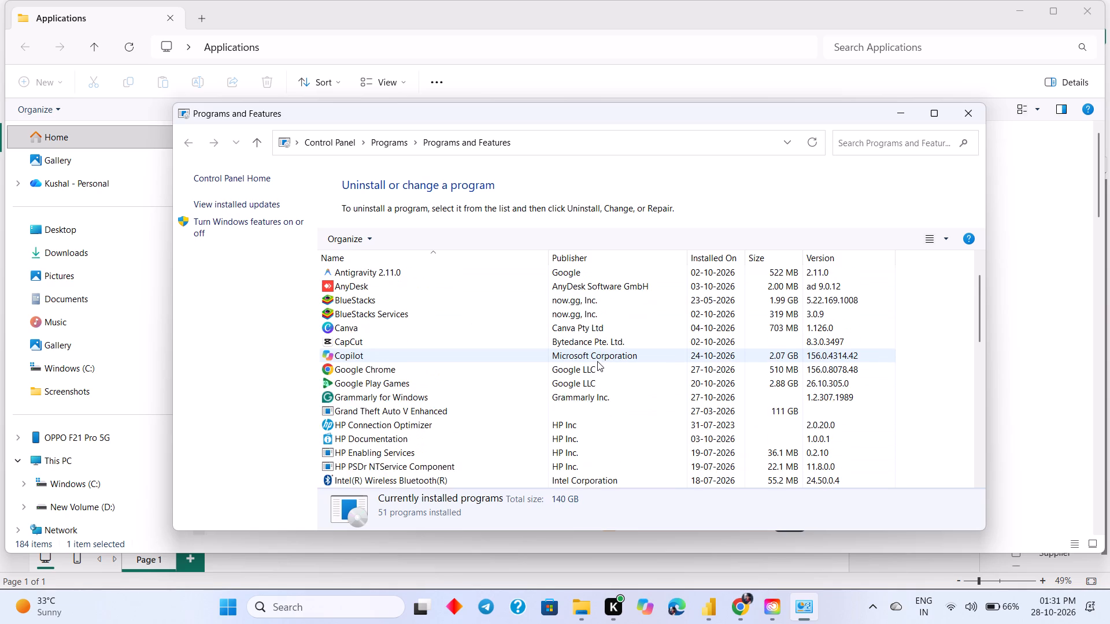
scroll(595, 361, down, 10)
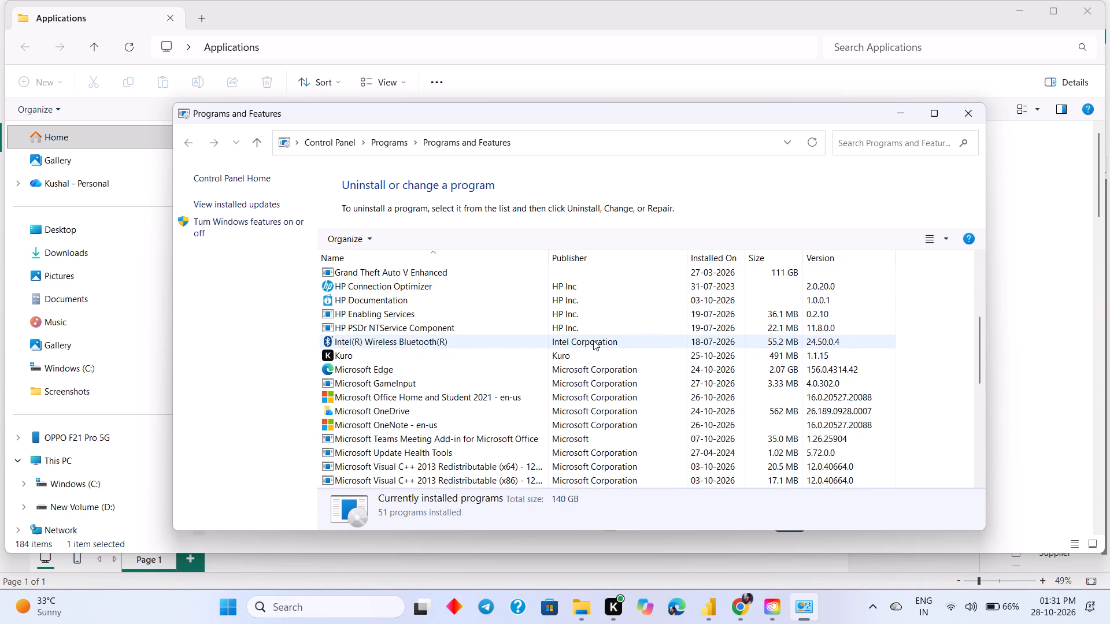
scroll(600, 346, down, 4)
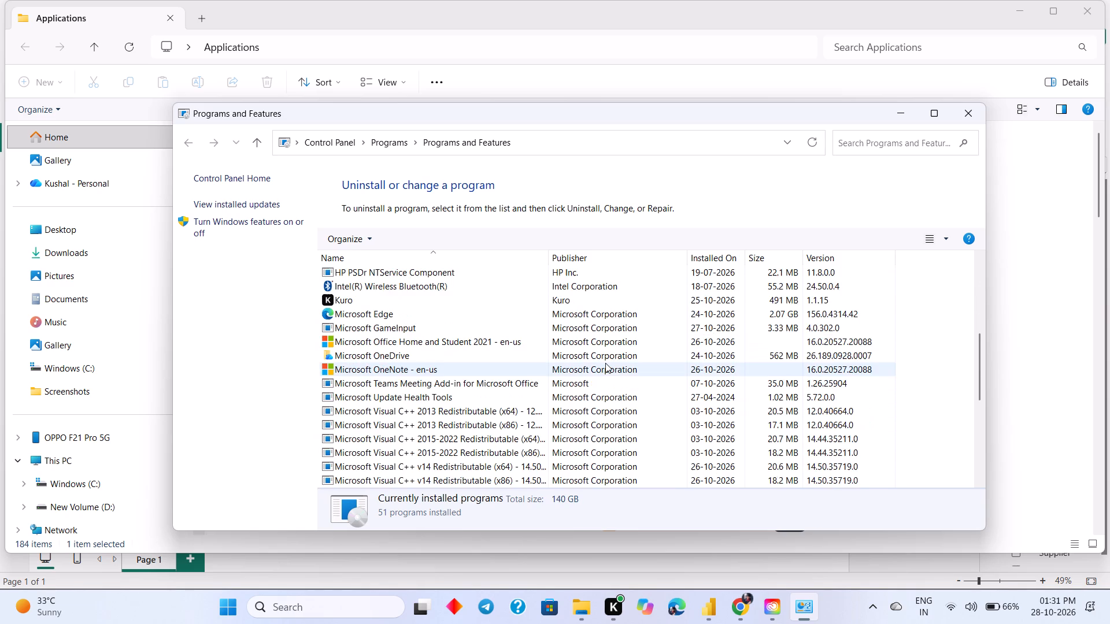
scroll(605, 363, down, 10)
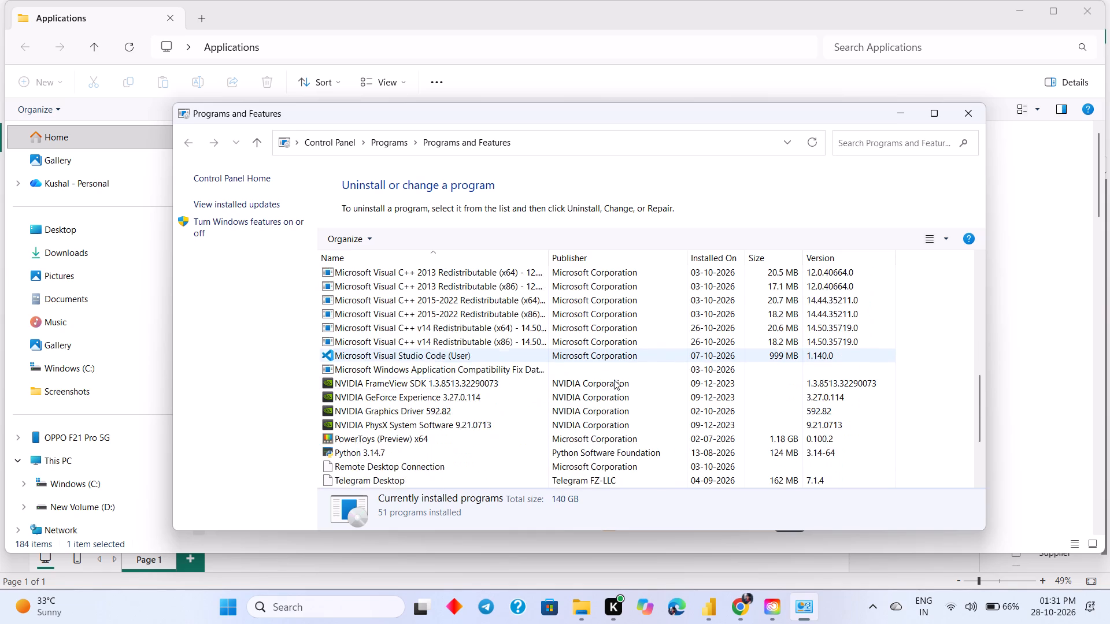
scroll(614, 382, down, 11)
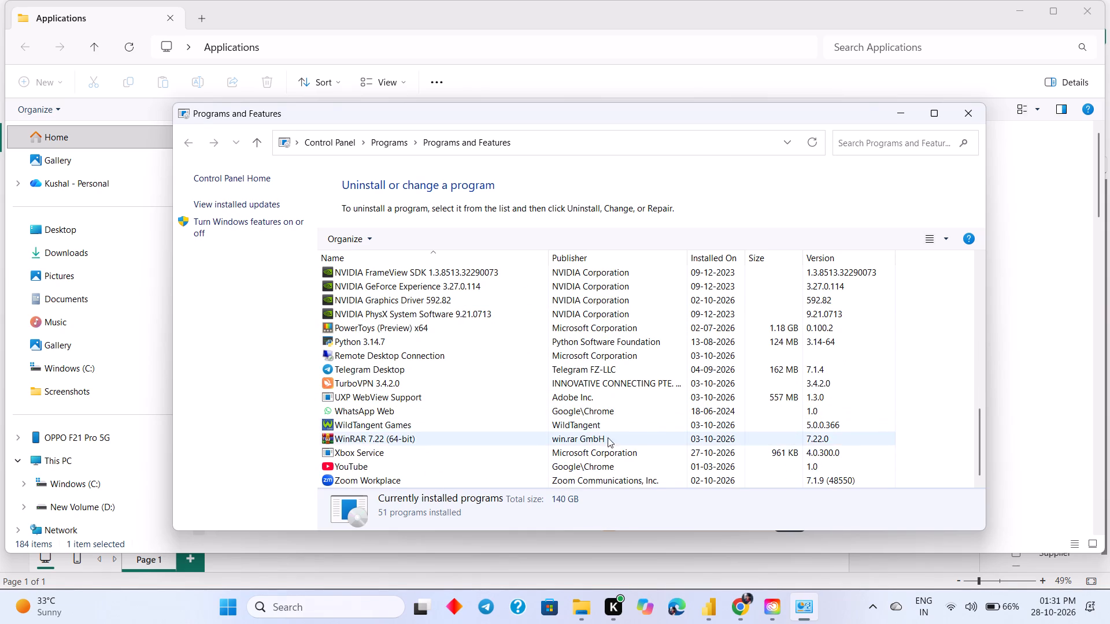
scroll(614, 456, down, 6)
scroll(493, 459, up, 17)
scroll(491, 456, up, 6)
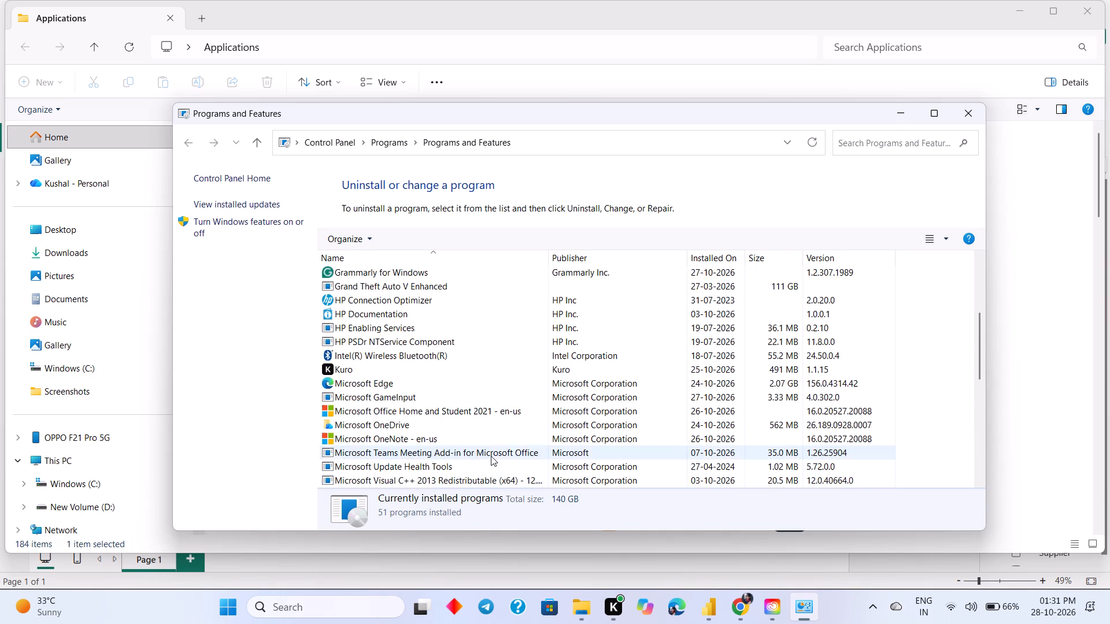
scroll(482, 462, up, 10)
scroll(438, 411, up, 6)
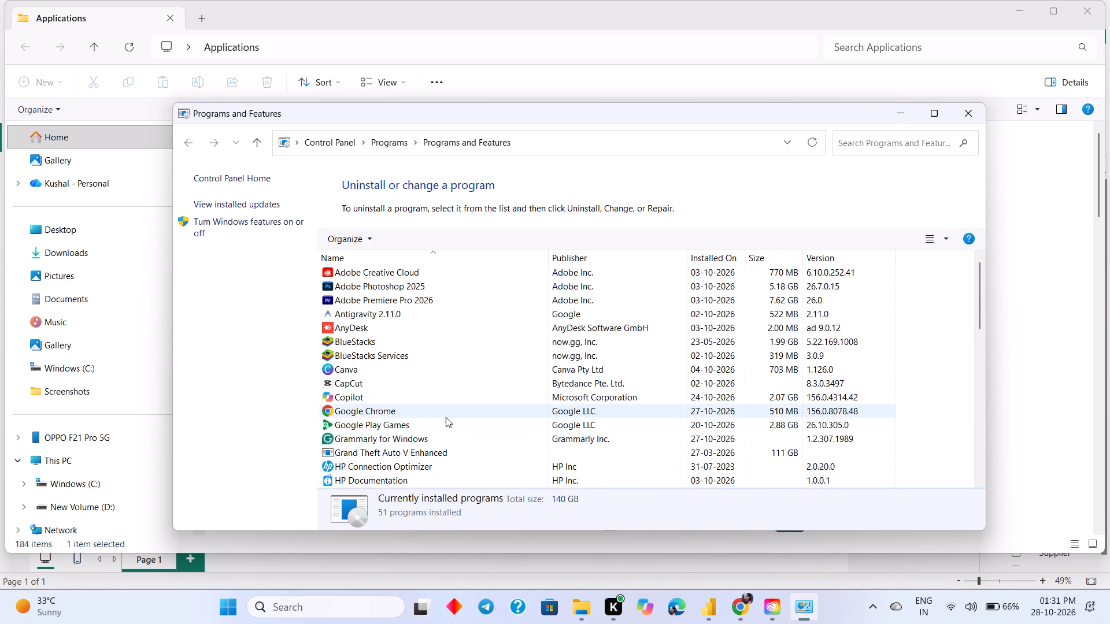
scroll(446, 417, up, 6)
scroll(463, 334, up, 3)
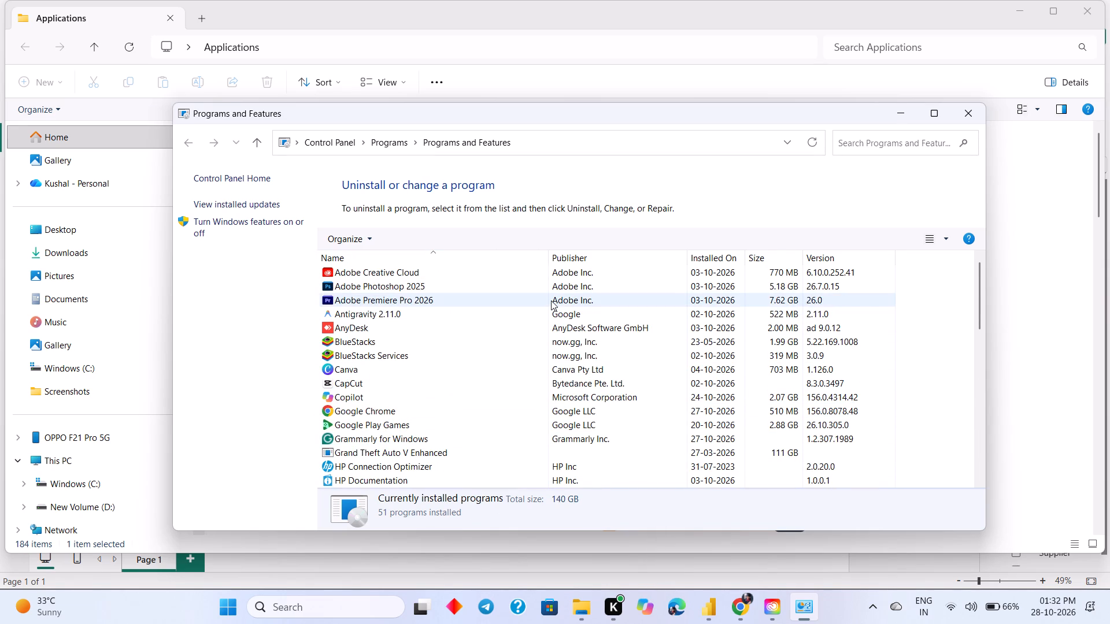
Start the uninstall of Adobe Photoshop 2025 from the installed programs list.
click(554, 285)
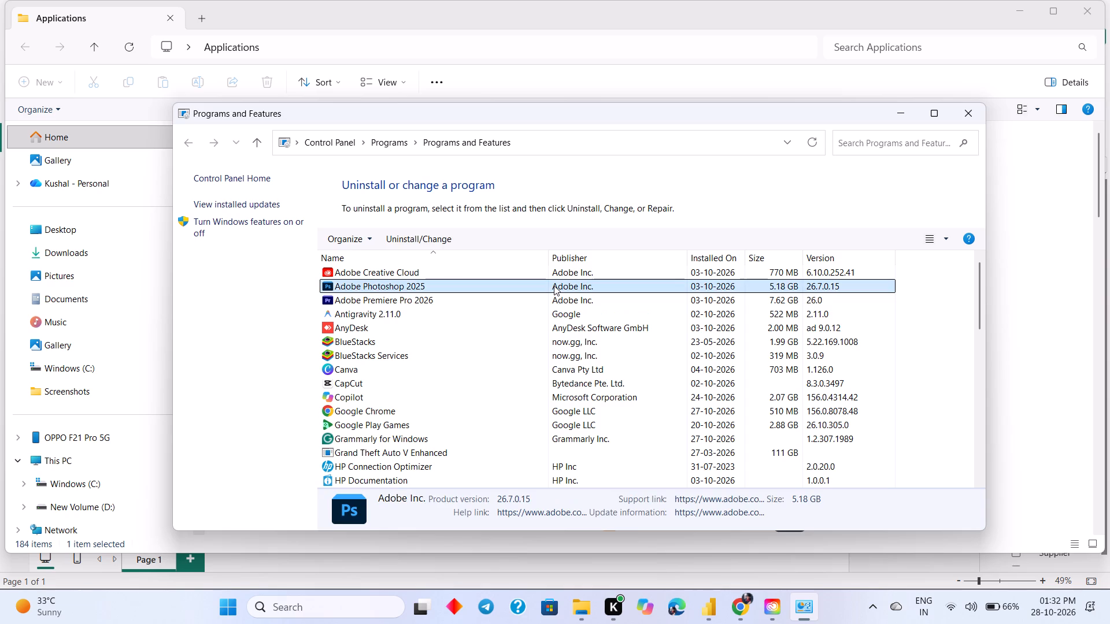
right_click(554, 285)
click(563, 294)
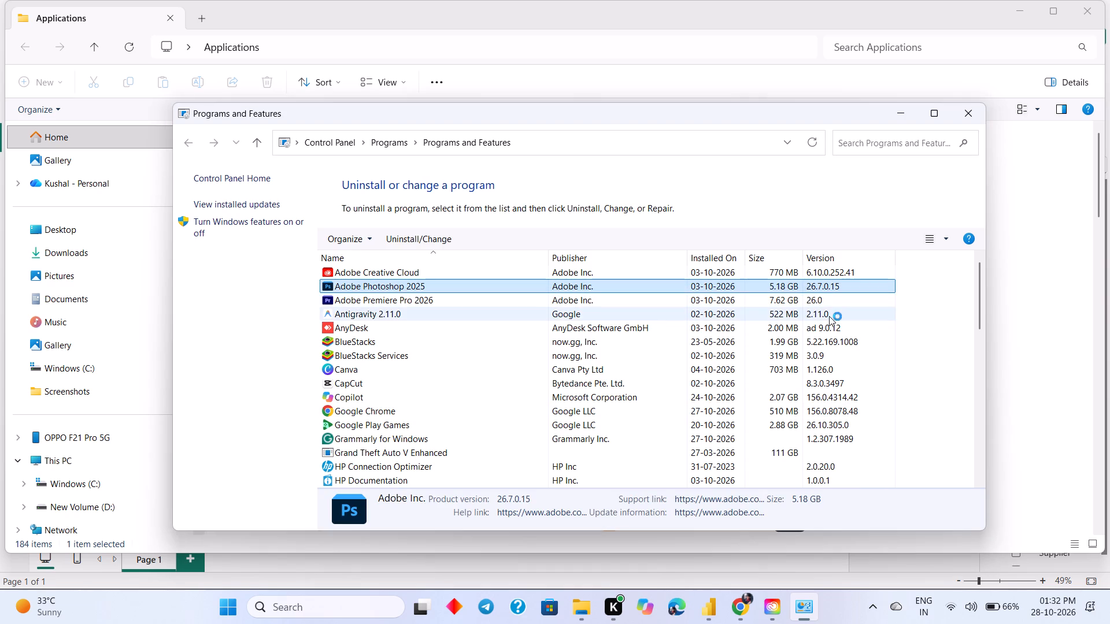
Return to the Applications folder and request the uninstall of 7 Seas Casino again.
click(993, 329)
right_click(345, 141)
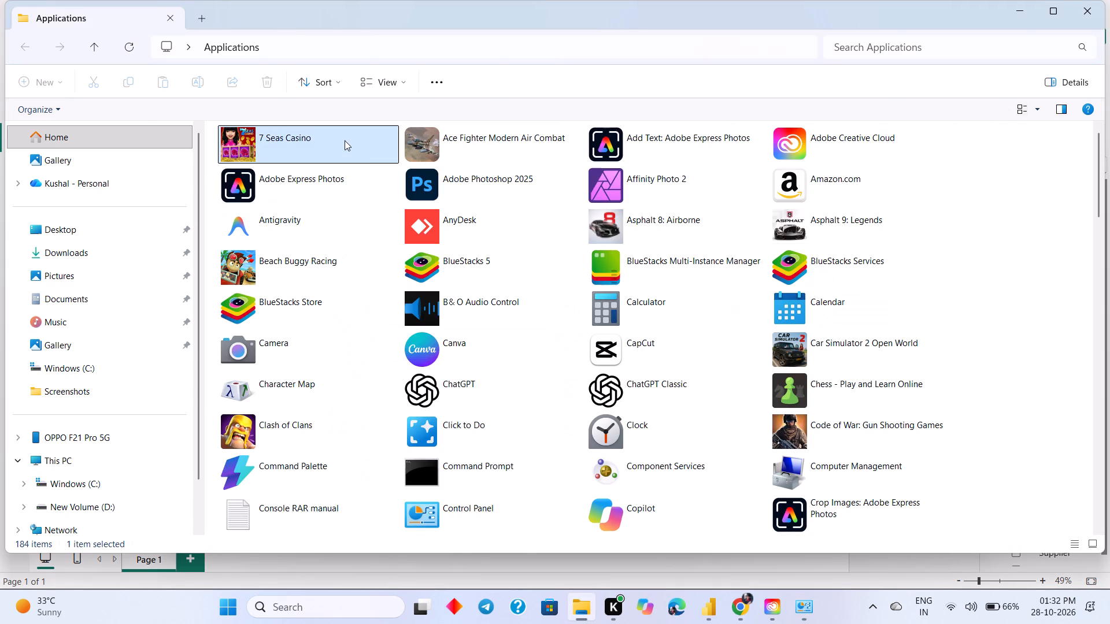
click(404, 229)
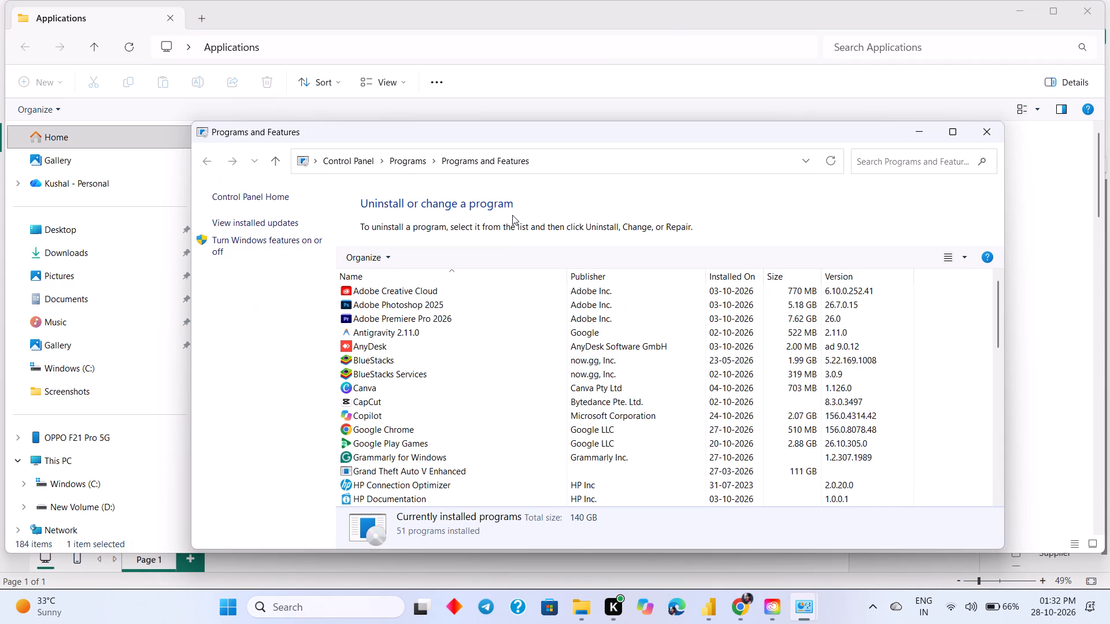
Open the settings for turning Windows features on or off.
click(282, 234)
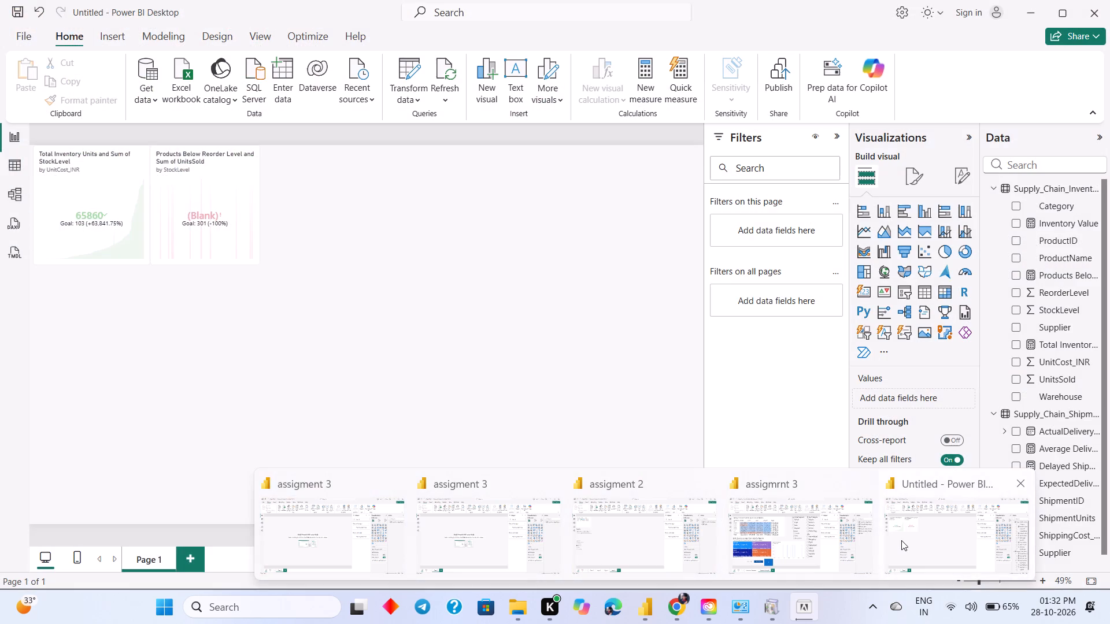
Close both Programs and Features windows and check on the Photoshop Uninstaller.
click(199, 224)
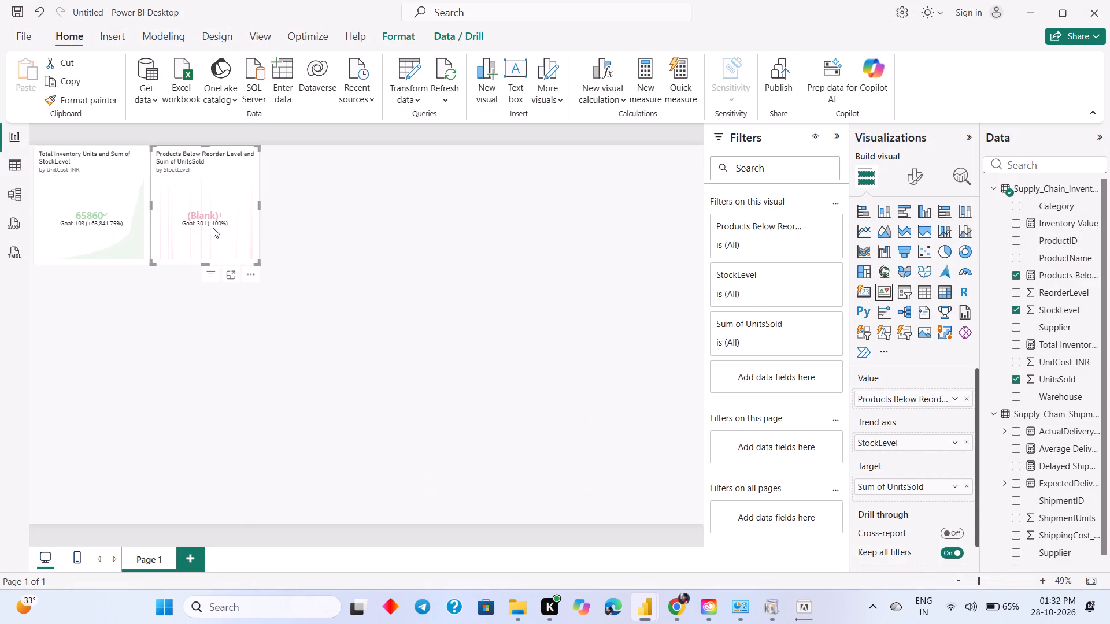
click(371, 250)
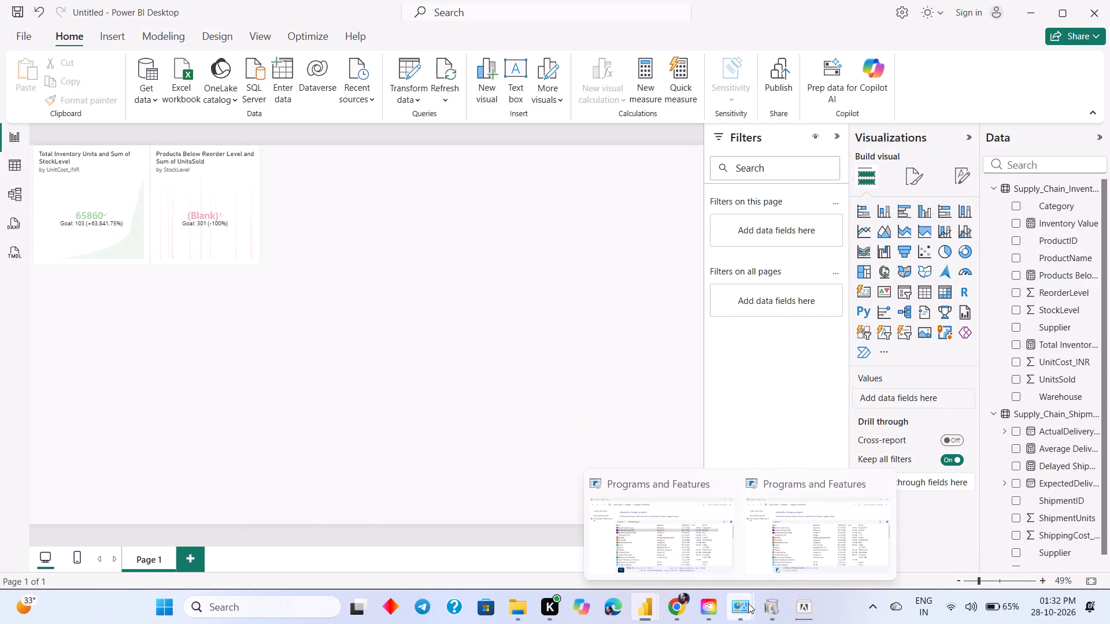
click(881, 485)
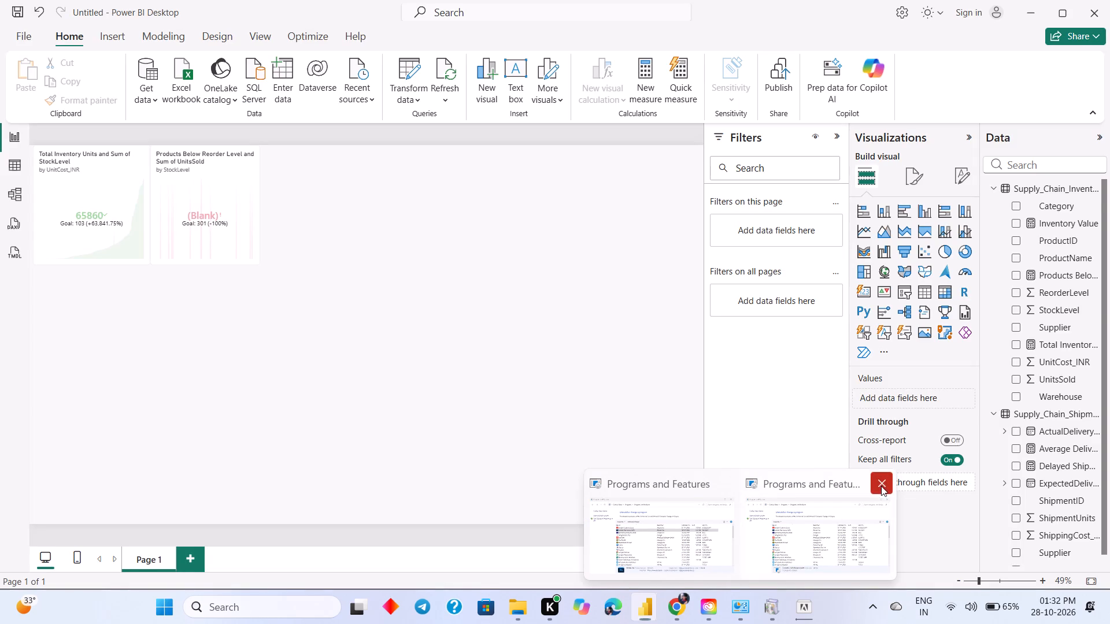
click(810, 486)
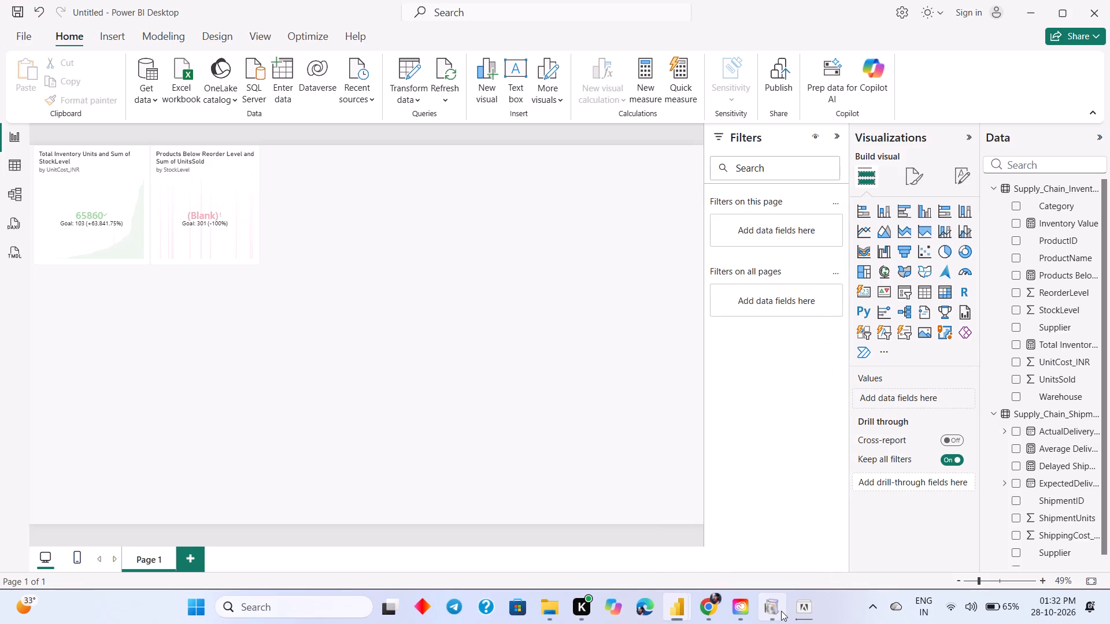
click(803, 487)
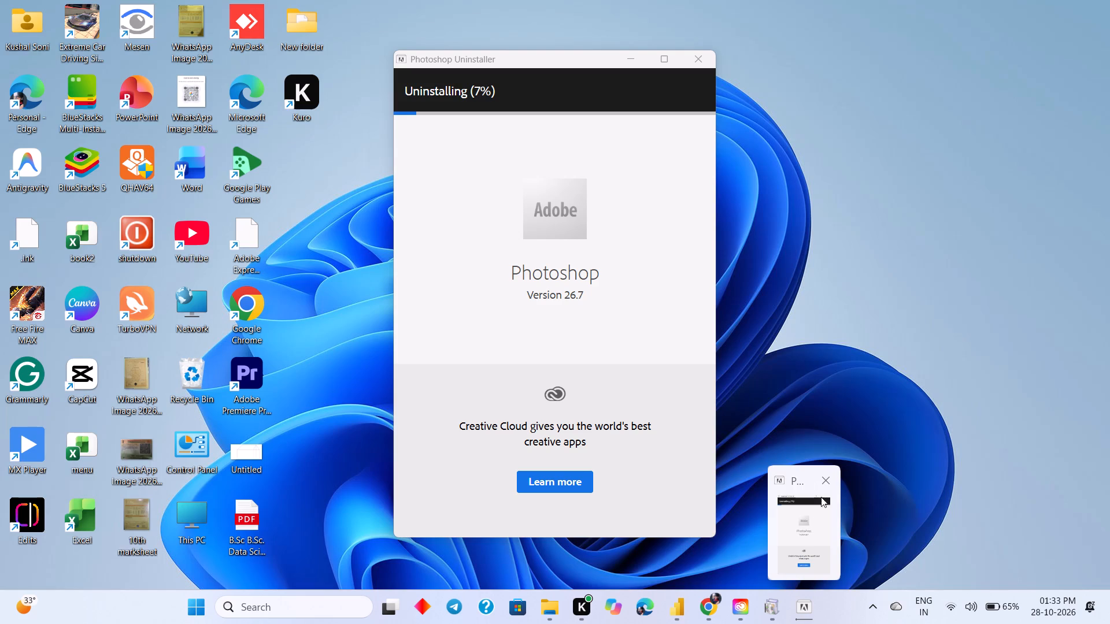
click(828, 469)
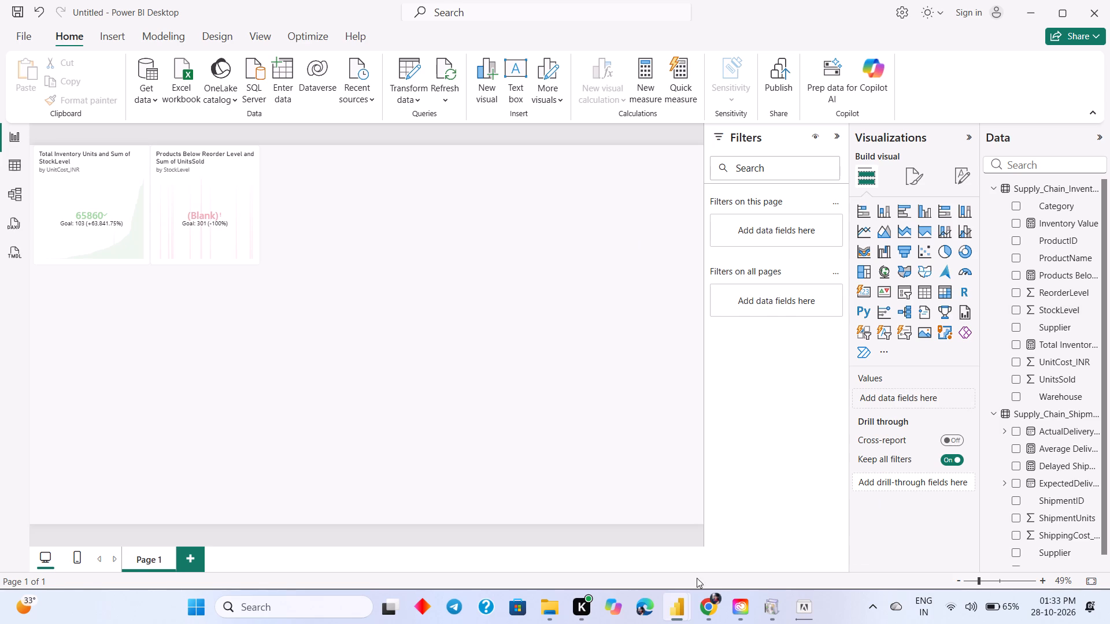
Following the Gemini guide's KPI list, add a KPI visual with Inventory Value as Value, UnitsSold as Target and UnitCost_INR as Trend axis.
click(720, 551)
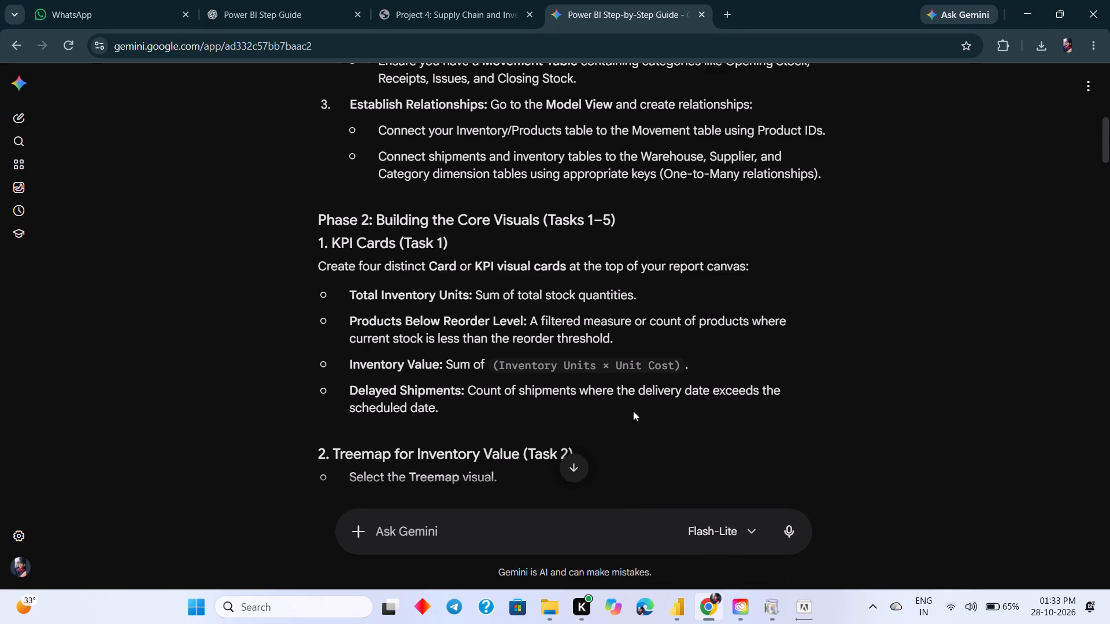
scroll(620, 392, down, 4)
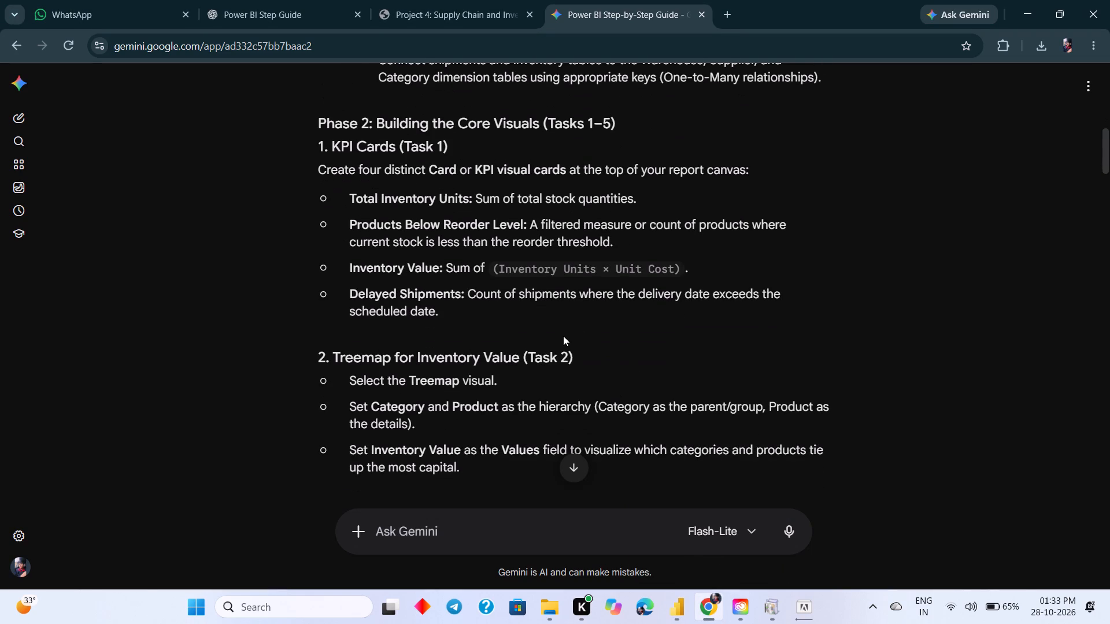
scroll(563, 333, up, 2)
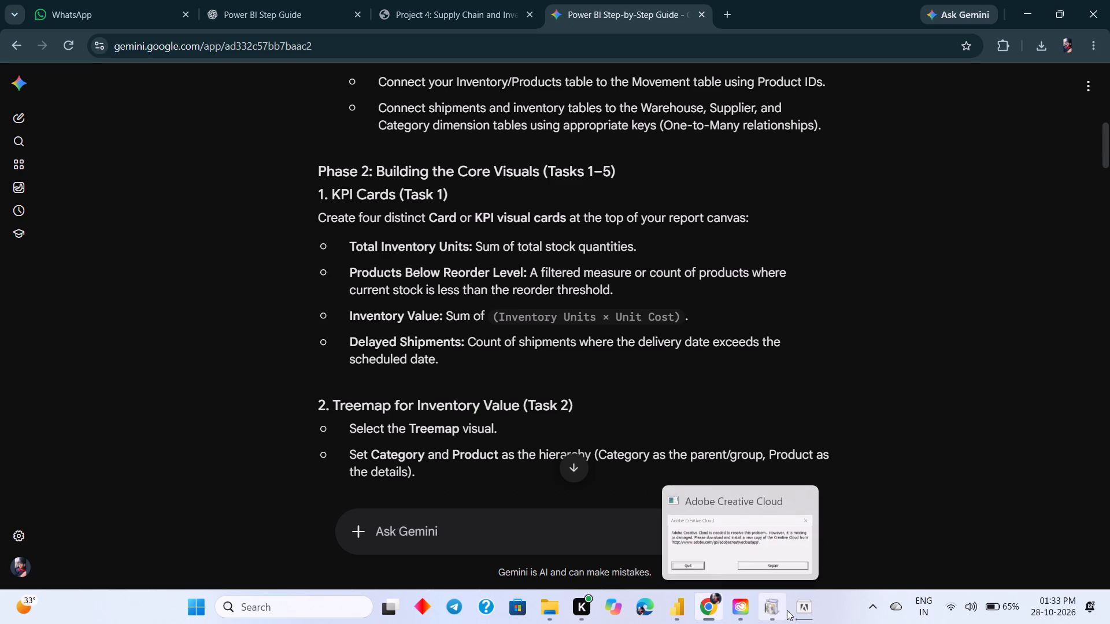
click(680, 608)
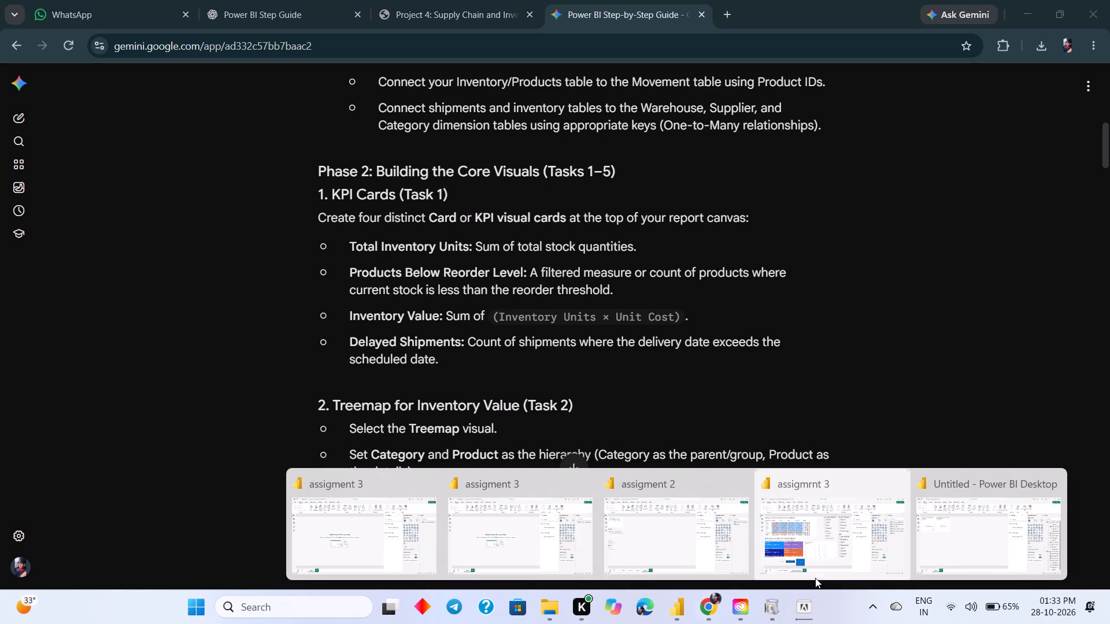
click(939, 555)
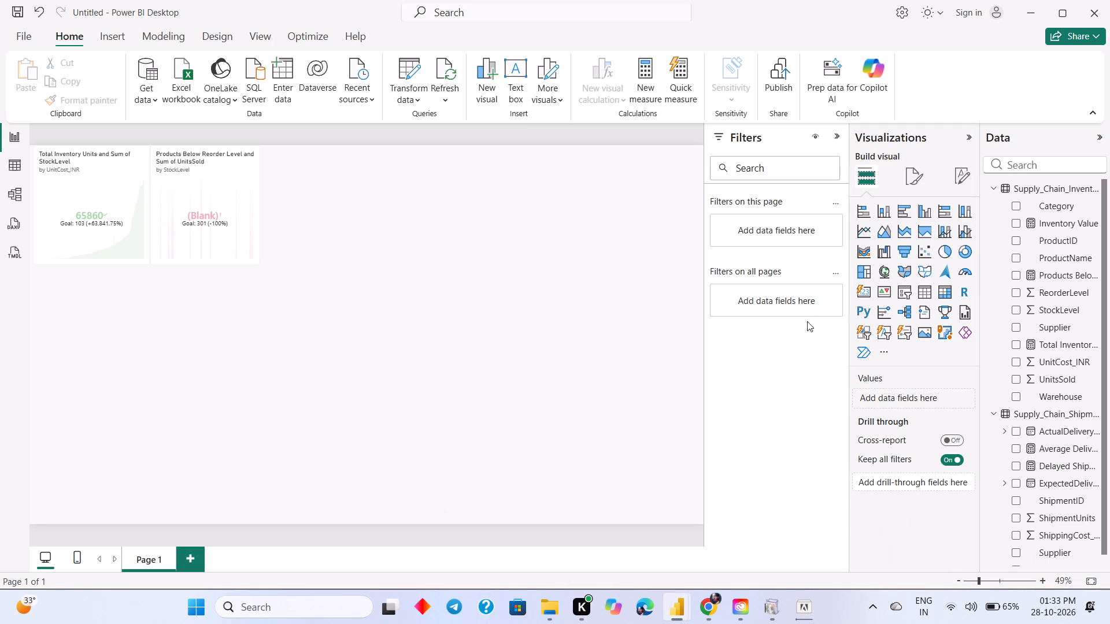
click(890, 288)
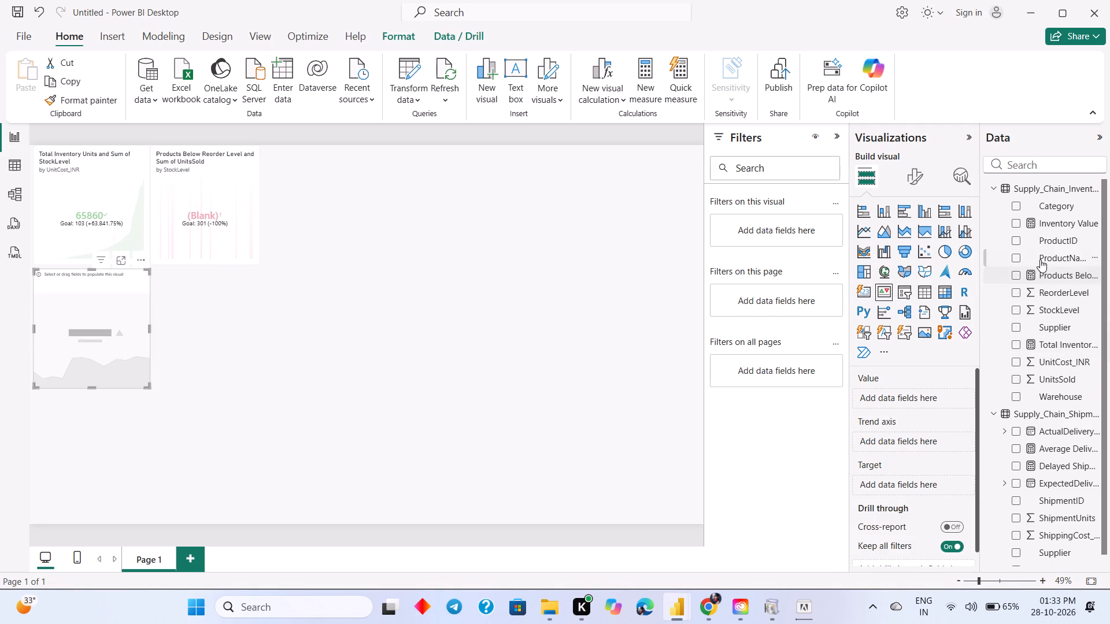
drag(1041, 228, 906, 406)
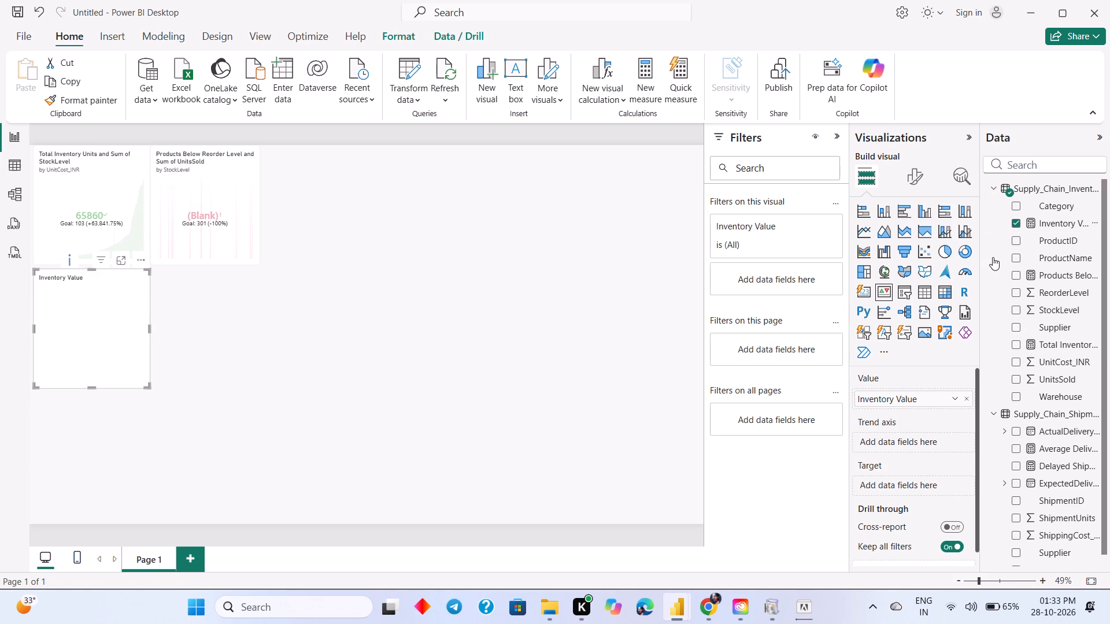
click(1044, 225)
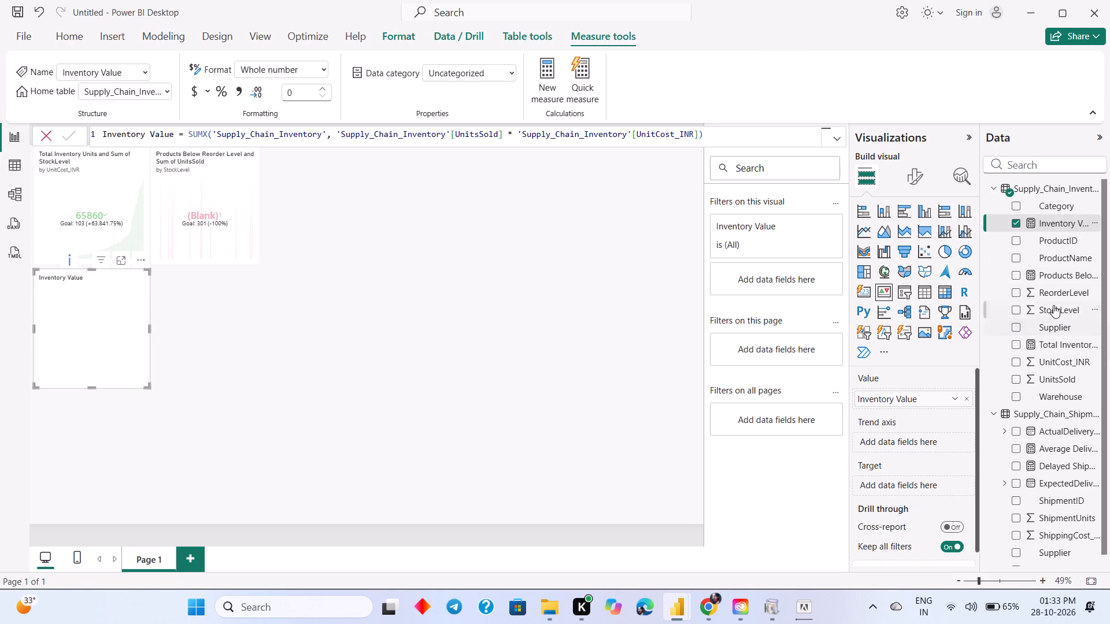
drag(1058, 380, 1049, 387)
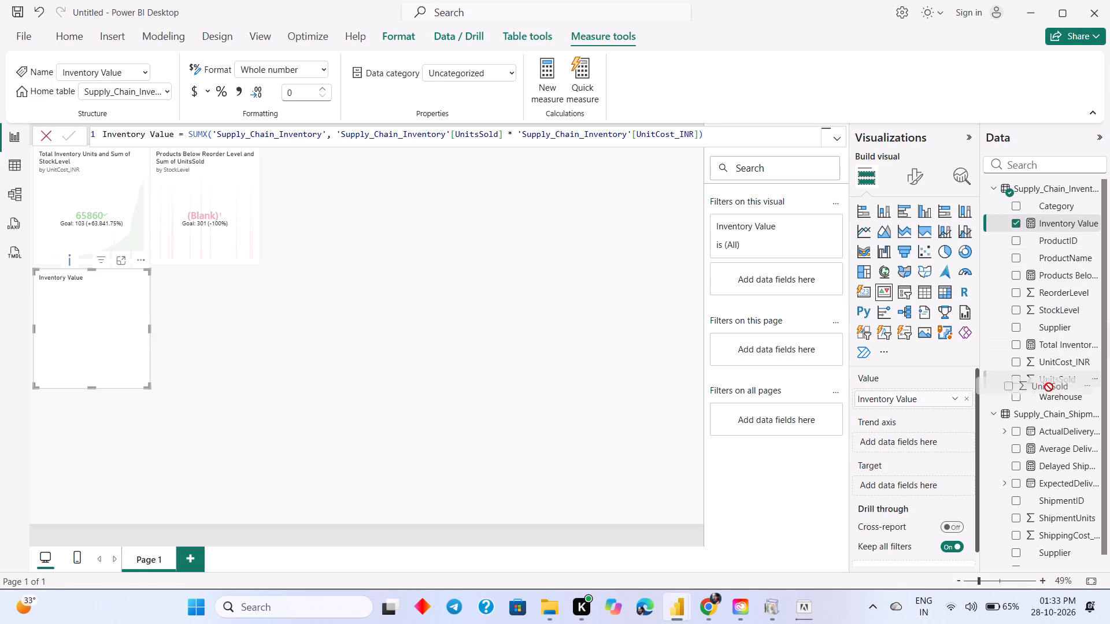
drag(1049, 387, 931, 485)
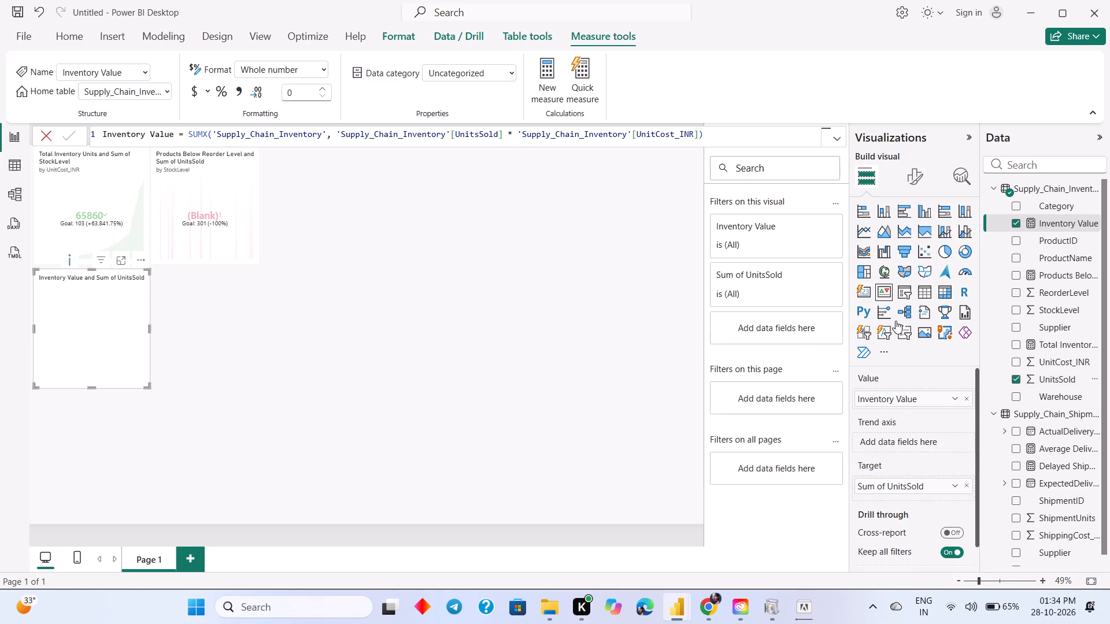
drag(1044, 363, 962, 425)
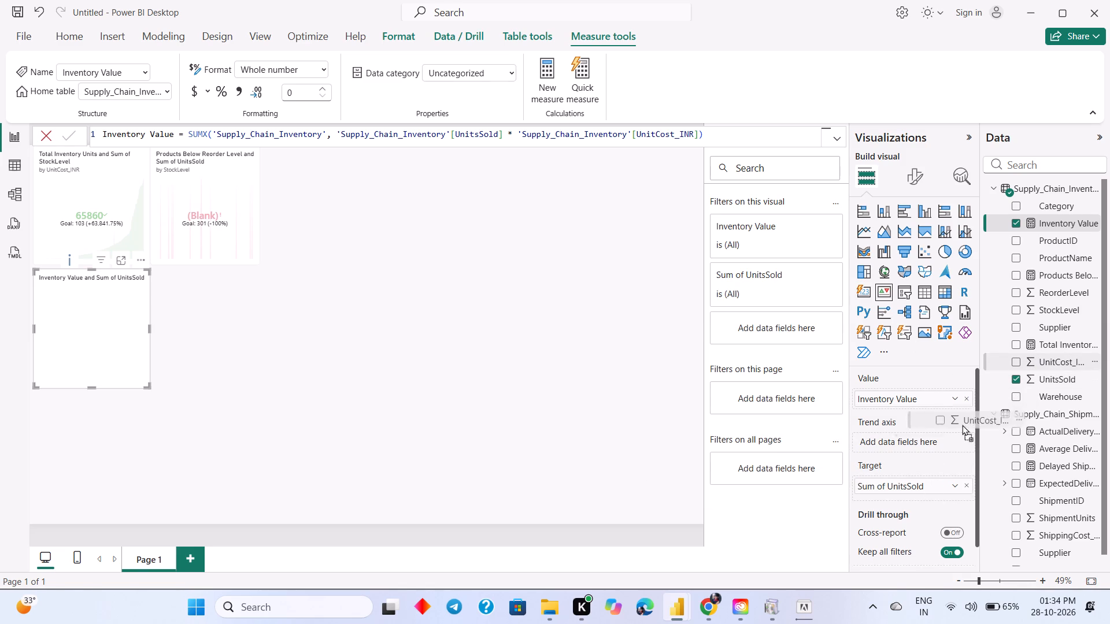
drag(962, 425, 922, 446)
click(417, 322)
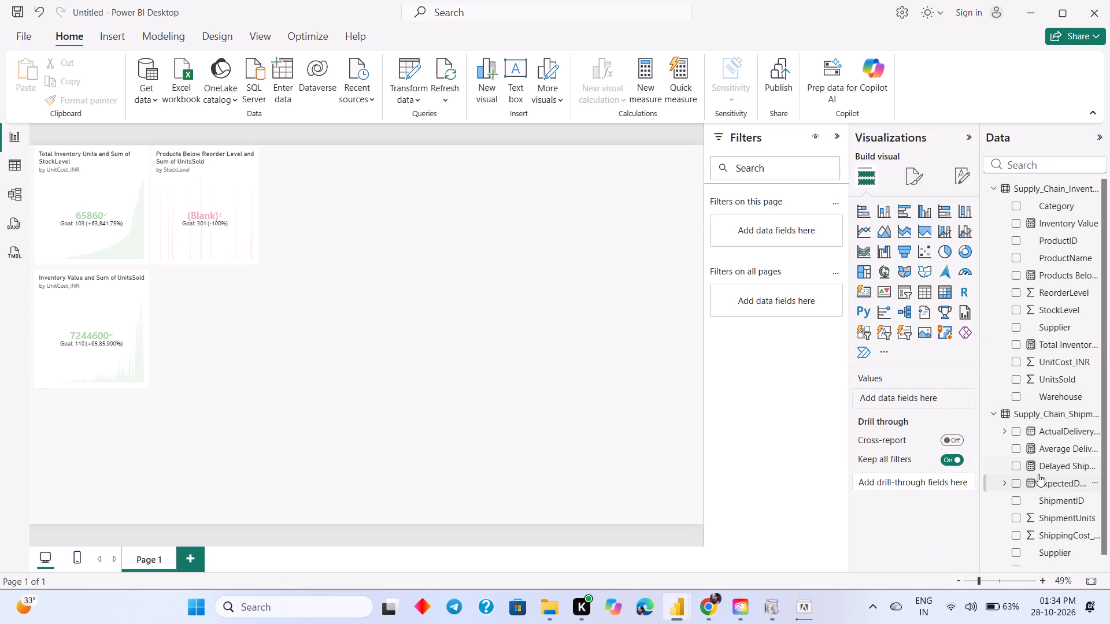
Add an empty KPI visual and place it beside the Inventory Value KPI.
scroll(1039, 462, down, 3)
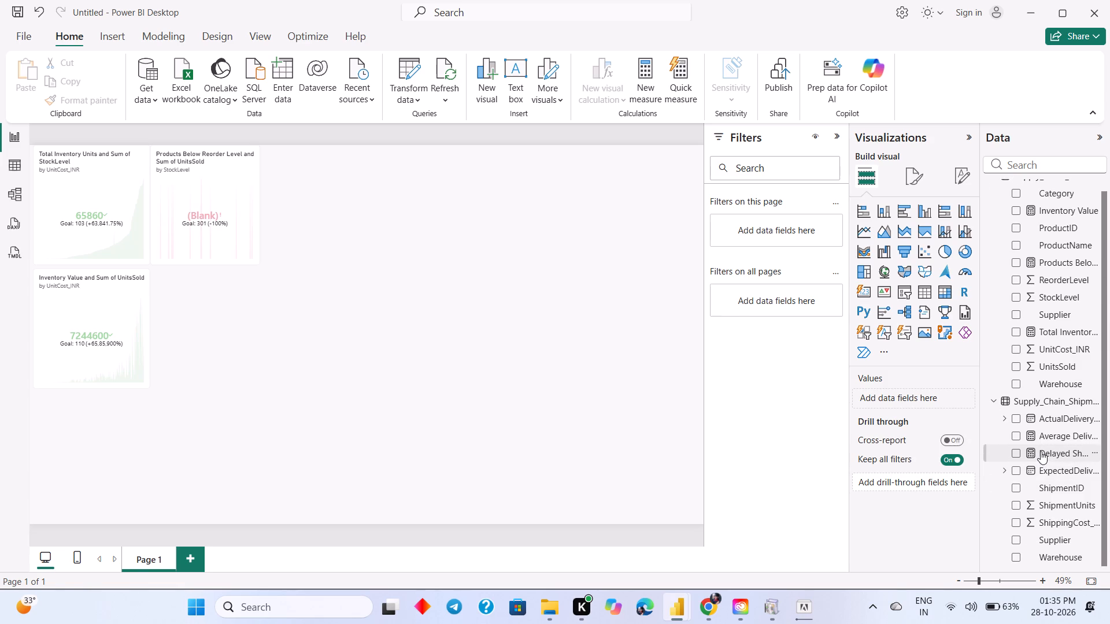
click(883, 295)
click(880, 294)
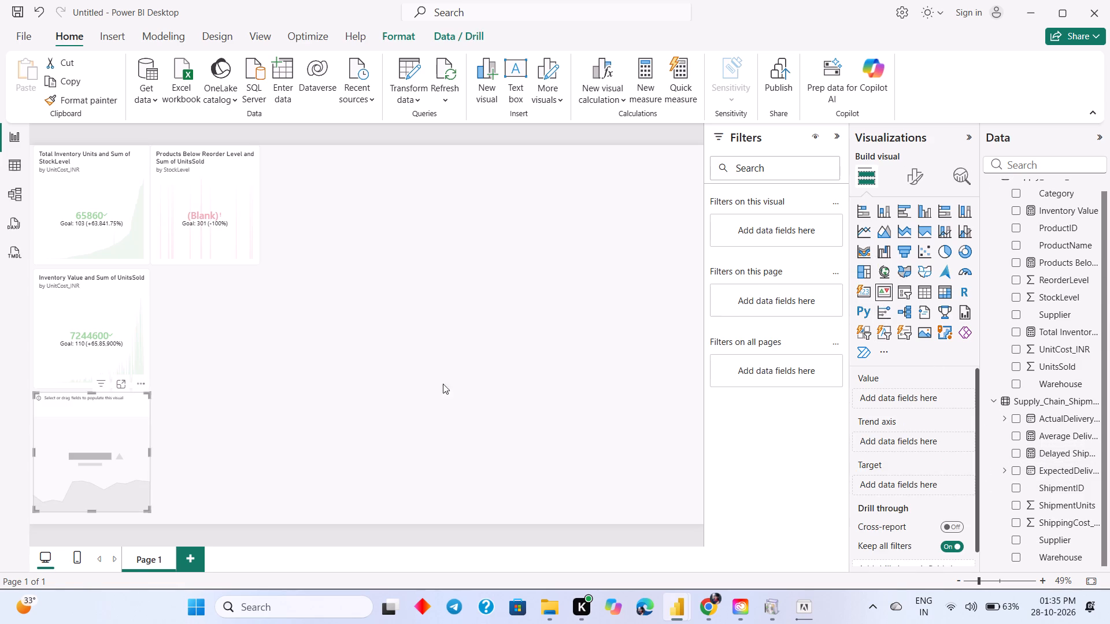
drag(84, 488, 179, 355)
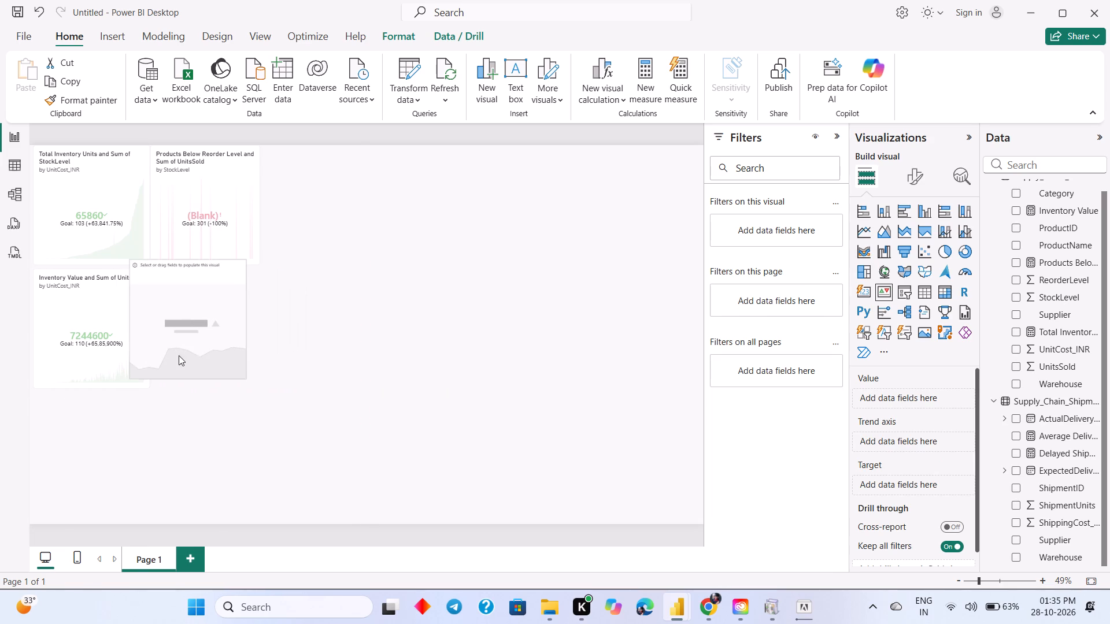
drag(179, 355, 194, 358)
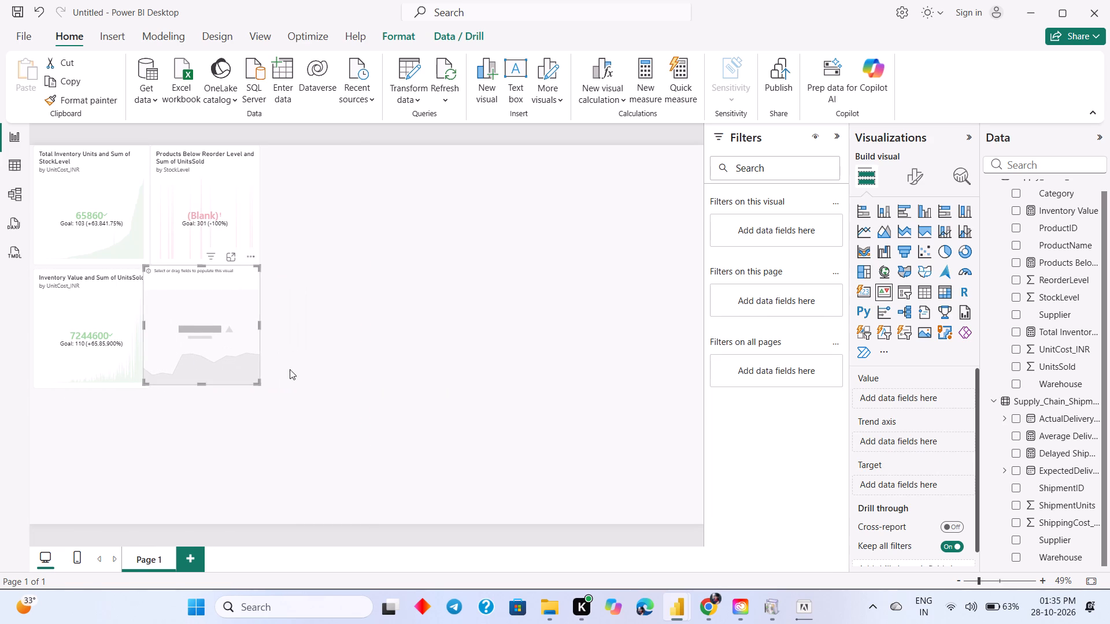
click(306, 370)
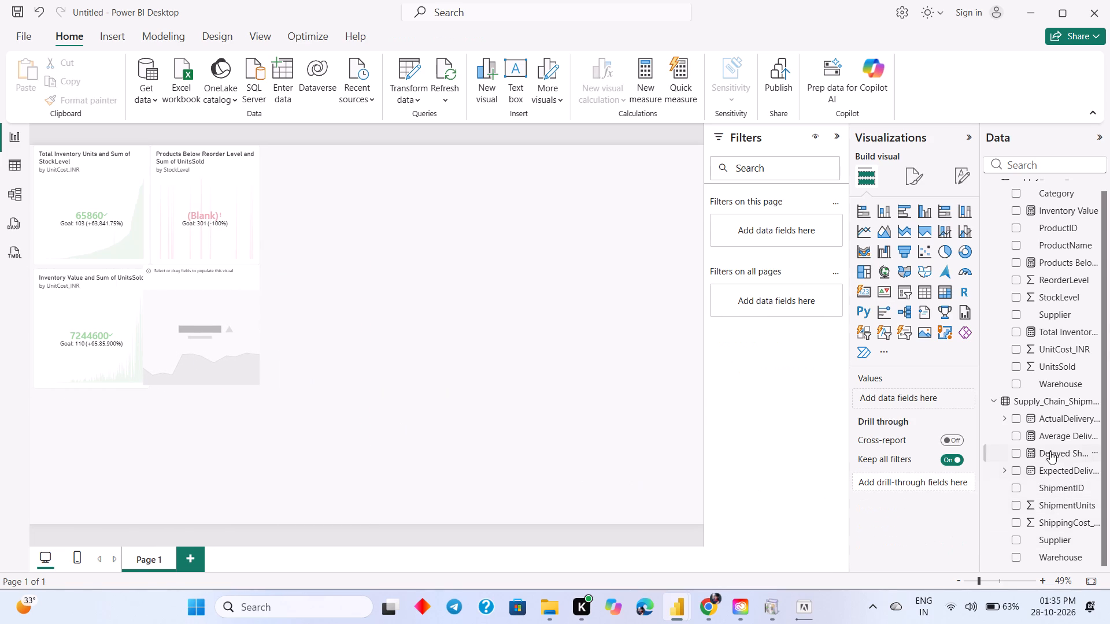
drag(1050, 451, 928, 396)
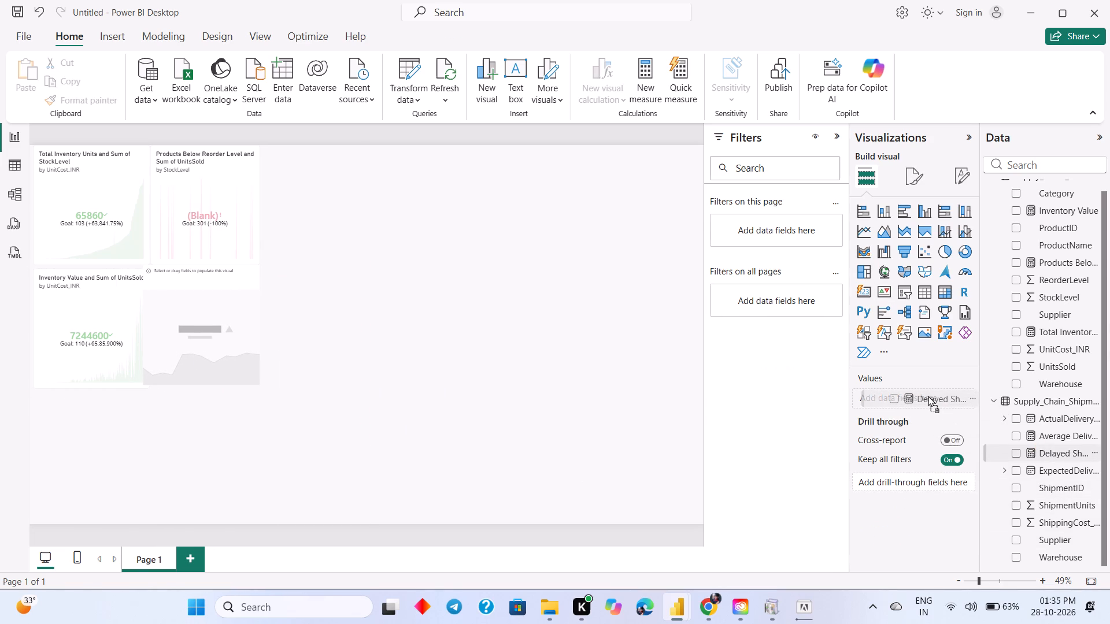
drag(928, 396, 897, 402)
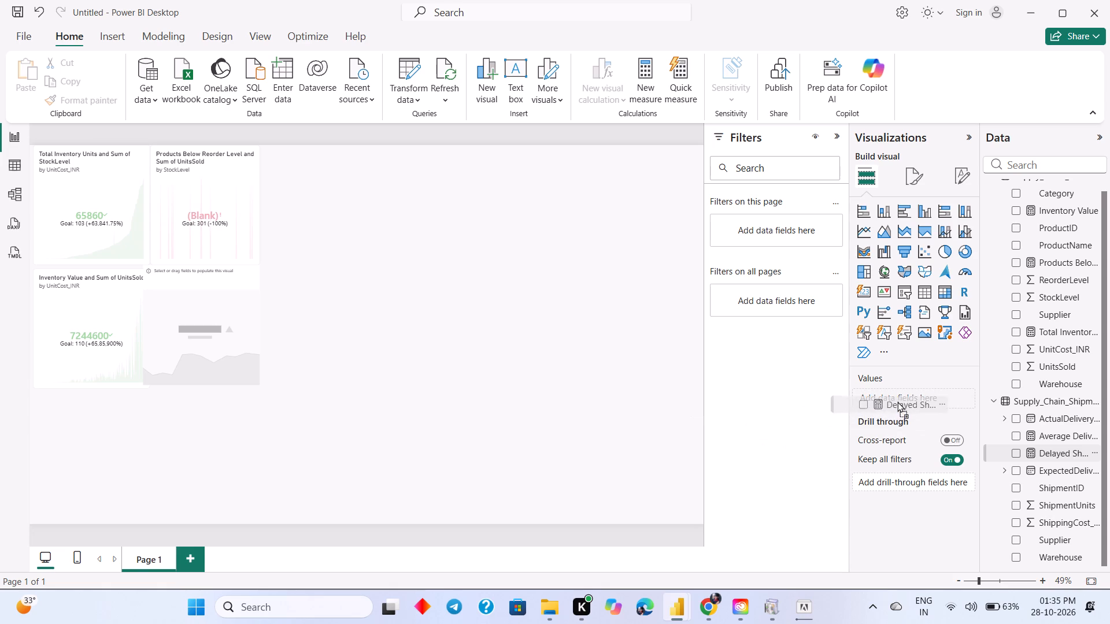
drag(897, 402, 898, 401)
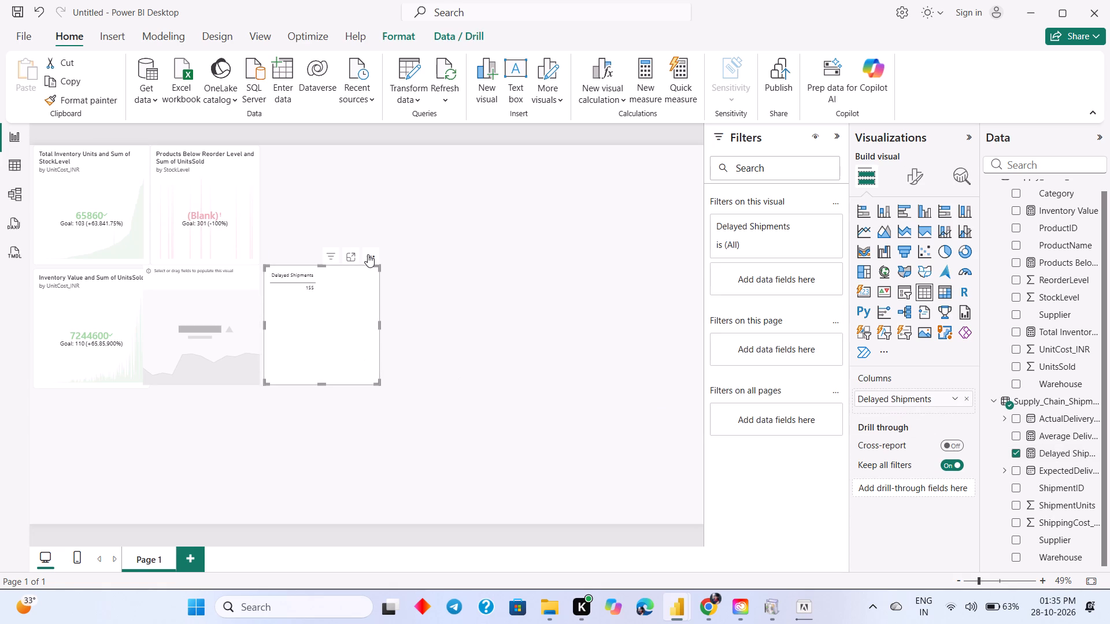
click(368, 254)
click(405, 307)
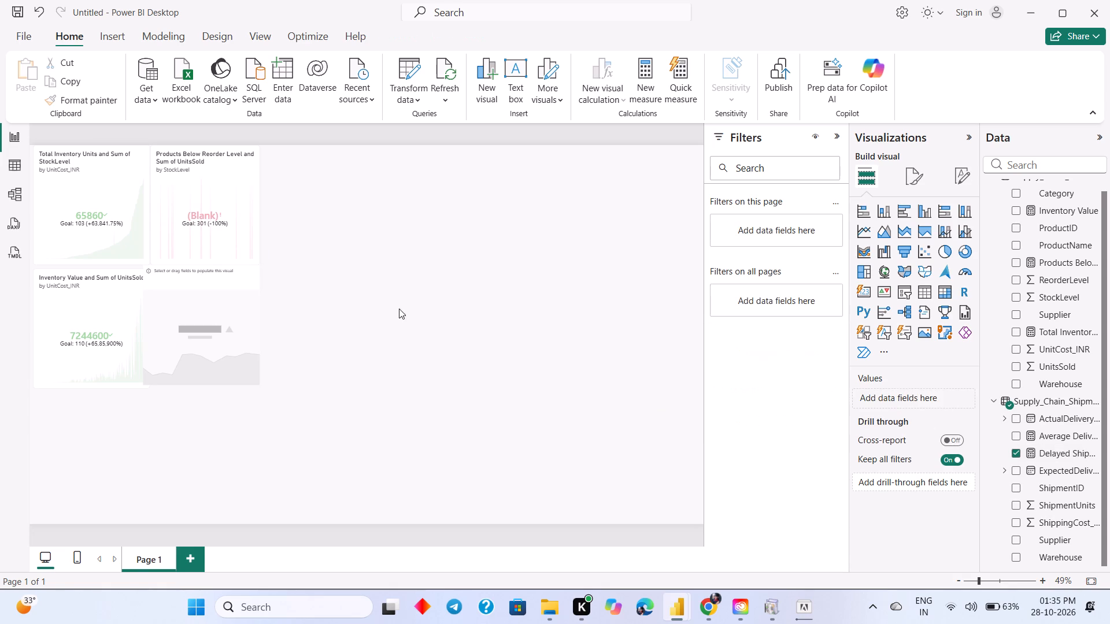
Fill the empty KPI visual with Delayed Shipments as Value and ShipmentID as Trend axis.
click(217, 309)
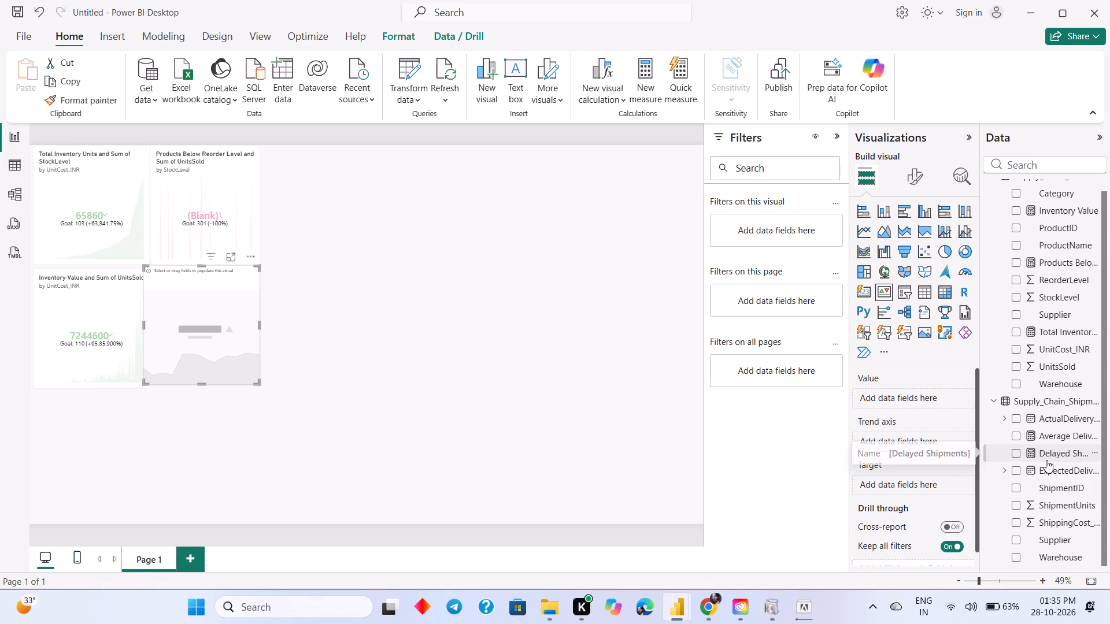
drag(1046, 457, 906, 403)
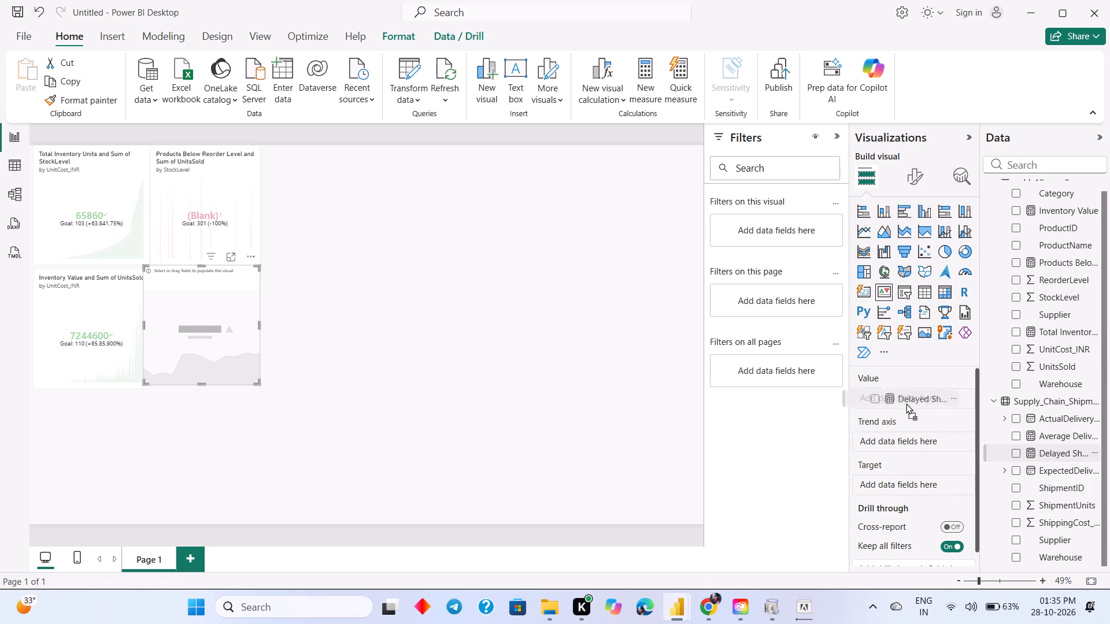
drag(906, 403, 908, 401)
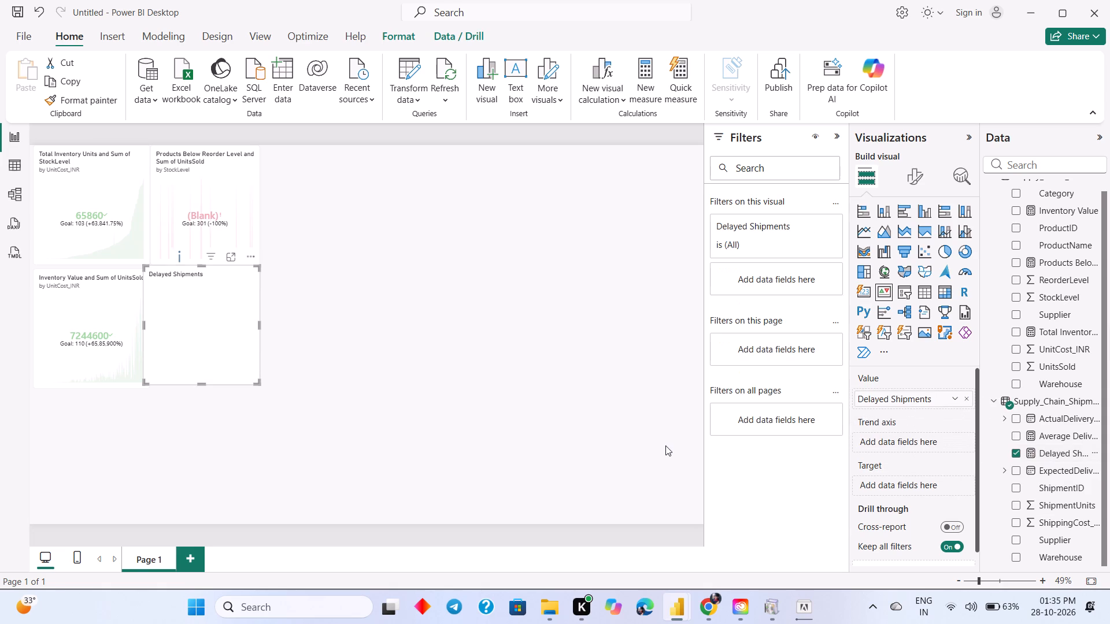
click(1073, 452)
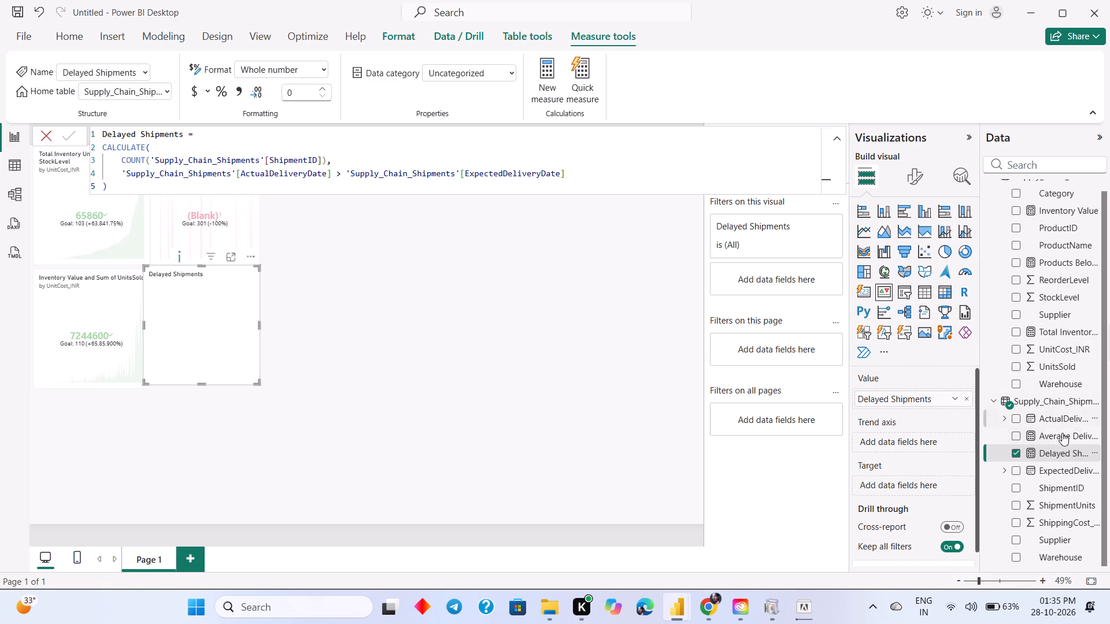
scroll(1050, 338, up, 5)
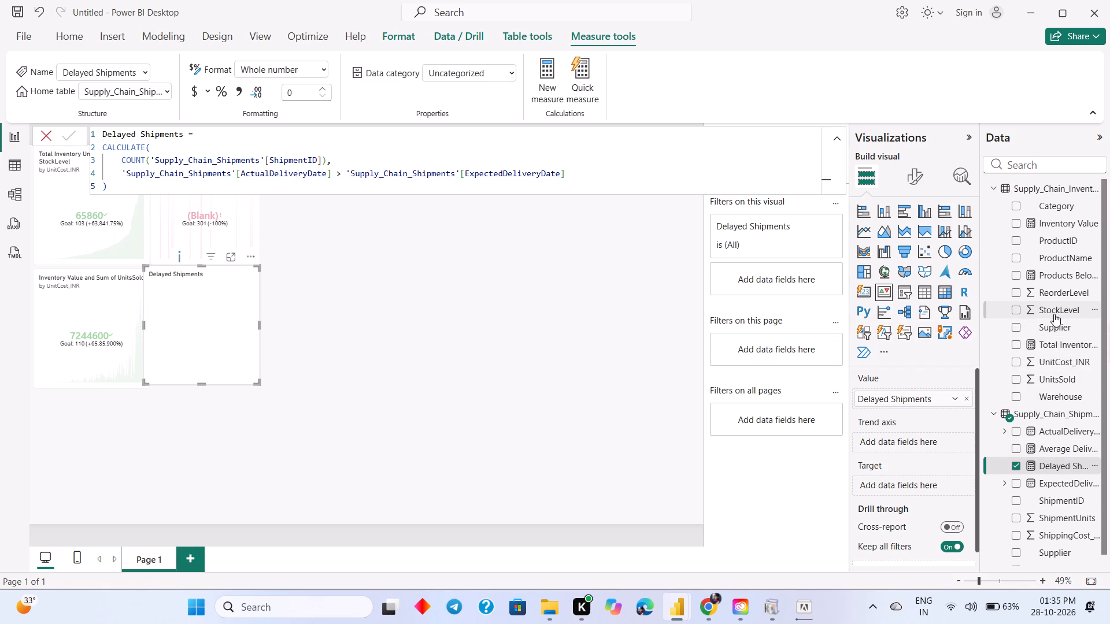
drag(1067, 499, 965, 473)
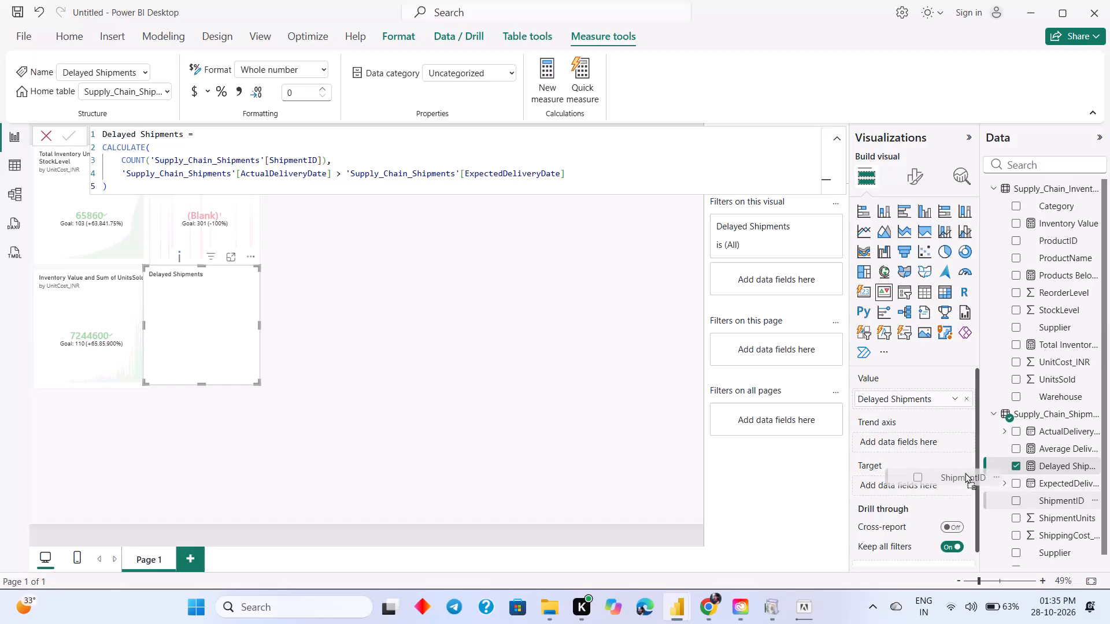
drag(965, 473, 935, 439)
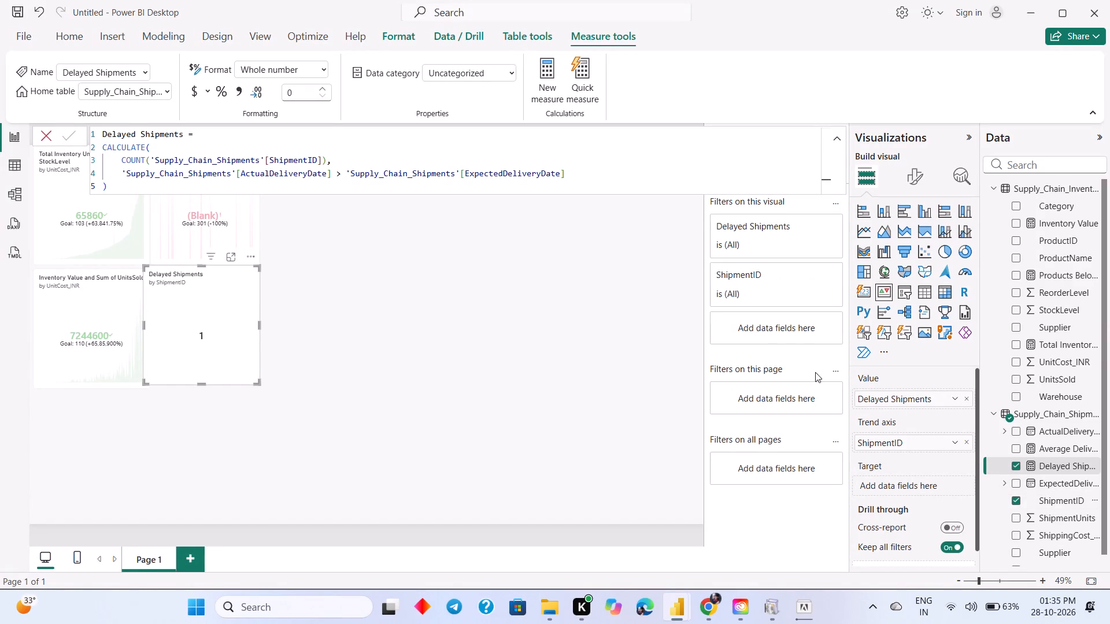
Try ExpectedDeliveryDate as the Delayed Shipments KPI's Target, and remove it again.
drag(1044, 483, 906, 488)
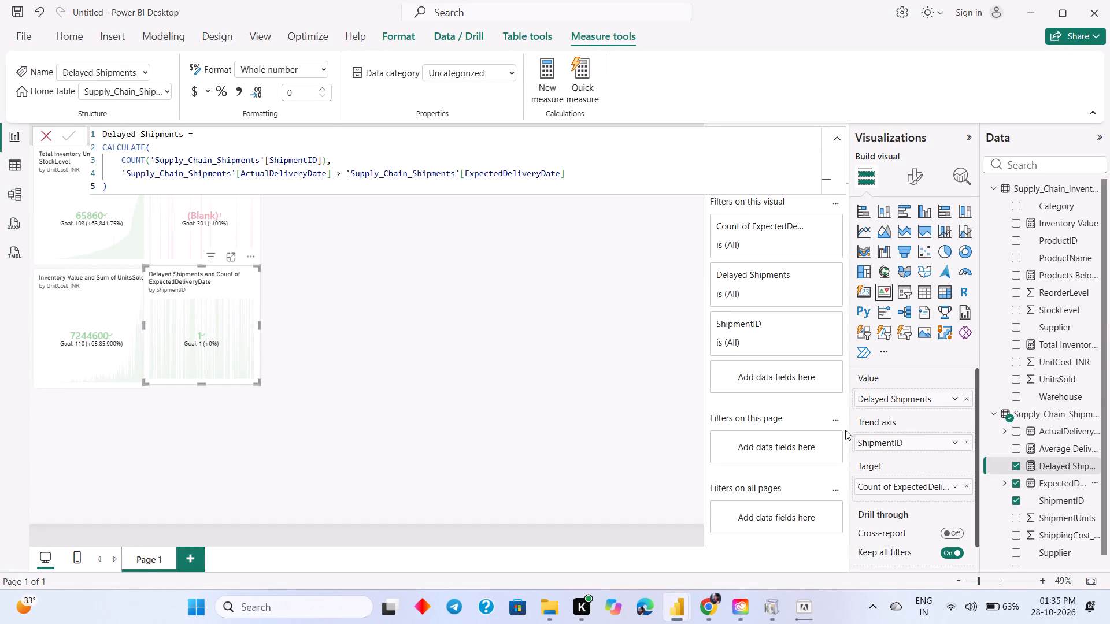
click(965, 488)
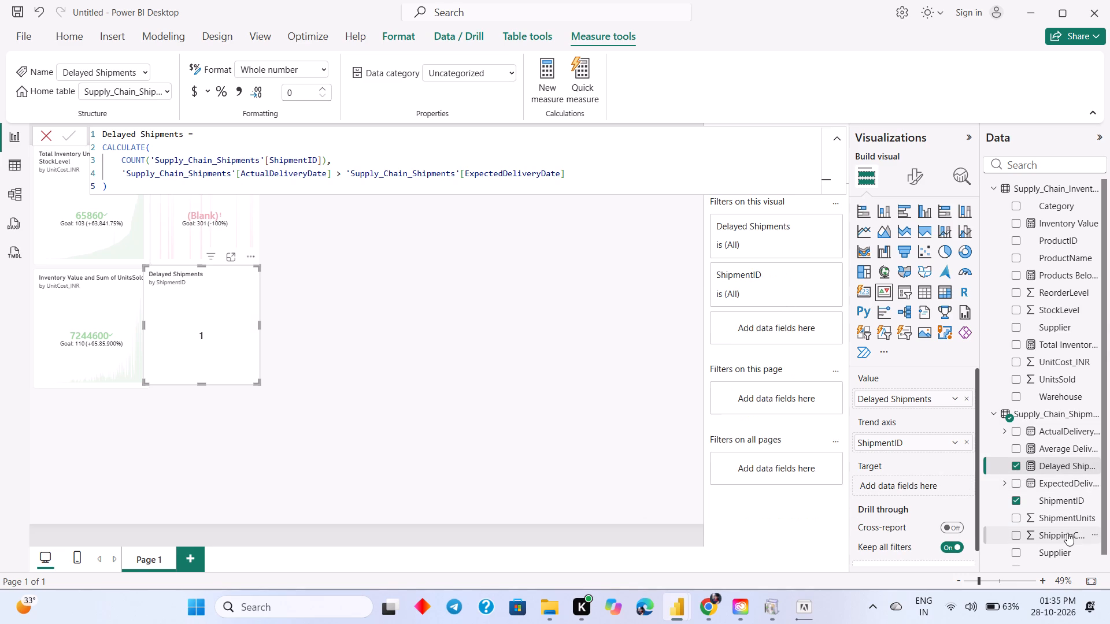
Move ShipmentID from Trend axis to Target in the Delayed Shipments KPI, and set ExpectedDeliveryDate as its Trend axis.
scroll(1051, 499, down, 4)
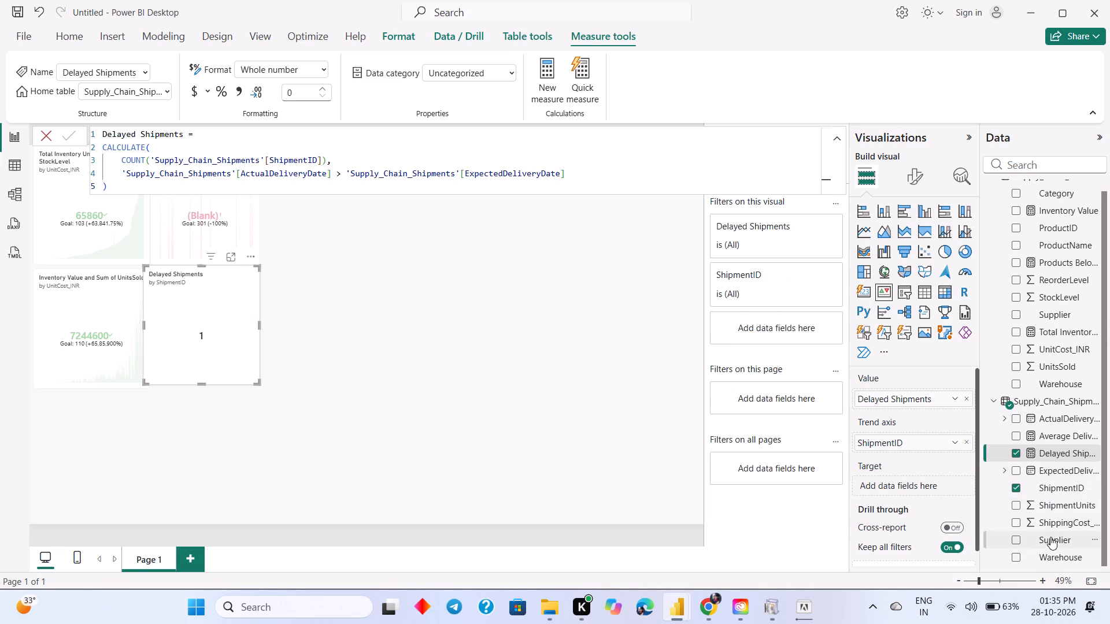
scroll(1038, 473, up, 5)
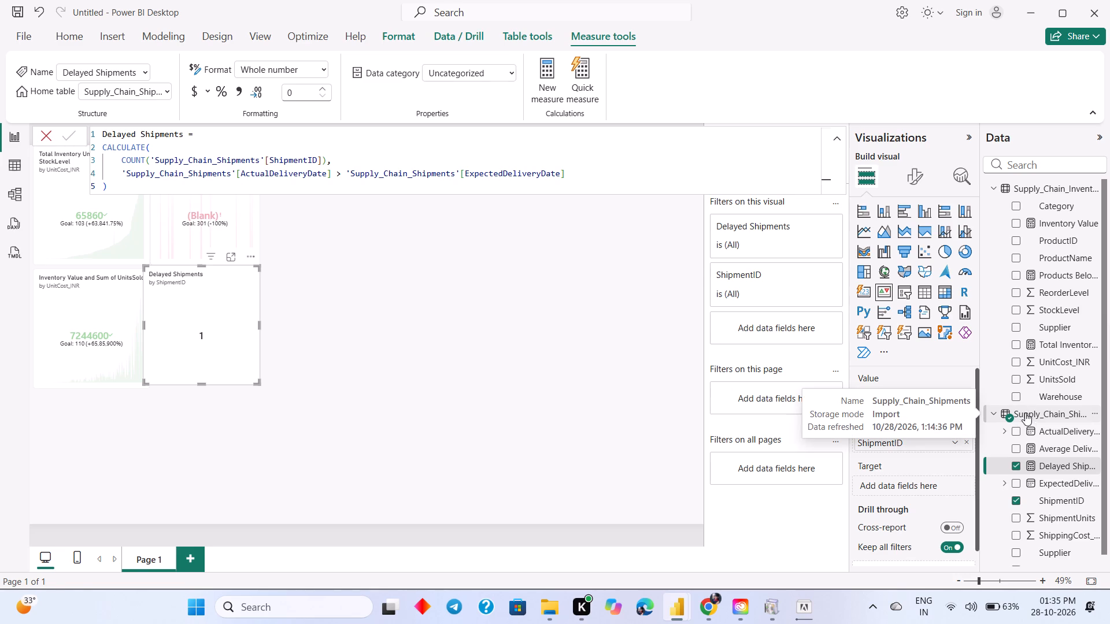
drag(909, 437, 911, 481)
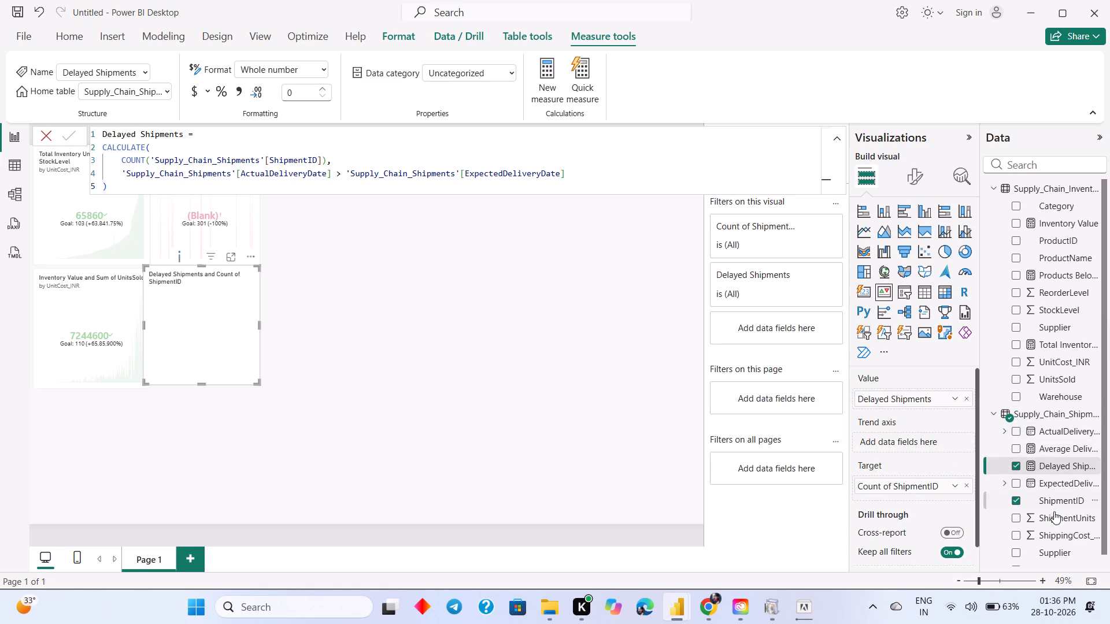
drag(1050, 481, 1024, 485)
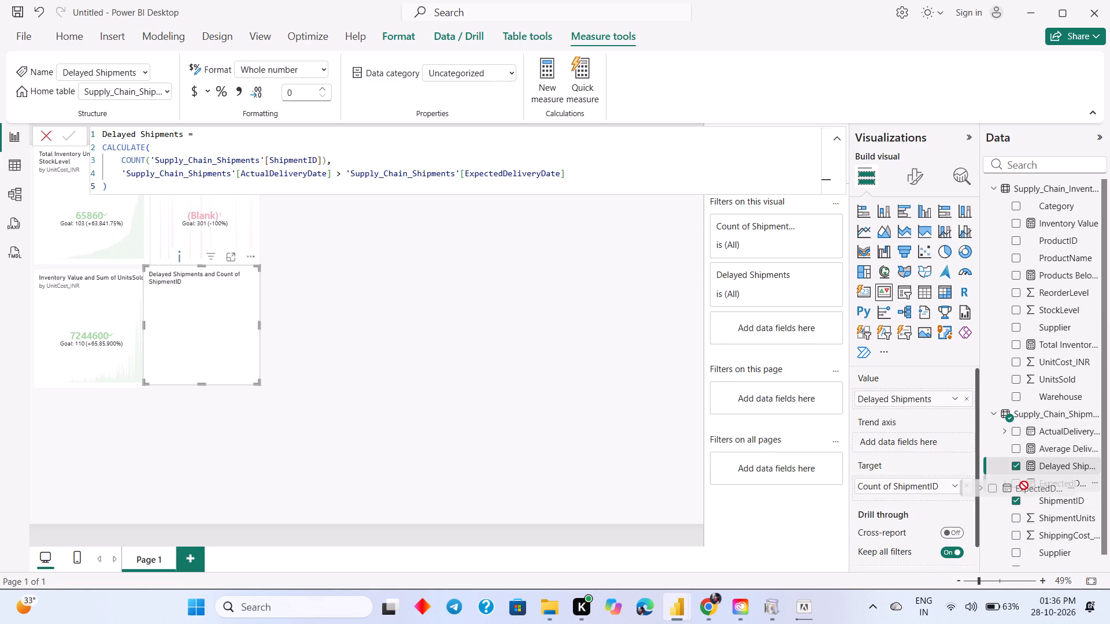
drag(1024, 485, 923, 439)
click(531, 370)
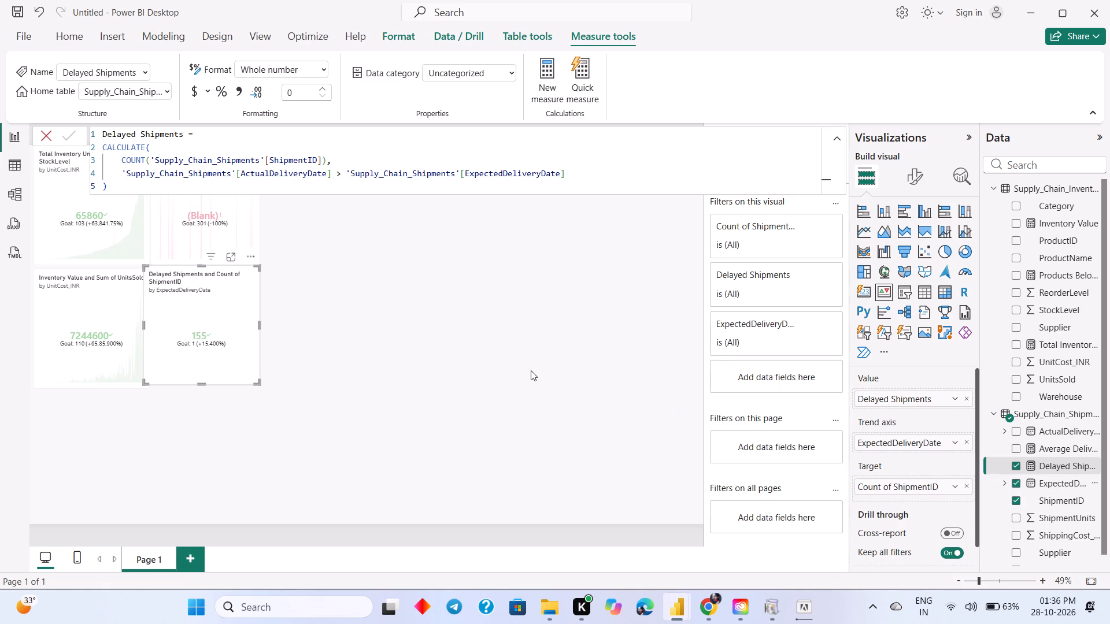
Move the Delayed Shipments KPI to the page's top row, beside the Products Below Reorder Level KPI.
click(169, 330)
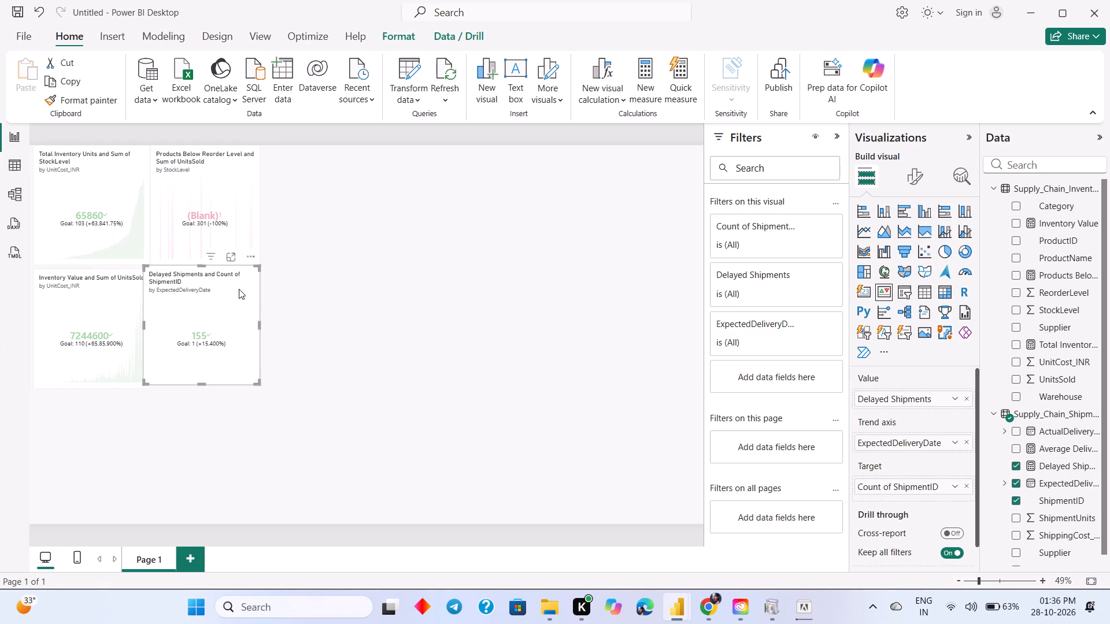
click(208, 187)
click(206, 325)
drag(206, 324, 246, 264)
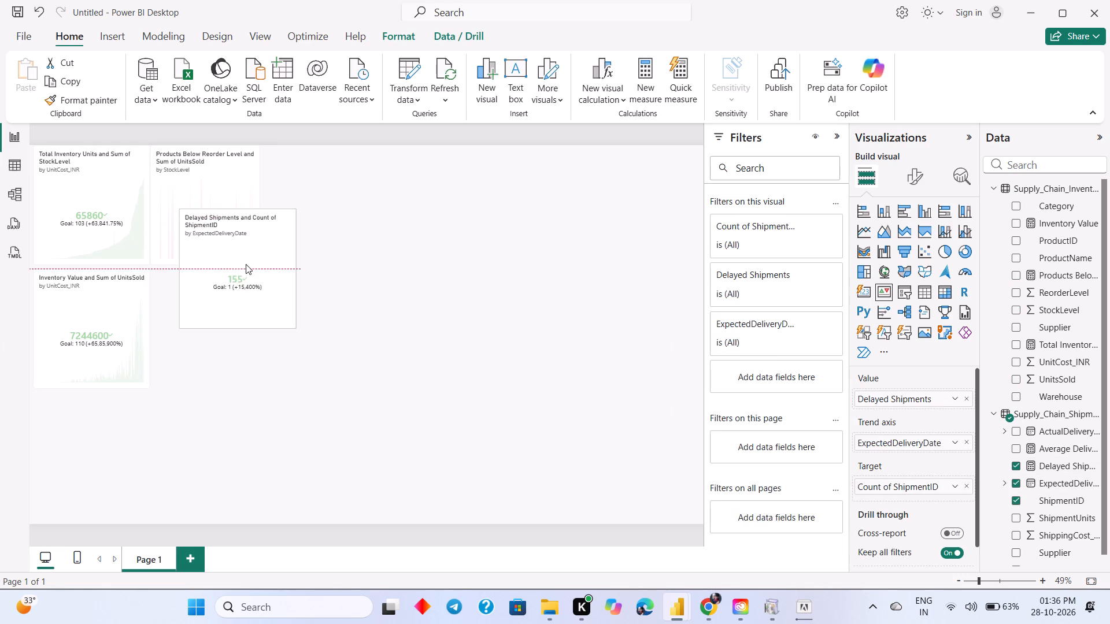
drag(246, 264, 327, 198)
Shrink the Total Inventory Units KPI slightly in width and height.
click(124, 209)
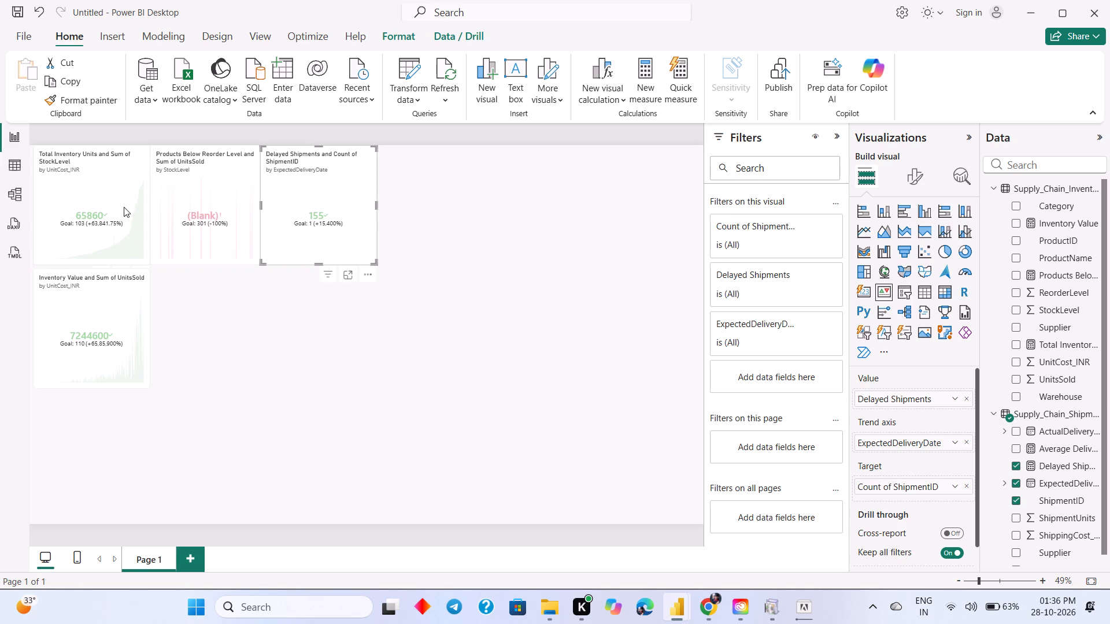
drag(149, 262, 149, 262)
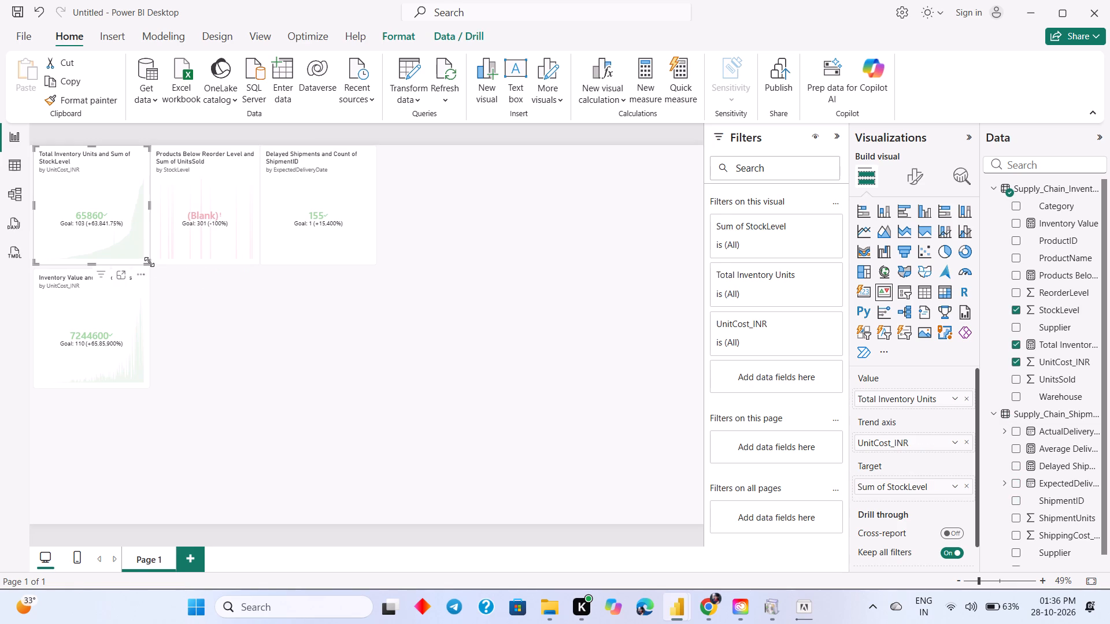
drag(149, 262, 140, 252)
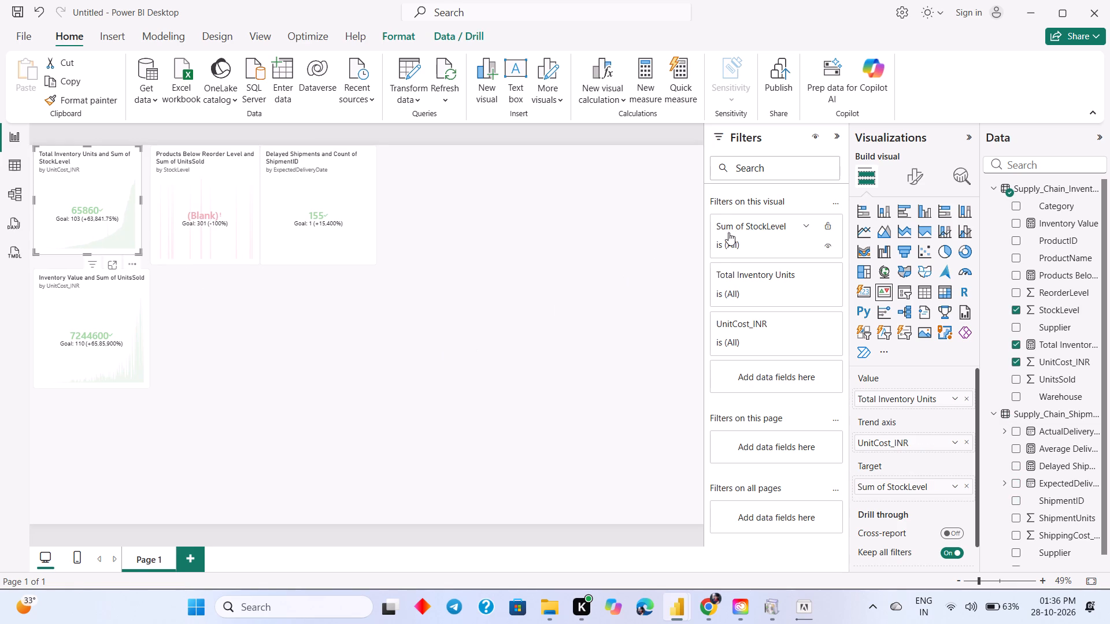
Open the general title formatting settings for the Total Inventory Units KPI.
click(53, 184)
click(933, 169)
click(914, 178)
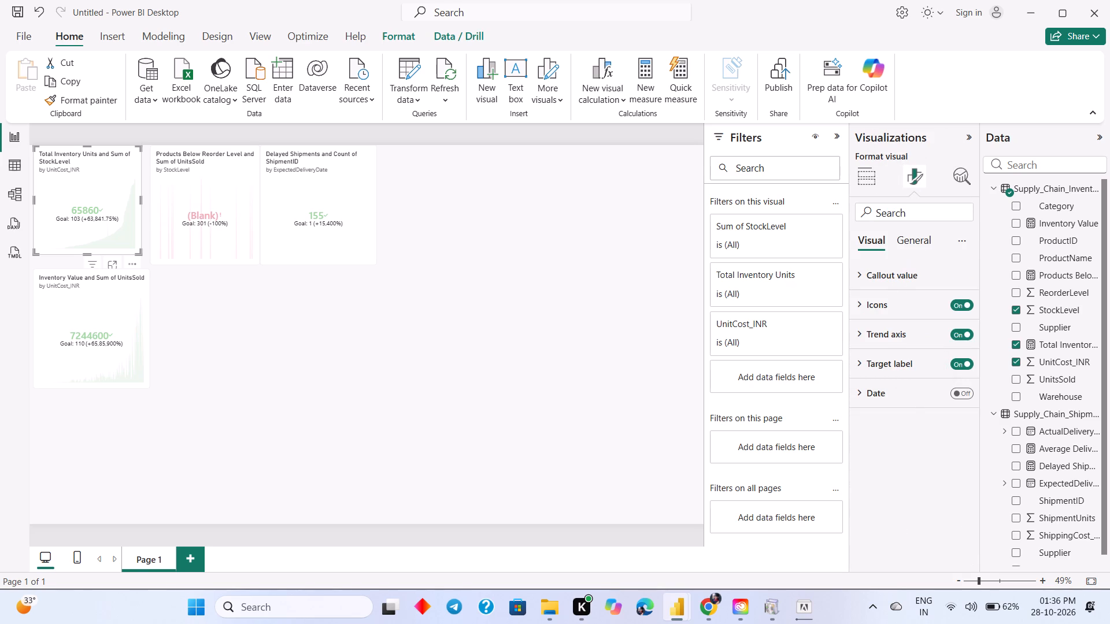
click(928, 235)
click(904, 292)
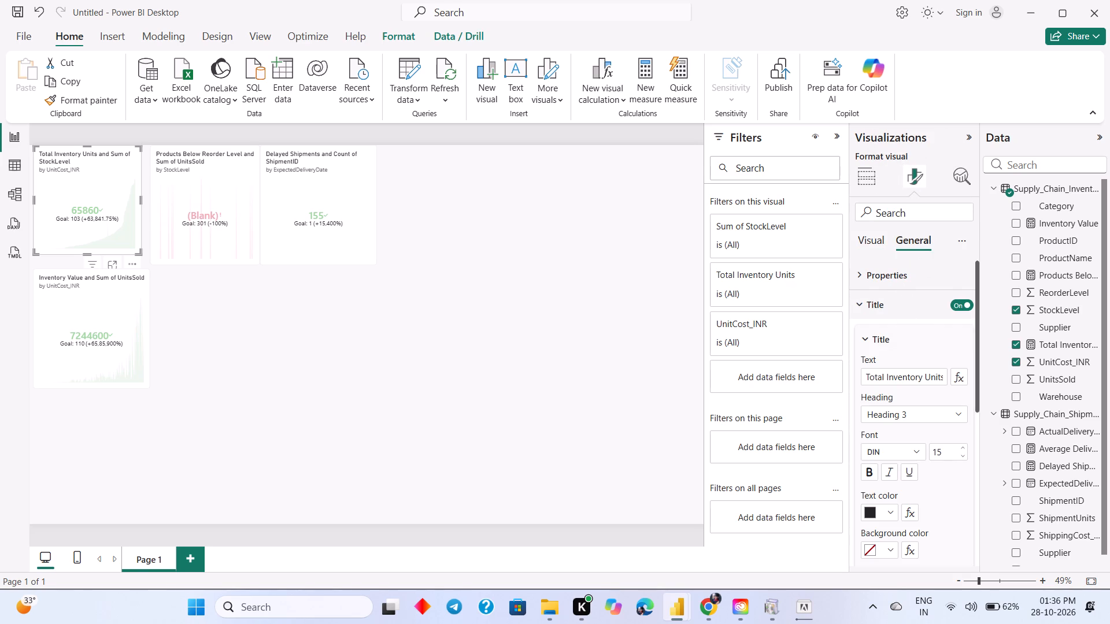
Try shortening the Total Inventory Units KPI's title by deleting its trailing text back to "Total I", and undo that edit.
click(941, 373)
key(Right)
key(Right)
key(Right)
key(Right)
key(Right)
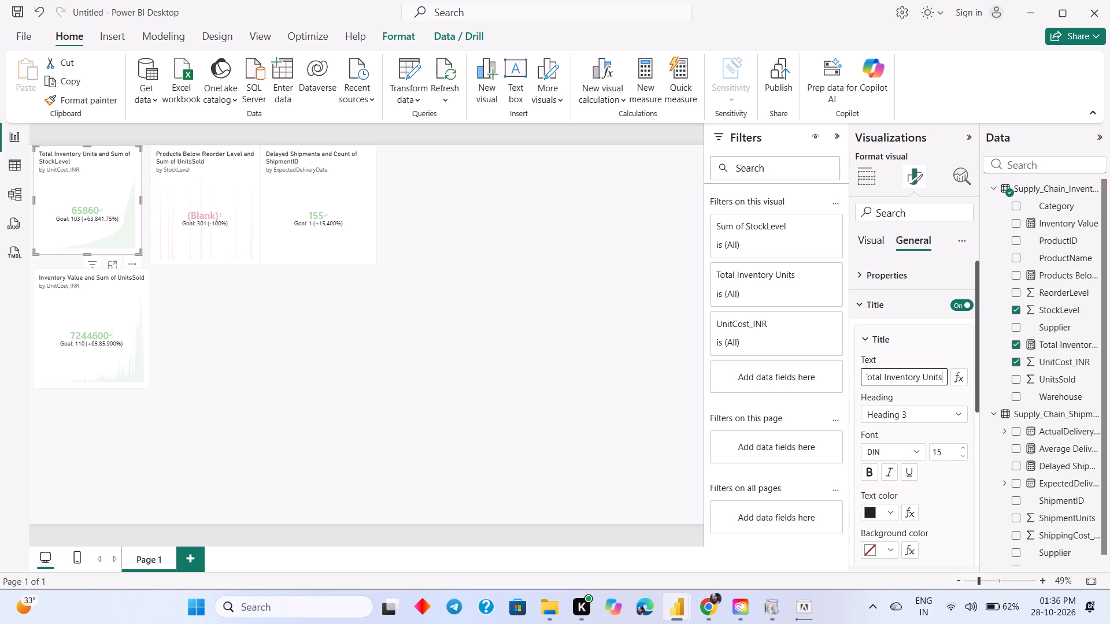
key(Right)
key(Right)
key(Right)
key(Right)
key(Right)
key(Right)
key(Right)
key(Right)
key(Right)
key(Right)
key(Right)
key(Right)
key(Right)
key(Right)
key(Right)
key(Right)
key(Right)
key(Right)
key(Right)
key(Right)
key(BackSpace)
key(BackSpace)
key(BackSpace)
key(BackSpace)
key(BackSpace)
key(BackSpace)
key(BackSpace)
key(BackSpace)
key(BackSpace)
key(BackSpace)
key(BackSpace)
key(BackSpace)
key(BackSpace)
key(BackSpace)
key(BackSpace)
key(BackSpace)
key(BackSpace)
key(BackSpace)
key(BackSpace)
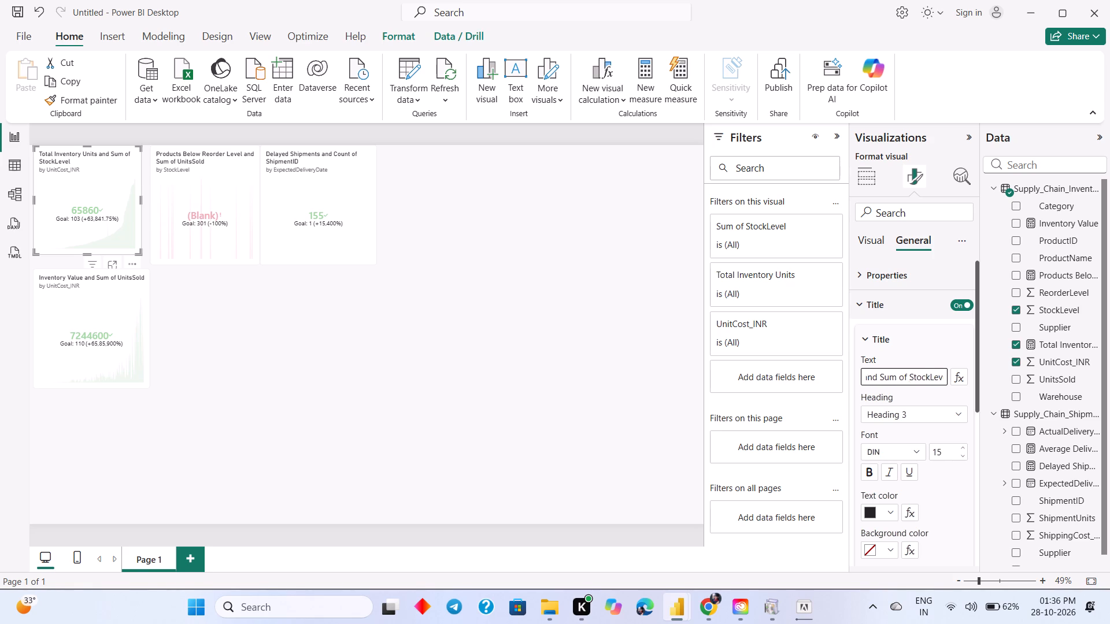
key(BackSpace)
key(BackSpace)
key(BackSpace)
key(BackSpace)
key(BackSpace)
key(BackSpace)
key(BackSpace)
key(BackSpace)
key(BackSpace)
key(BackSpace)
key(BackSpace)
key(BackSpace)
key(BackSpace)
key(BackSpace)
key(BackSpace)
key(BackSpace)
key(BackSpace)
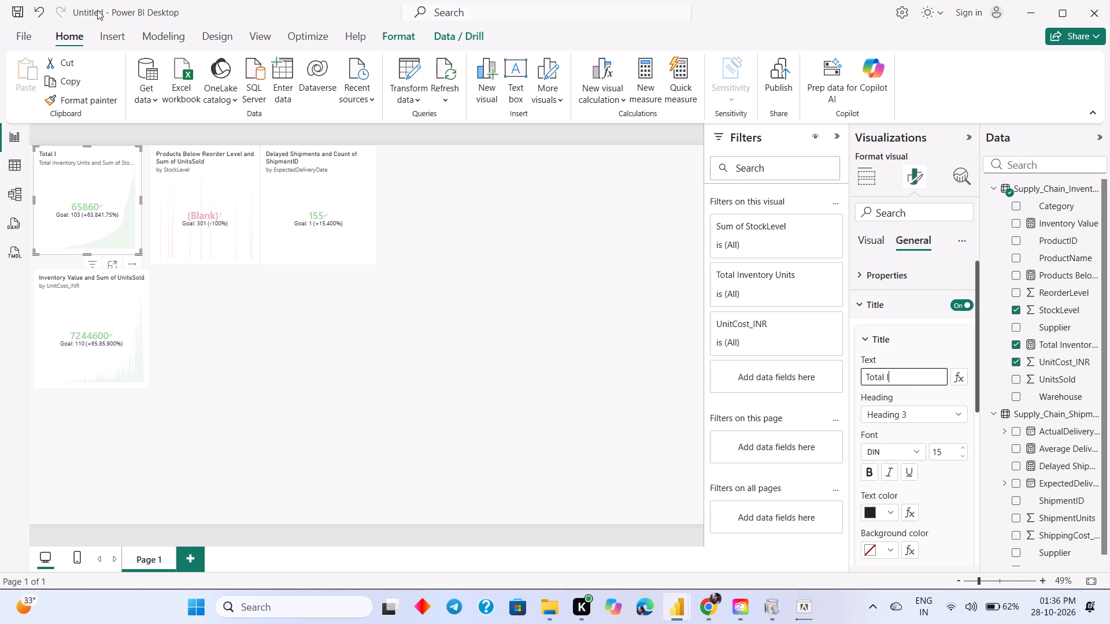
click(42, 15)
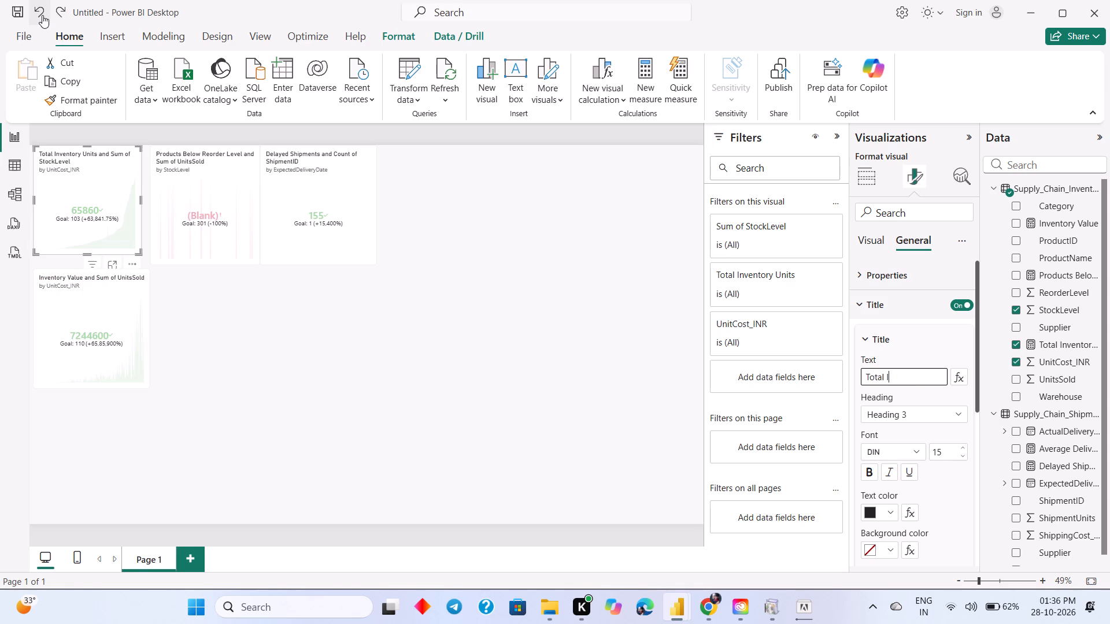
Undo the last size reduction of the Total Inventory Units KPI.
click(42, 15)
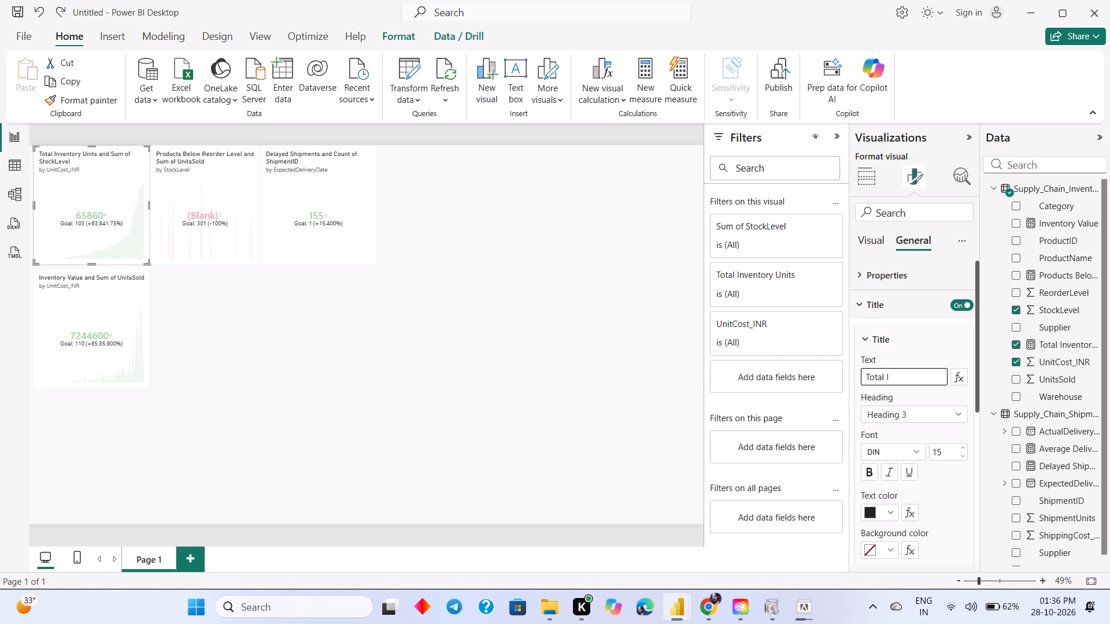
Shorten the Total Inventory Units KPI's title to "Total Inventory Units" by removing the "and Sum of StockLevel" part.
click(868, 343)
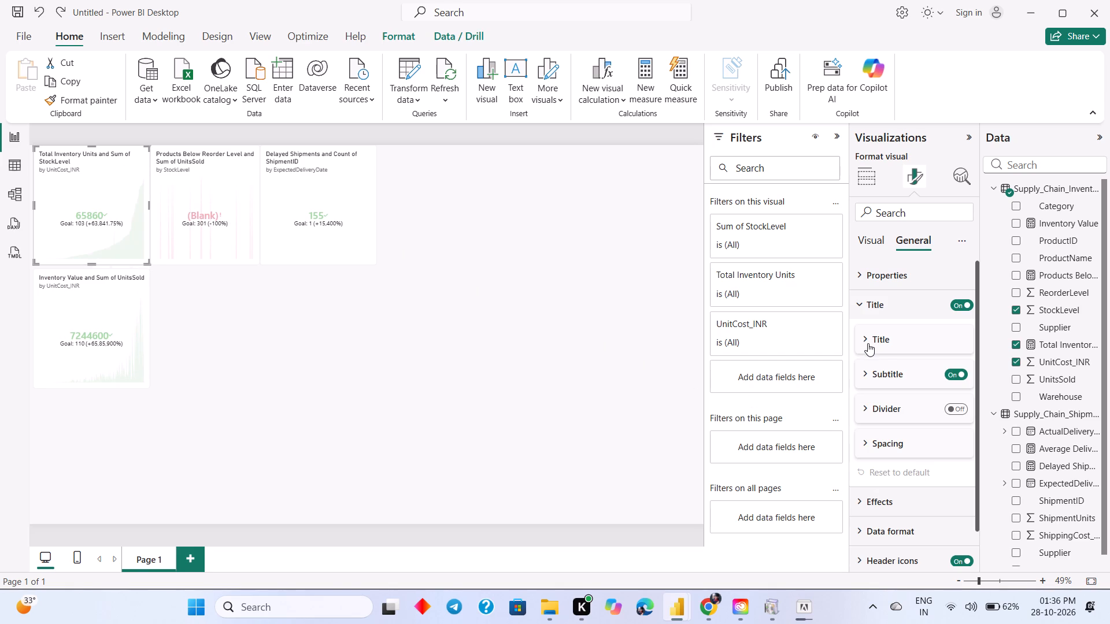
click(871, 337)
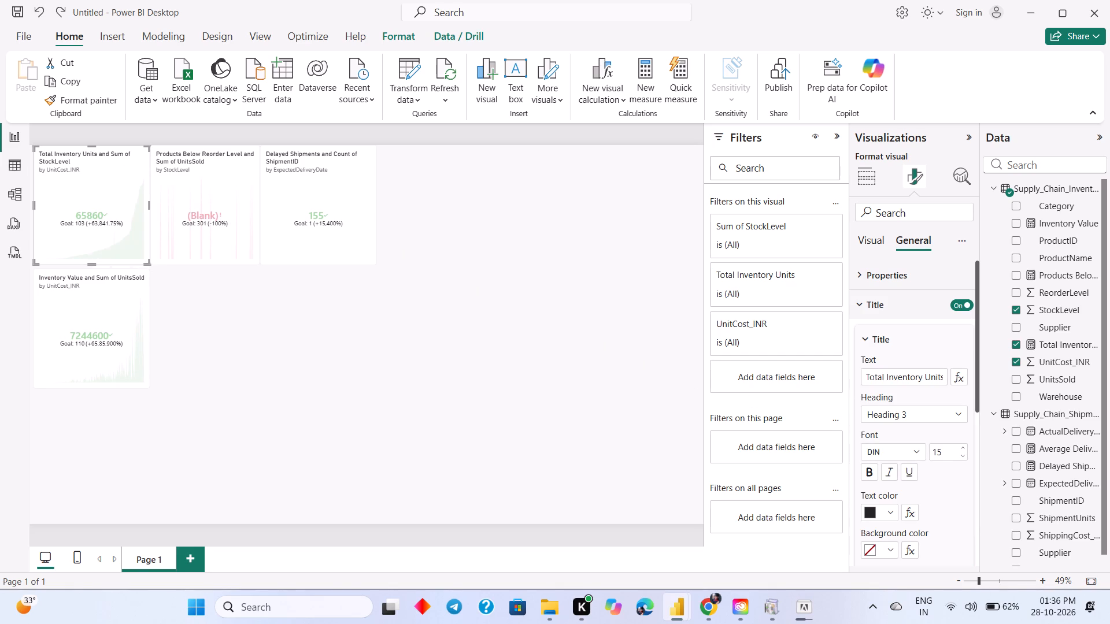
click(919, 384)
drag(924, 382, 959, 379)
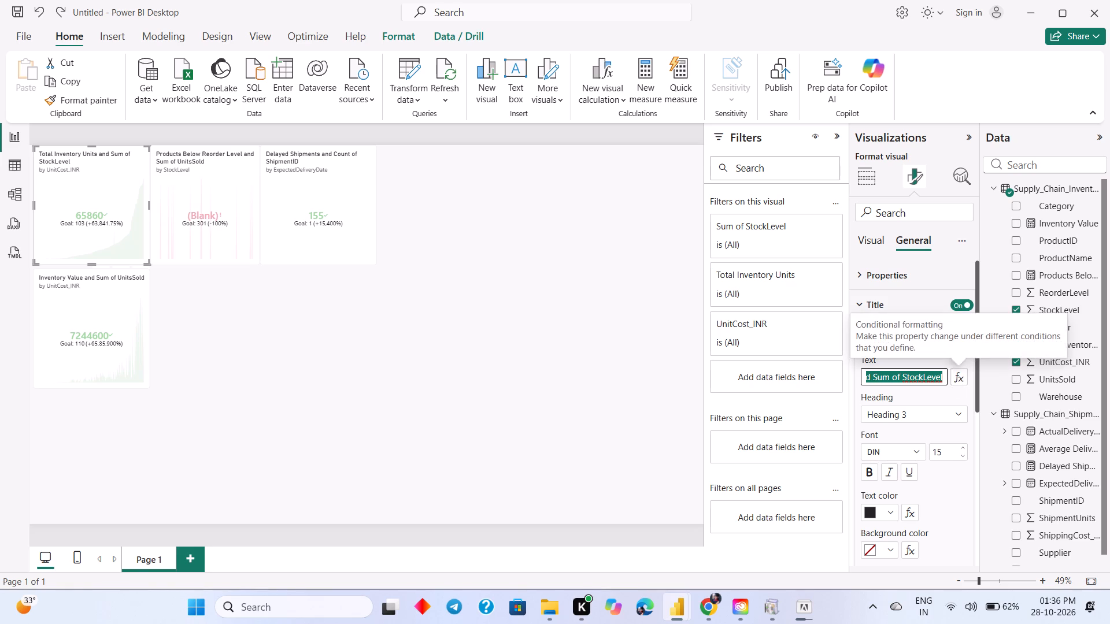
click(947, 371)
click(942, 373)
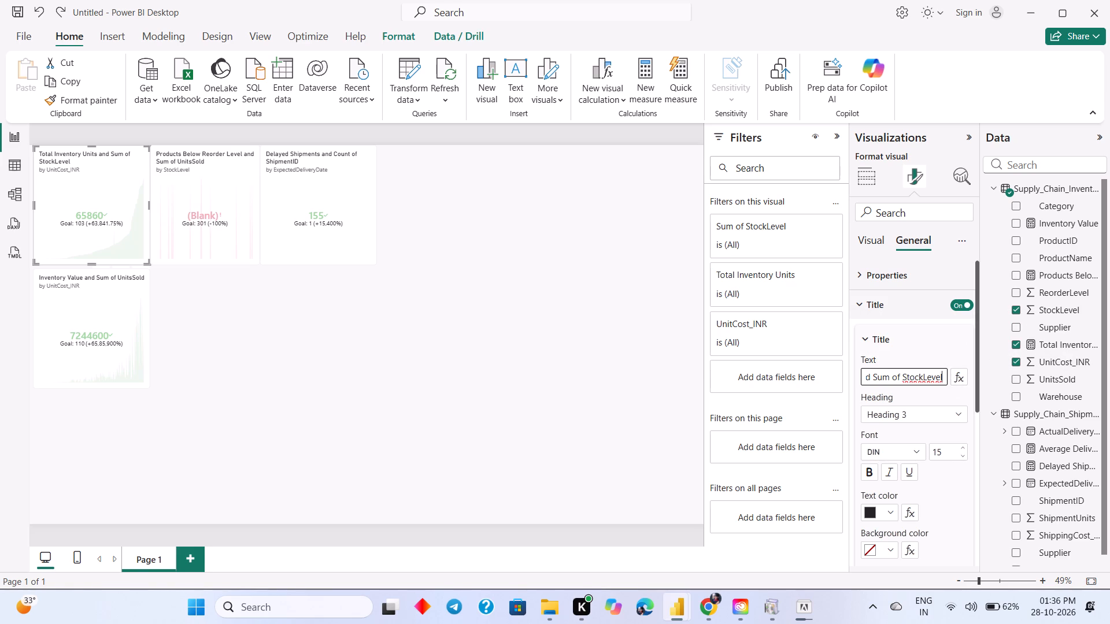
key(BackSpace)
key(BackSpace)
key(BackSpace)
key(BackSpace)
key(BackSpace)
key(BackSpace)
key(BackSpace)
key(BackSpace)
key(BackSpace)
key(BackSpace)
key(BackSpace)
key(BackSpace)
key(BackSpace)
key(BackSpace)
key(BackSpace)
key(BackSpace)
key(BackSpace)
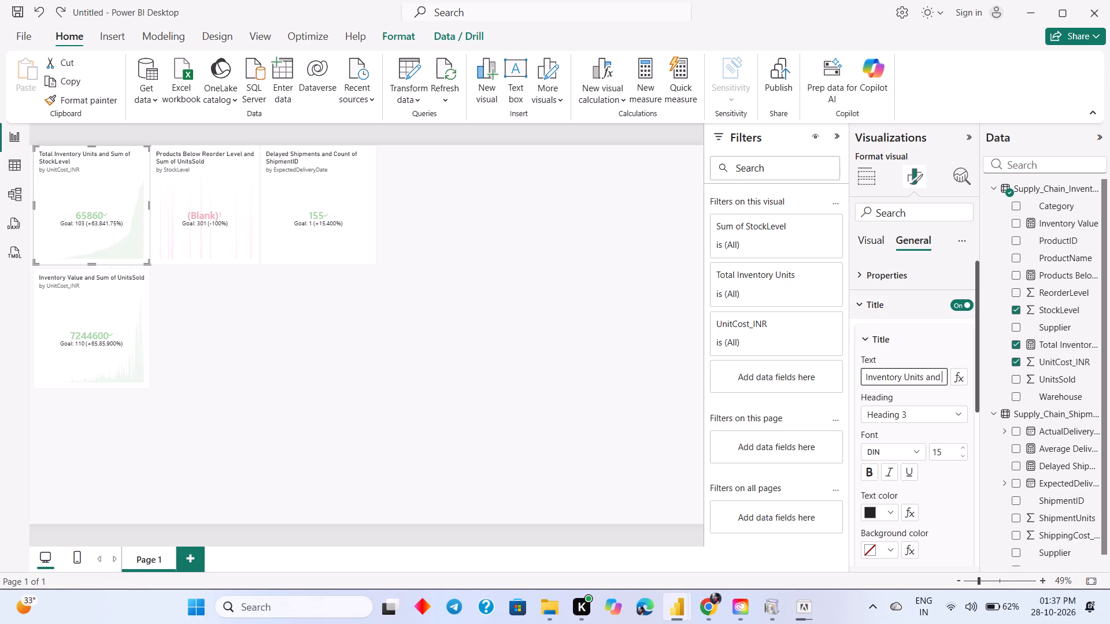
key(BackSpace)
key(BackSpace)
key(BackSpace)
key(BackSpace)
key(Return)
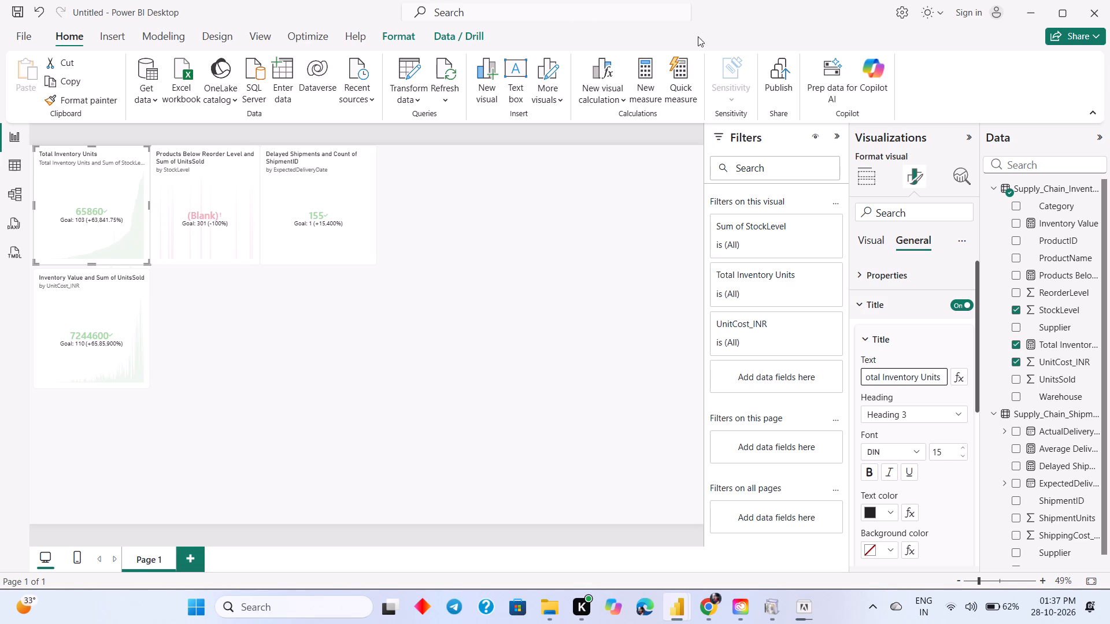
Shorten the neighbouring KPI's title to "Products Below Reorder Level" by removing the "and Sum of UnitsSold" part.
click(211, 180)
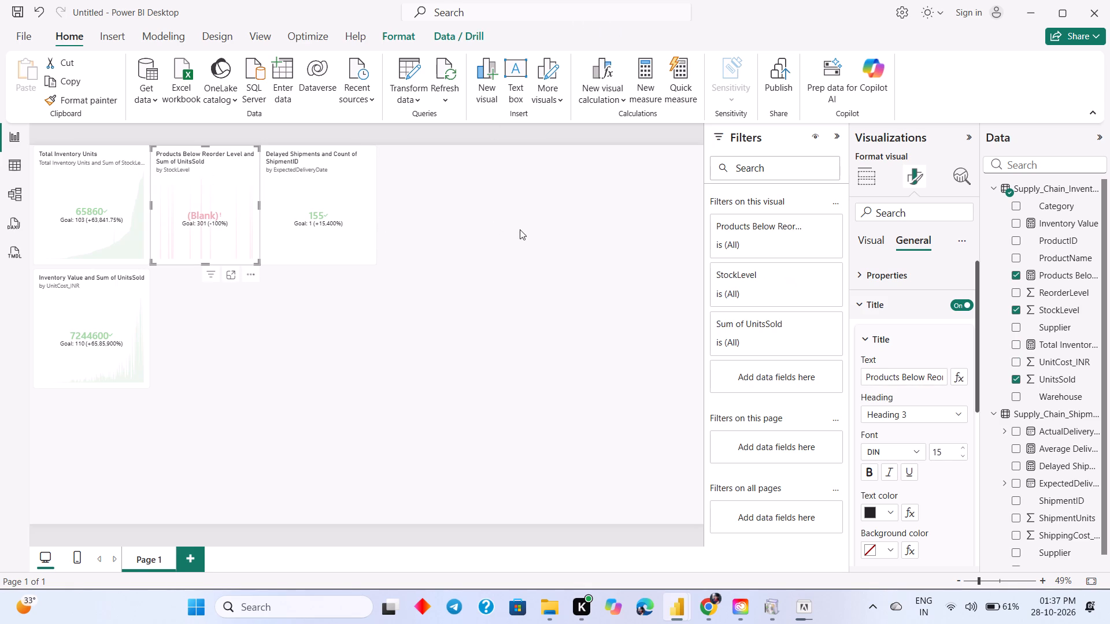
click(928, 381)
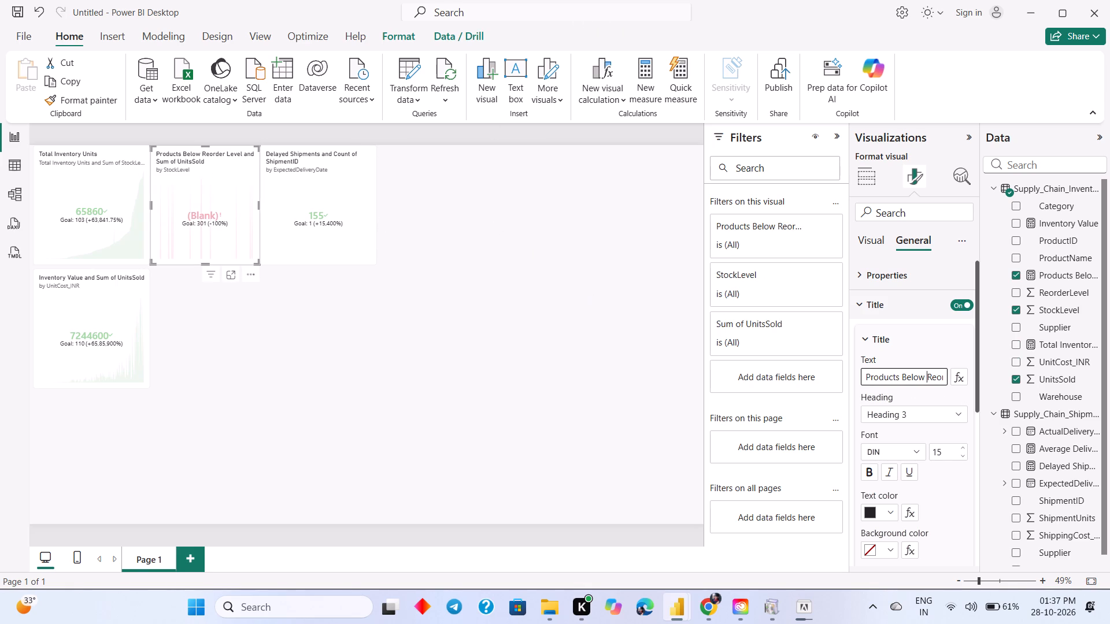
drag(928, 381, 991, 377)
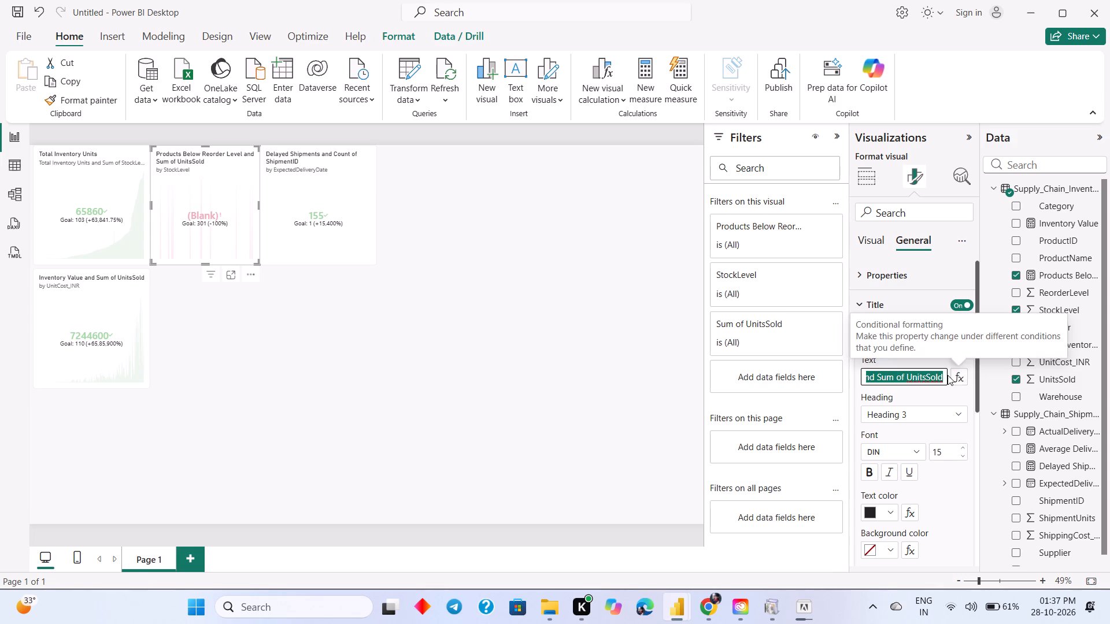
click(946, 374)
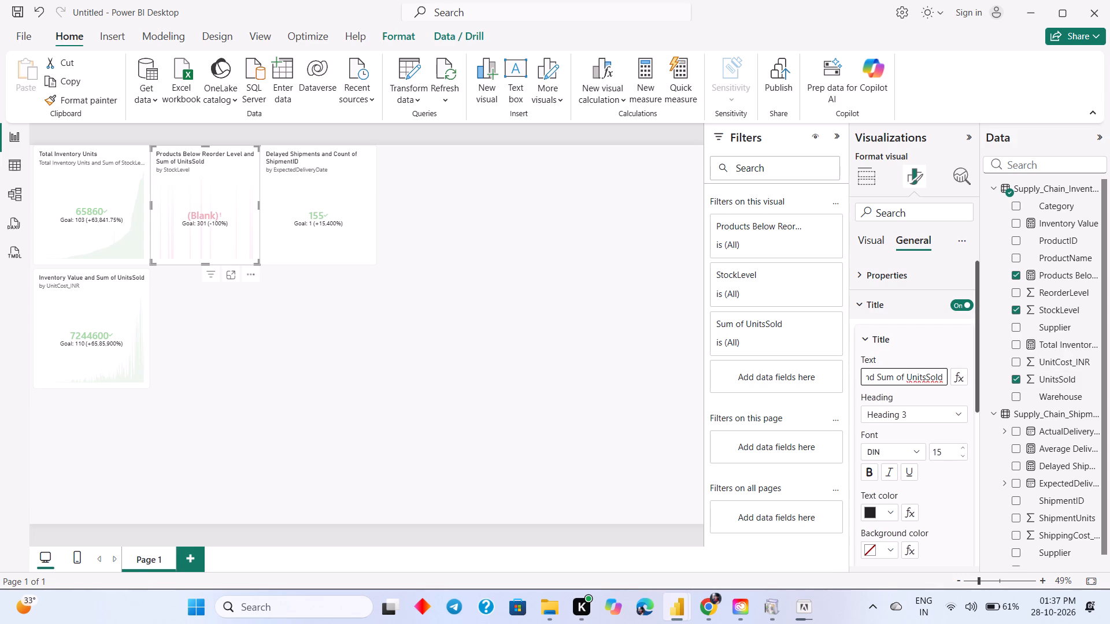
key(BackSpace)
key(BackSpace)
key(BackSpace)
key(BackSpace)
key(BackSpace)
key(BackSpace)
key(BackSpace)
key(BackSpace)
key(BackSpace)
key(BackSpace)
key(BackSpace)
key(BackSpace)
key(BackSpace)
key(BackSpace)
key(BackSpace)
key(BackSpace)
key(BackSpace)
key(BackSpace)
key(BackSpace)
key(BackSpace)
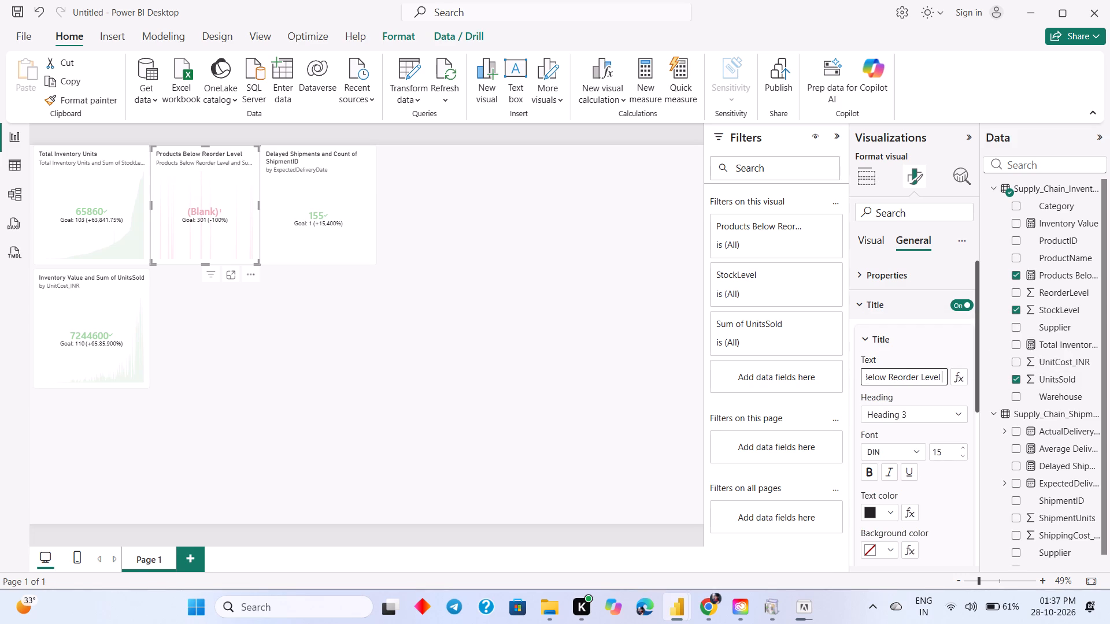
key(Return)
Shorten the third top-row KPI's title to "Delayed Shipments" by removing the "and Count of ShipmentID" part.
click(338, 225)
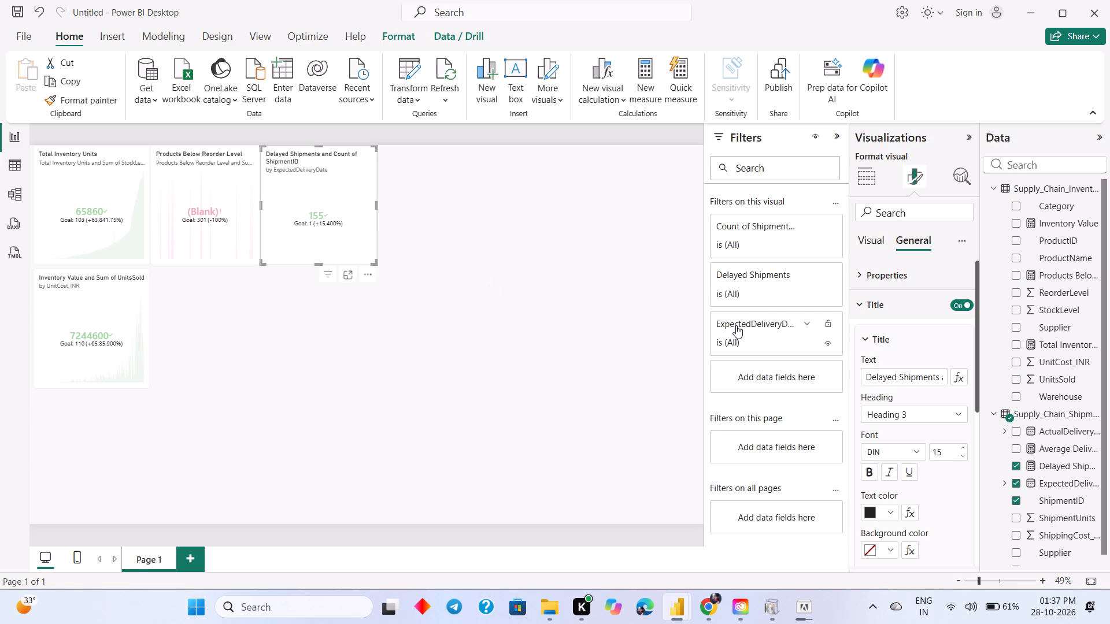
drag(887, 376, 961, 373)
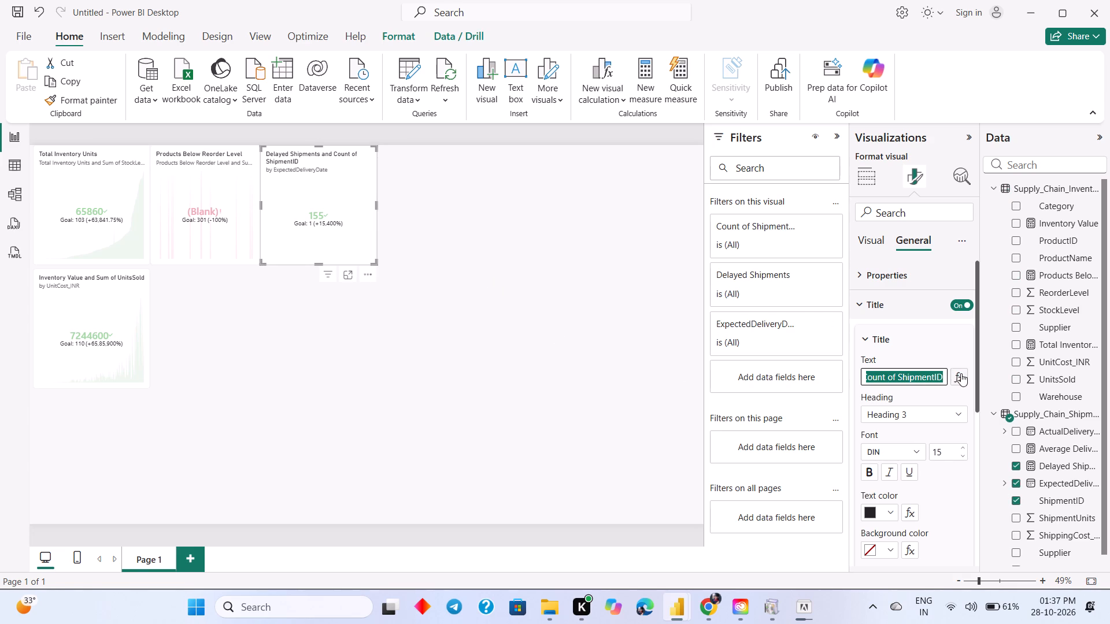
drag(961, 373, 961, 374)
click(941, 373)
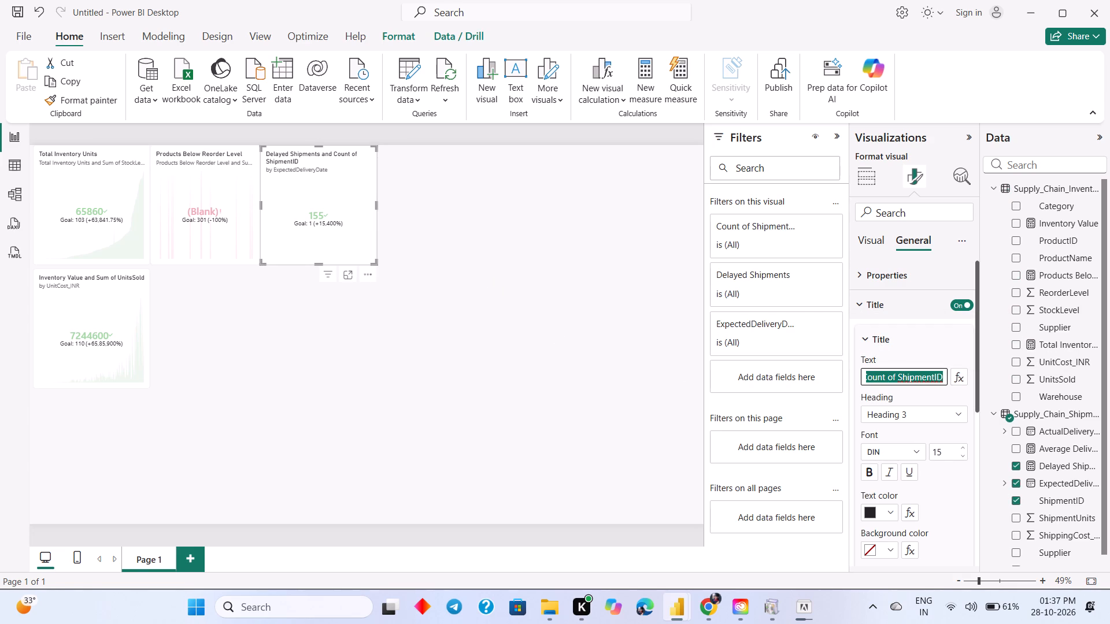
click(942, 372)
key(BackSpace)
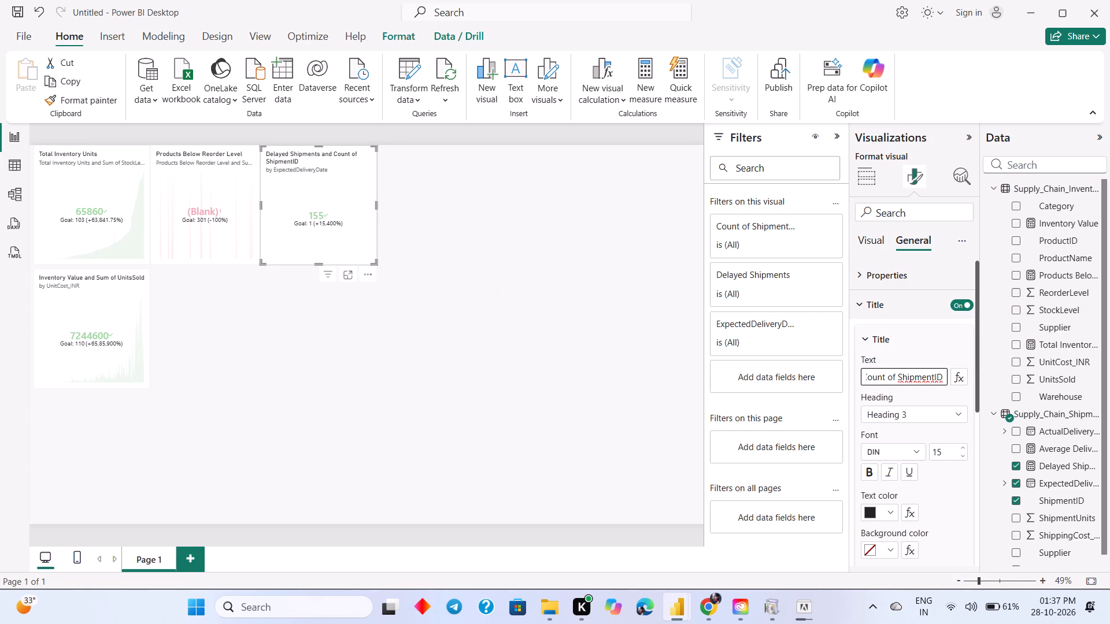
key(BackSpace)
key(BackSpace)
key(BackSpace)
key(BackSpace)
key(BackSpace)
key(BackSpace)
key(BackSpace)
key(BackSpace)
key(BackSpace)
key(BackSpace)
key(BackSpace)
key(BackSpace)
key(BackSpace)
key(BackSpace)
key(BackSpace)
key(BackSpace)
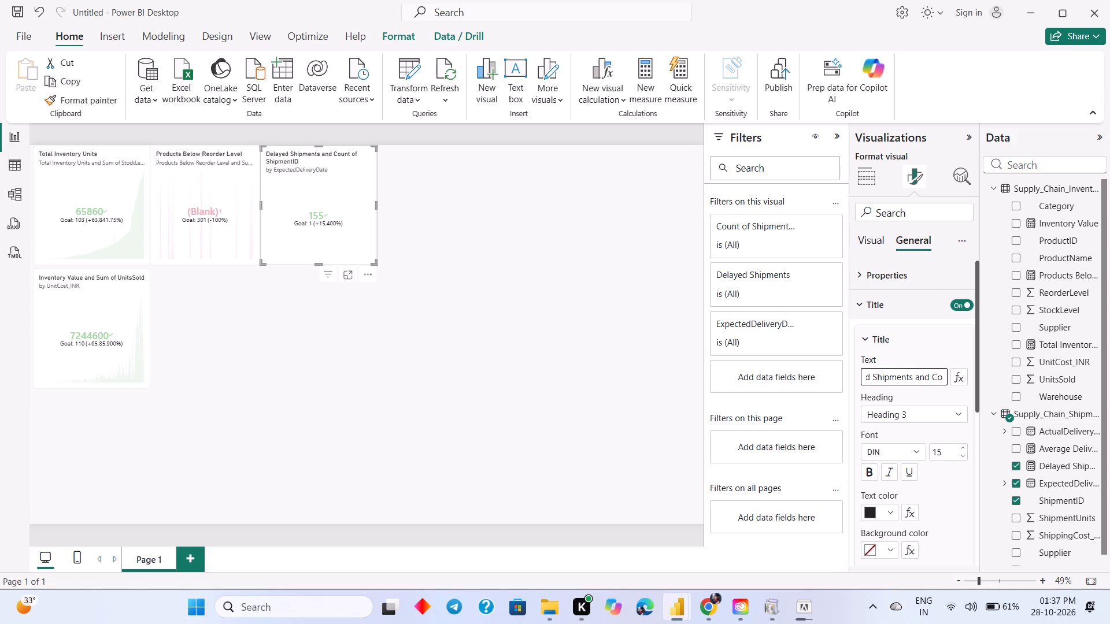
key(BackSpace)
key(BackSpace)
key(BackSpace)
key(BackSpace)
key(BackSpace)
key(BackSpace)
key(Return)
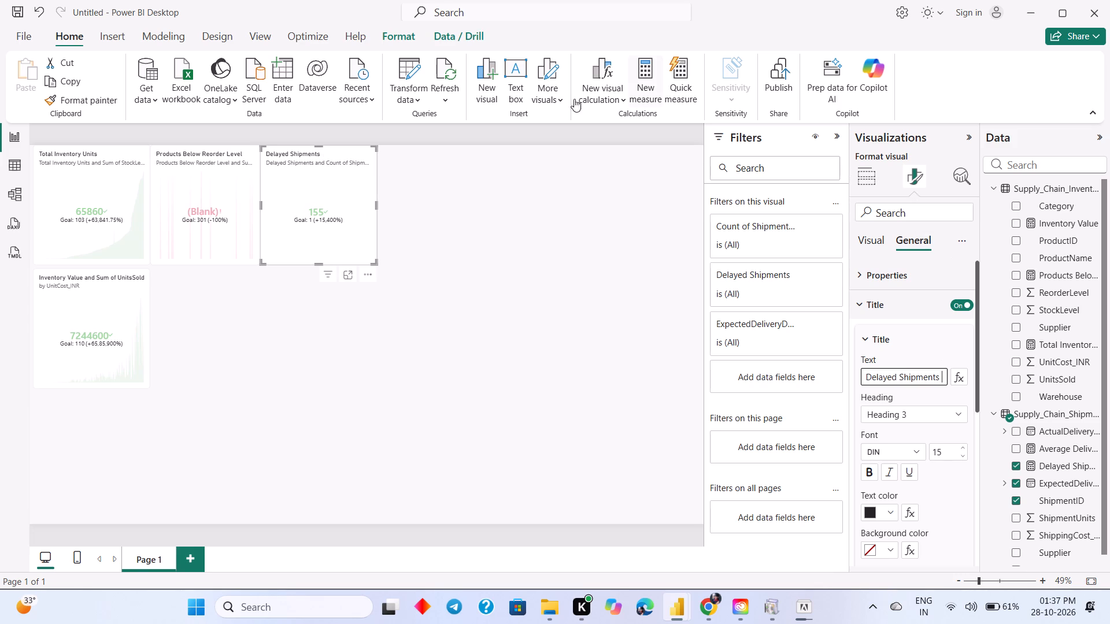
Shorten the lower KPI's title to "Inventory Value" by removing the "and Sum of UnitsSold" part.
click(82, 315)
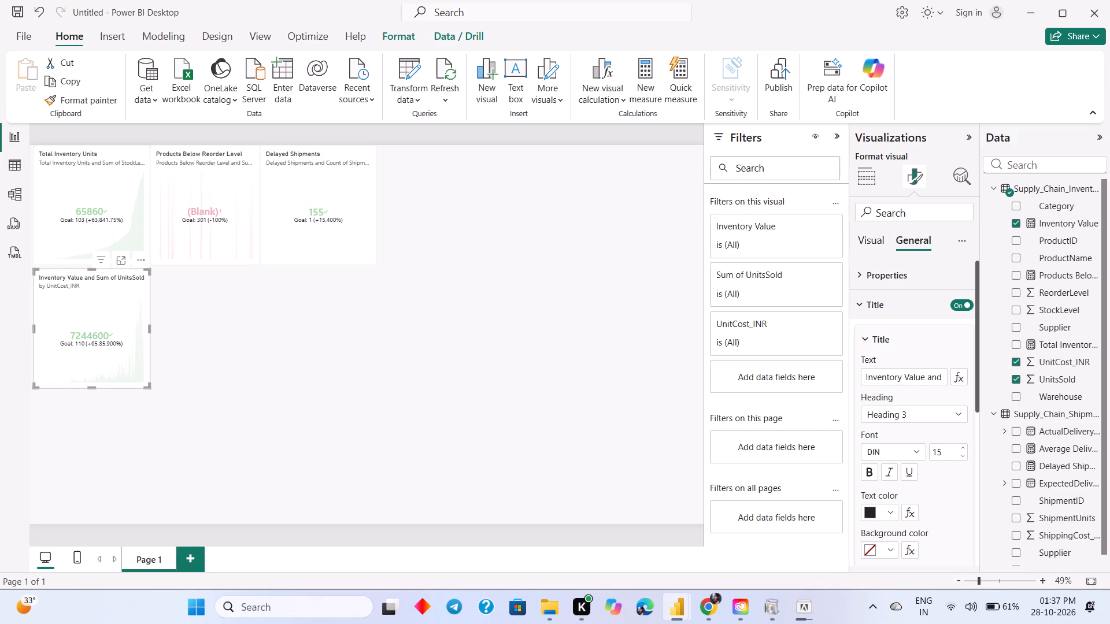
drag(895, 381, 971, 380)
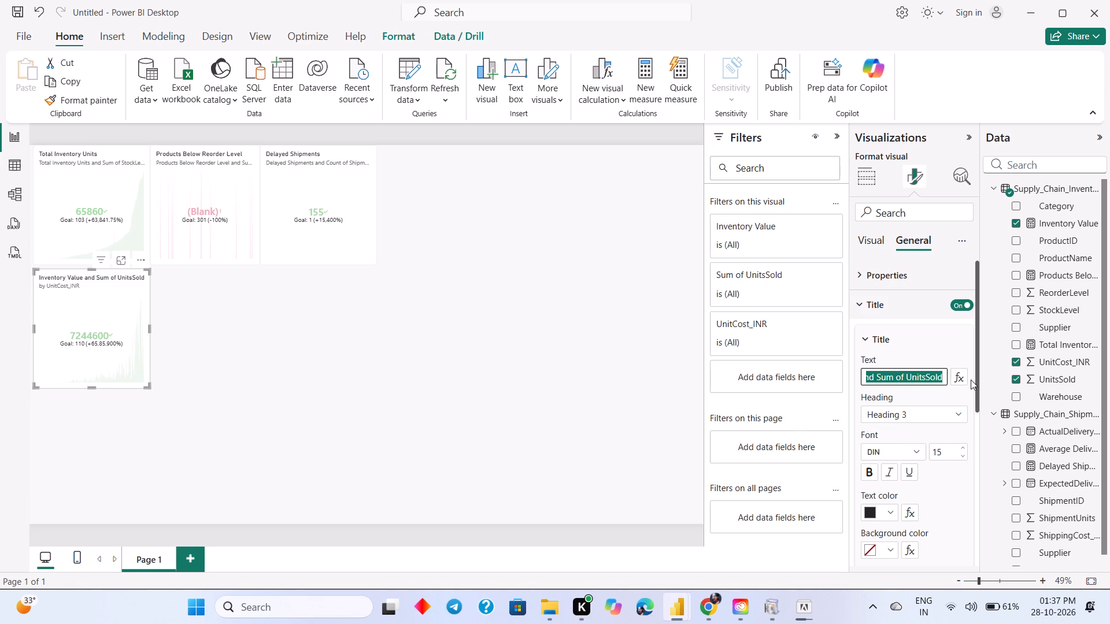
drag(971, 380, 970, 381)
click(944, 377)
click(944, 377)
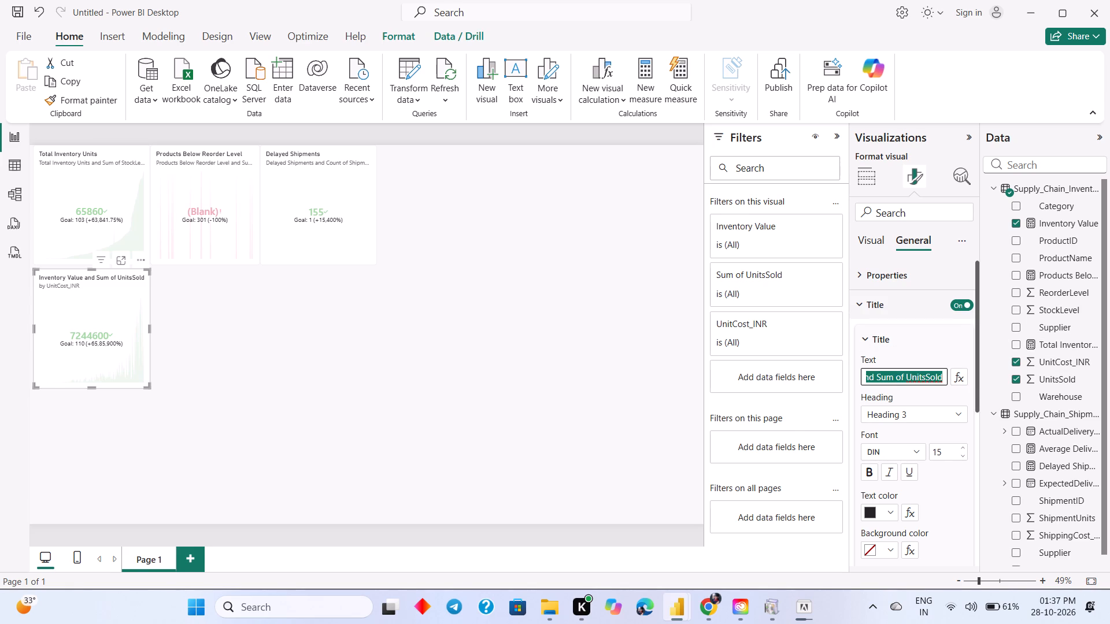
click(944, 373)
click(944, 373)
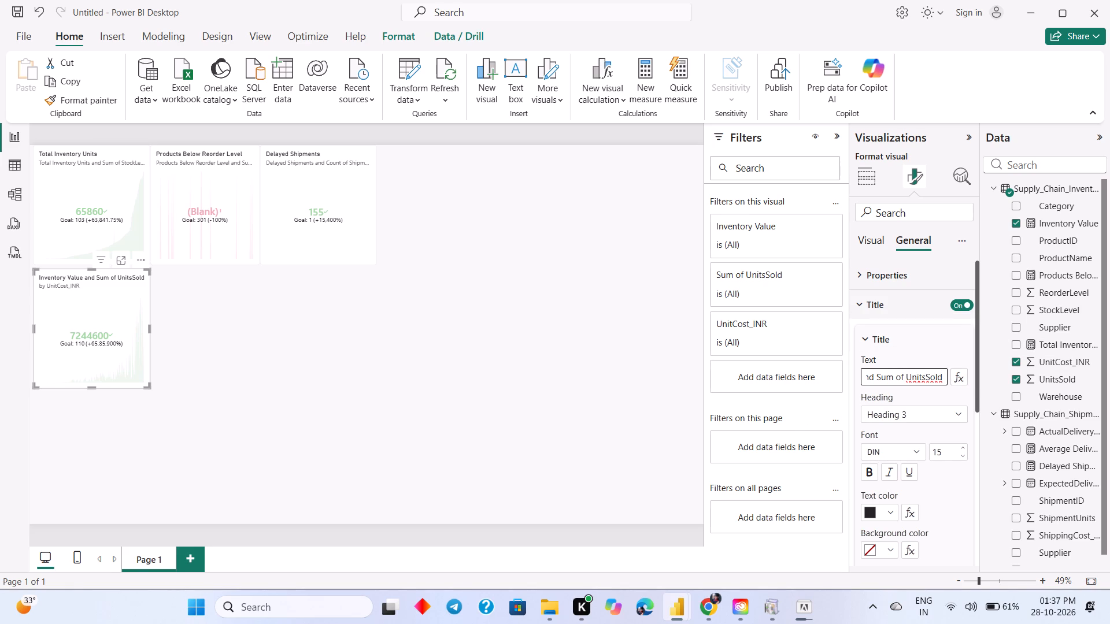
key(BackSpace)
key(BackSpace)
key(BackSpace)
key(BackSpace)
key(BackSpace)
key(BackSpace)
key(BackSpace)
key(BackSpace)
key(BackSpace)
key(BackSpace)
key(BackSpace)
key(BackSpace)
key(BackSpace)
key(BackSpace)
key(BackSpace)
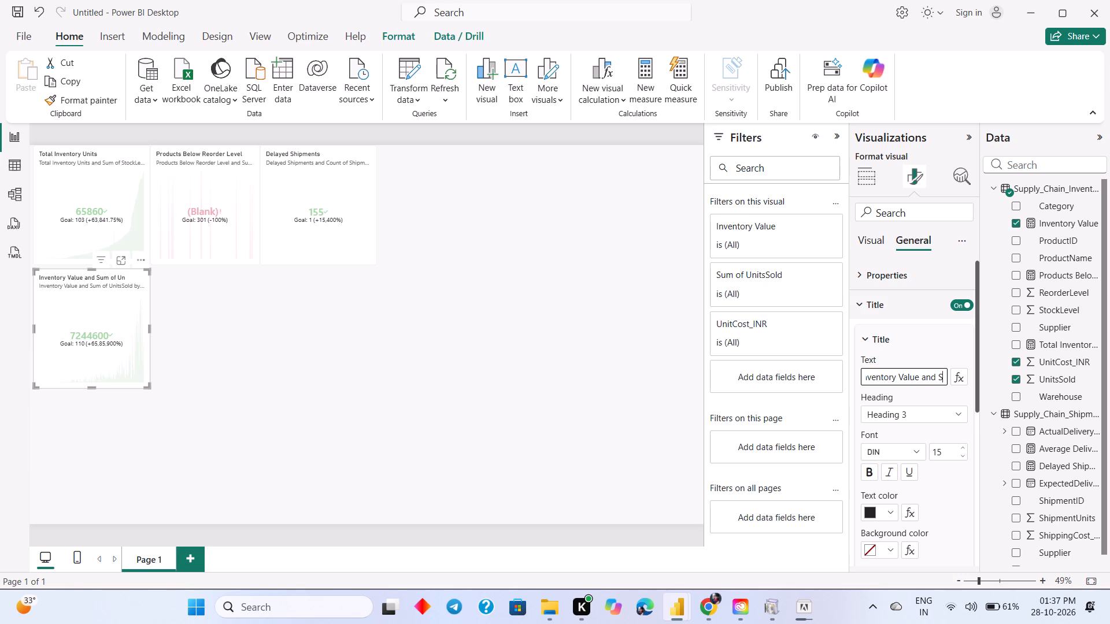
key(BackSpace)
key(BackSpace)
key(BackSpace)
key(BackSpace)
key(BackSpace)
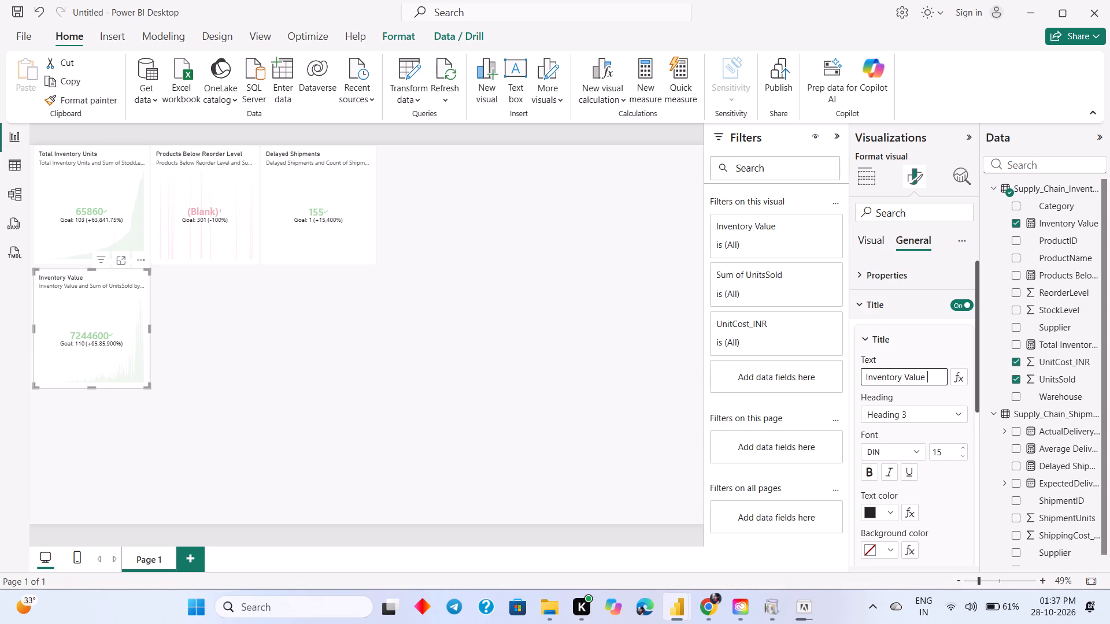
click(441, 411)
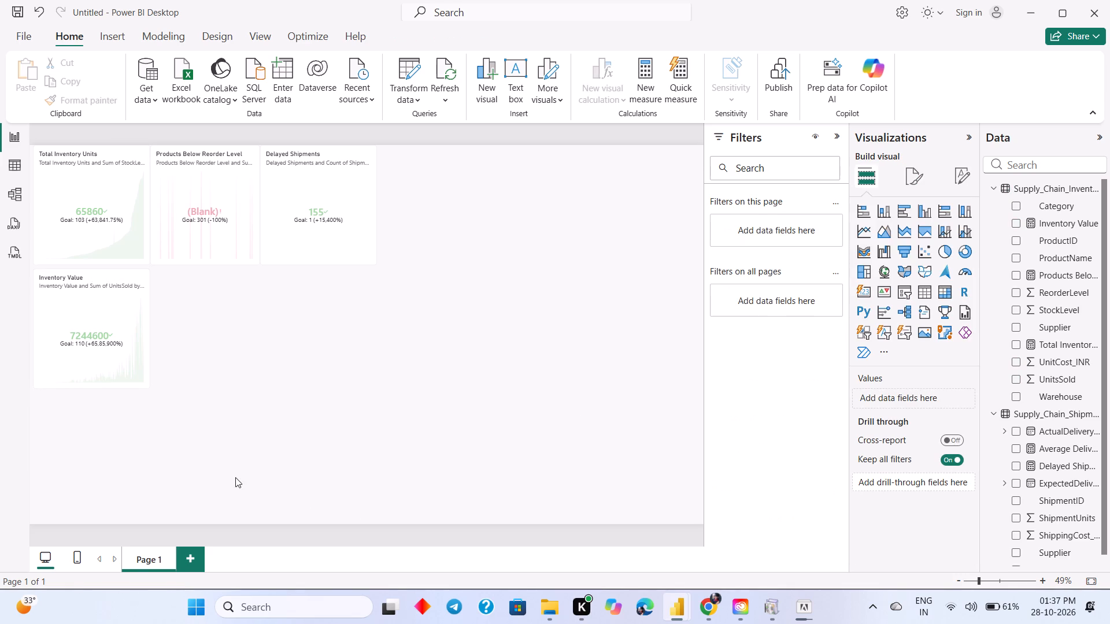
Move the Inventory Value KPI up into the top row, directly beside the Delayed Shipments KPI.
drag(79, 330, 411, 213)
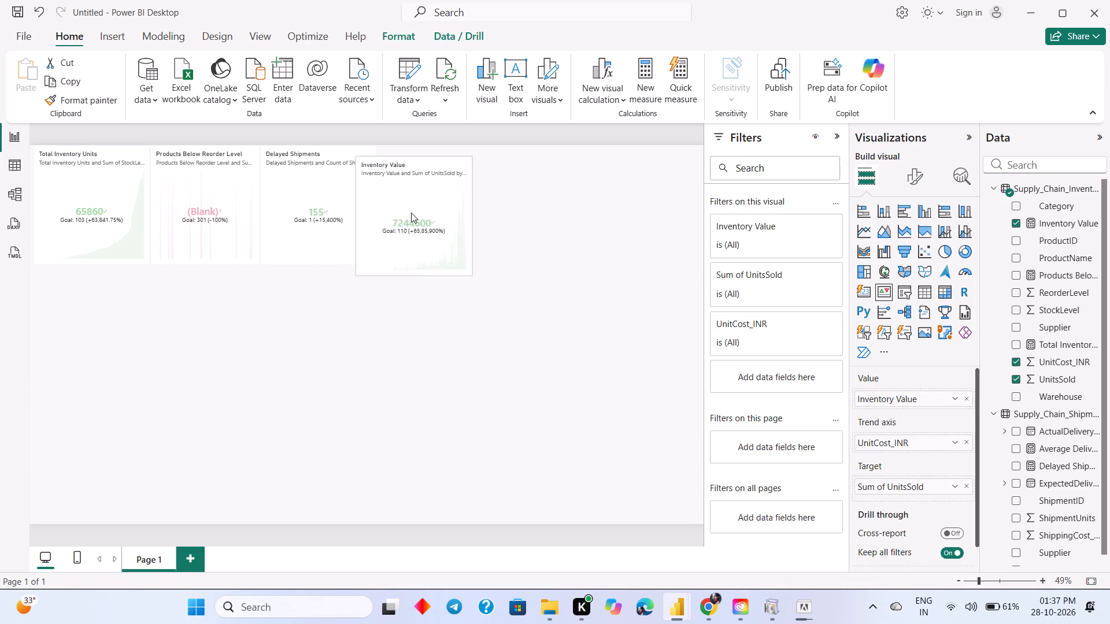
drag(411, 213, 427, 202)
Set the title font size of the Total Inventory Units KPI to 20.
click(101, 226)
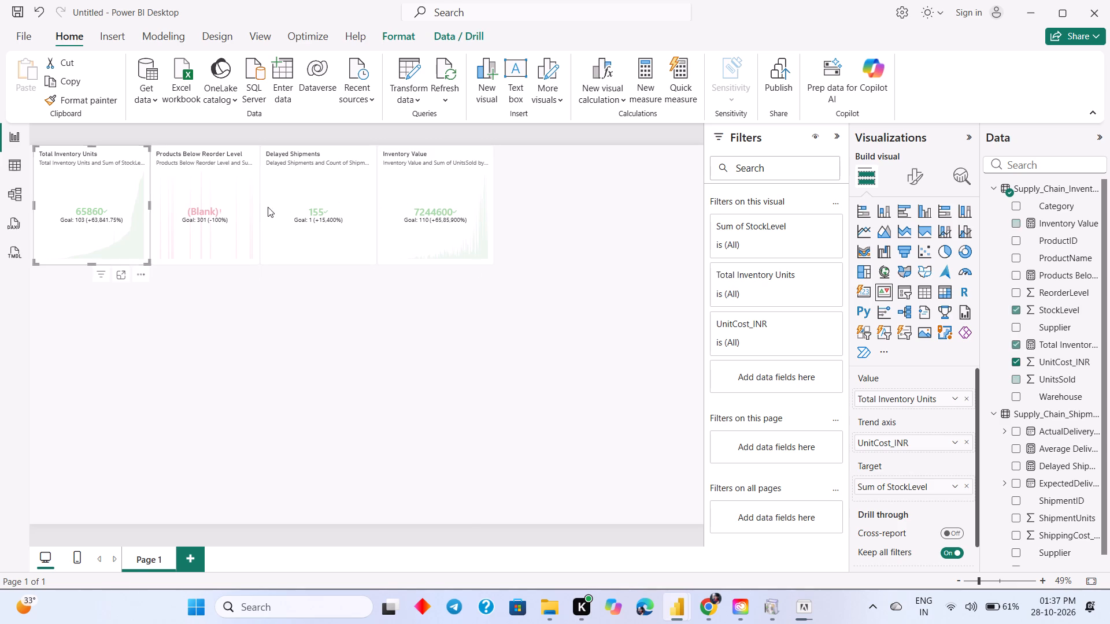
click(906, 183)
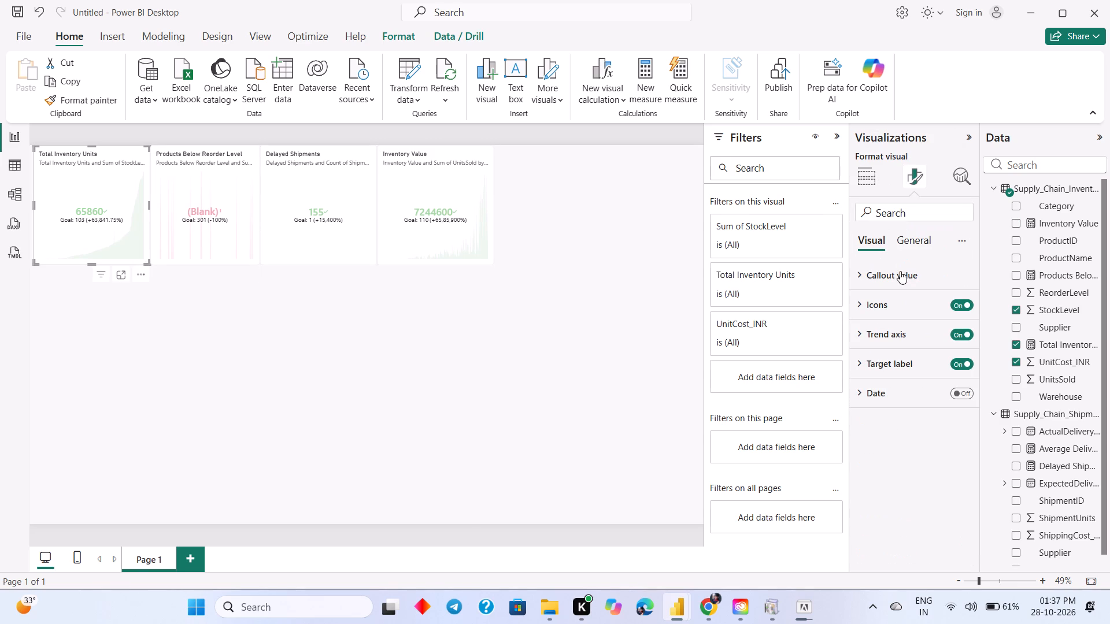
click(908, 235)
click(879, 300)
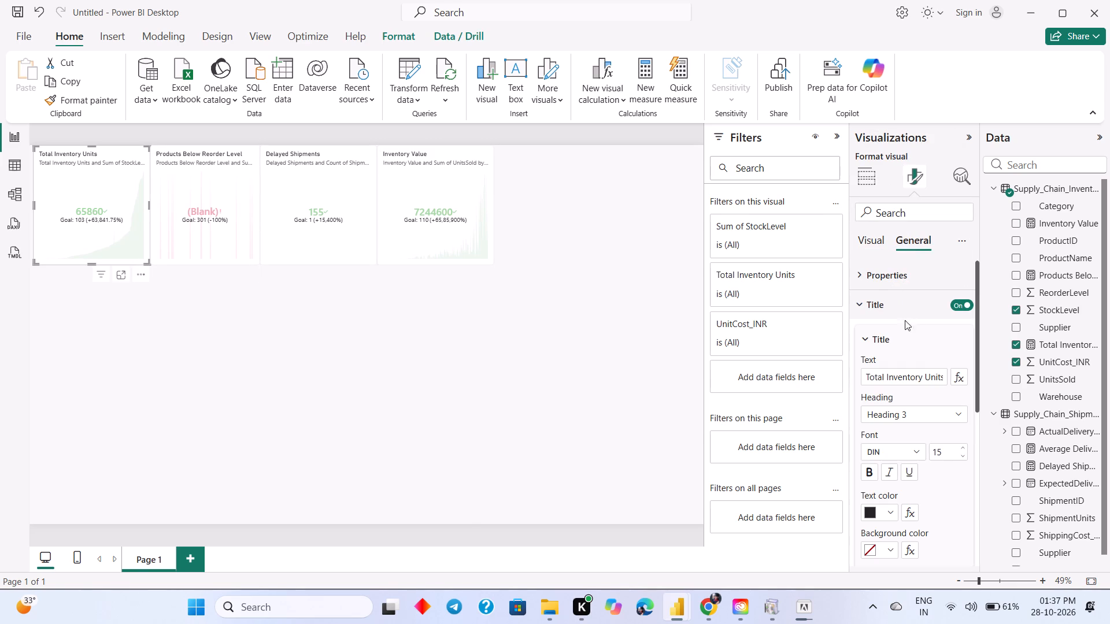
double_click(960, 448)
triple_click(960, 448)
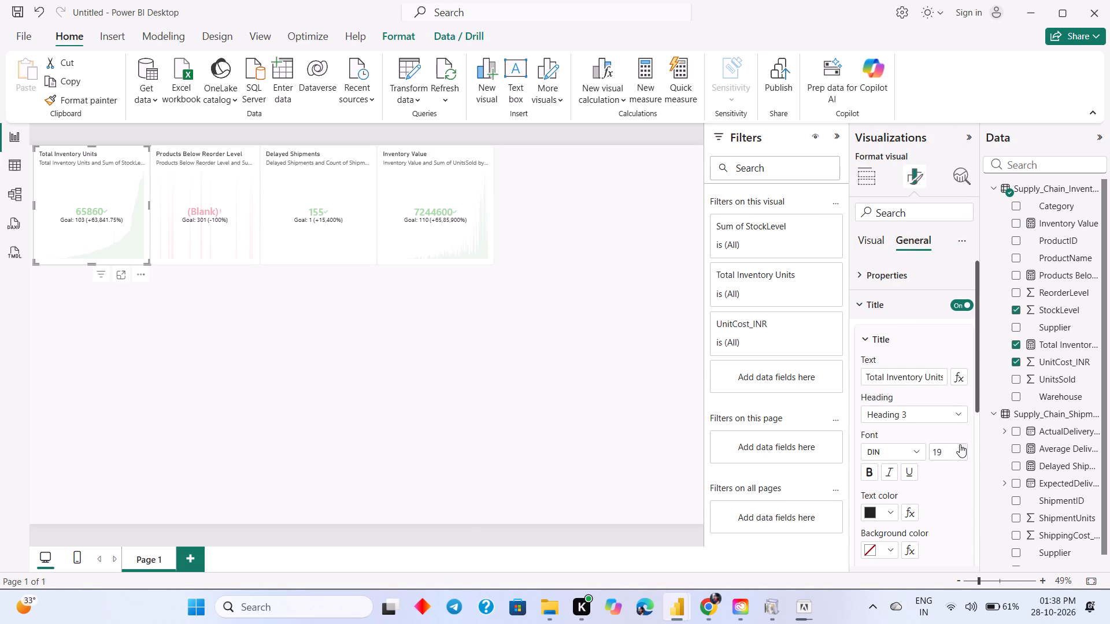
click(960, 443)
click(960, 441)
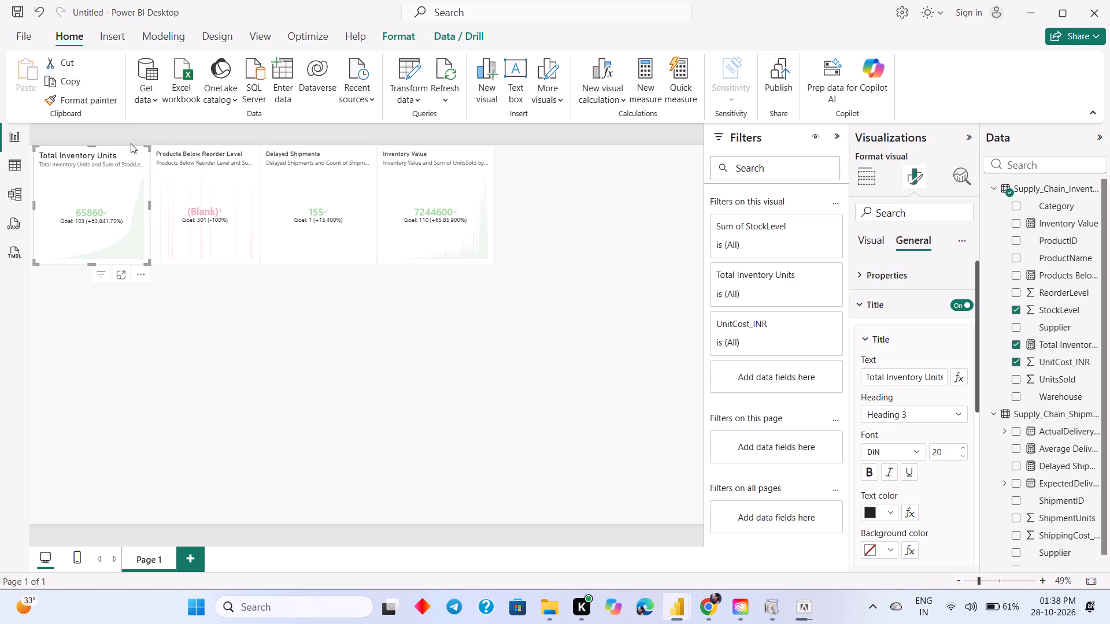
Set the title font size of the Products Below Reorder Level KPI to 23.
click(173, 194)
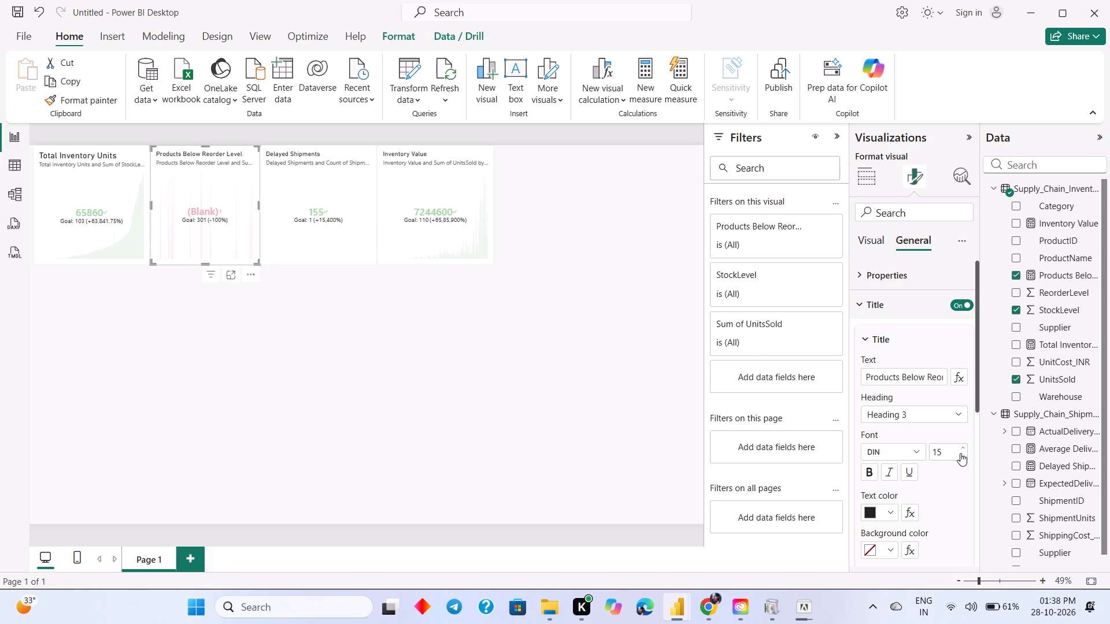
triple_click(963, 447)
click(963, 447)
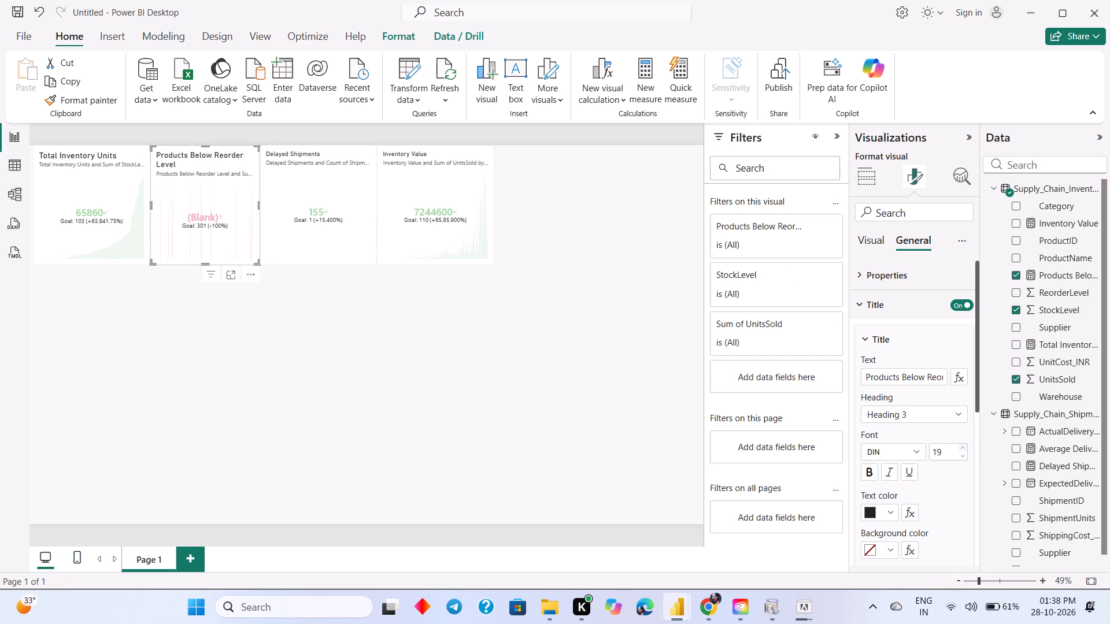
click(948, 452)
text(23)
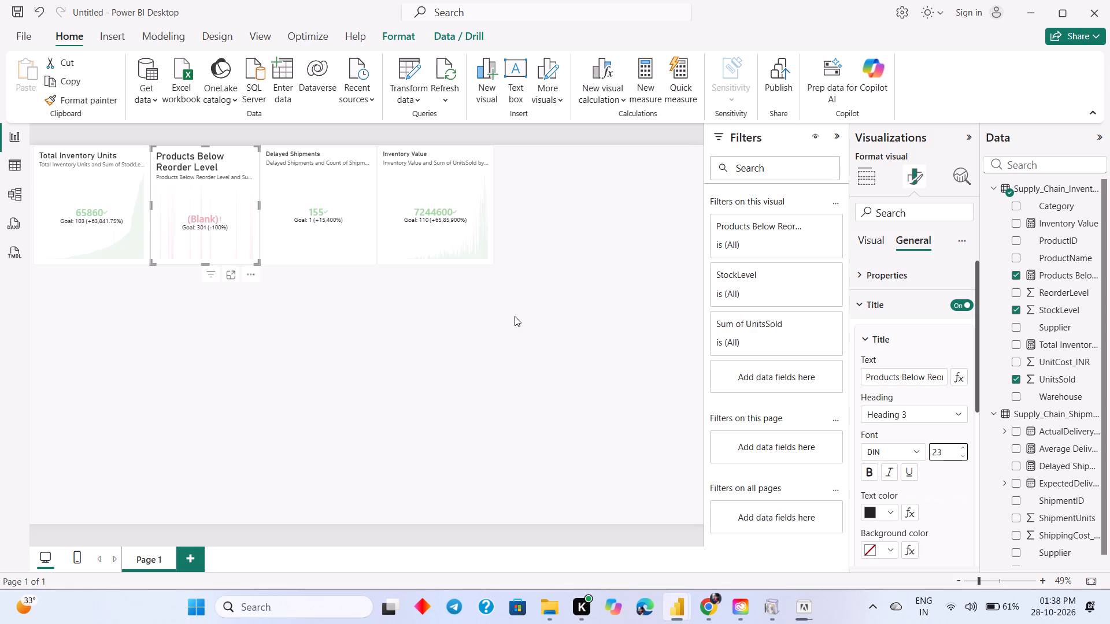
Set the title font size of the Total Inventory Units KPI to 23.
click(55, 177)
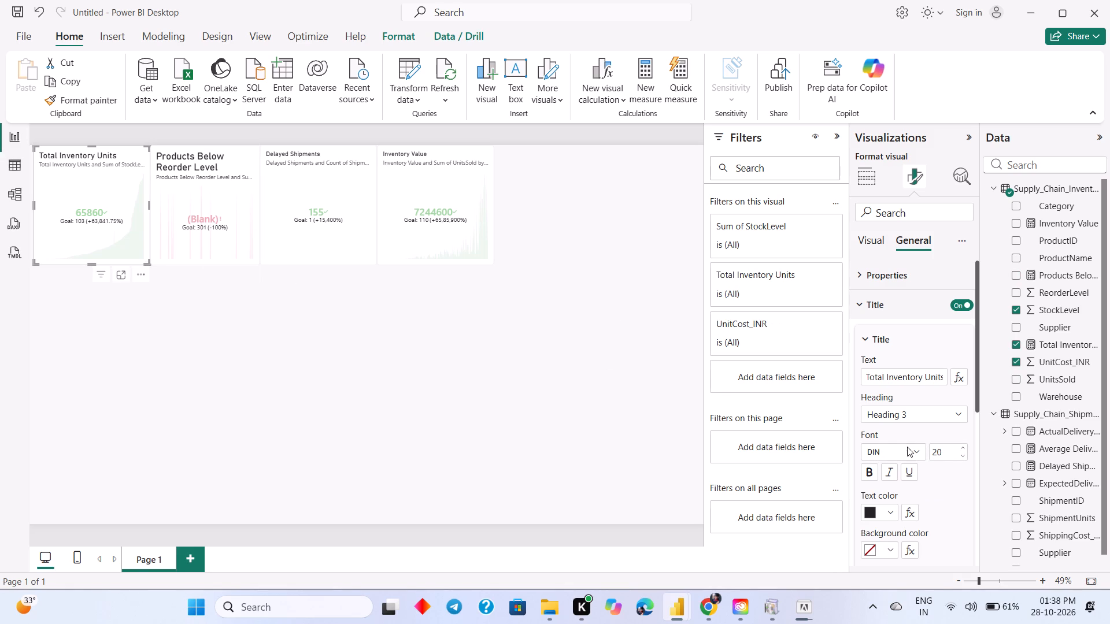
click(939, 454)
text(23)
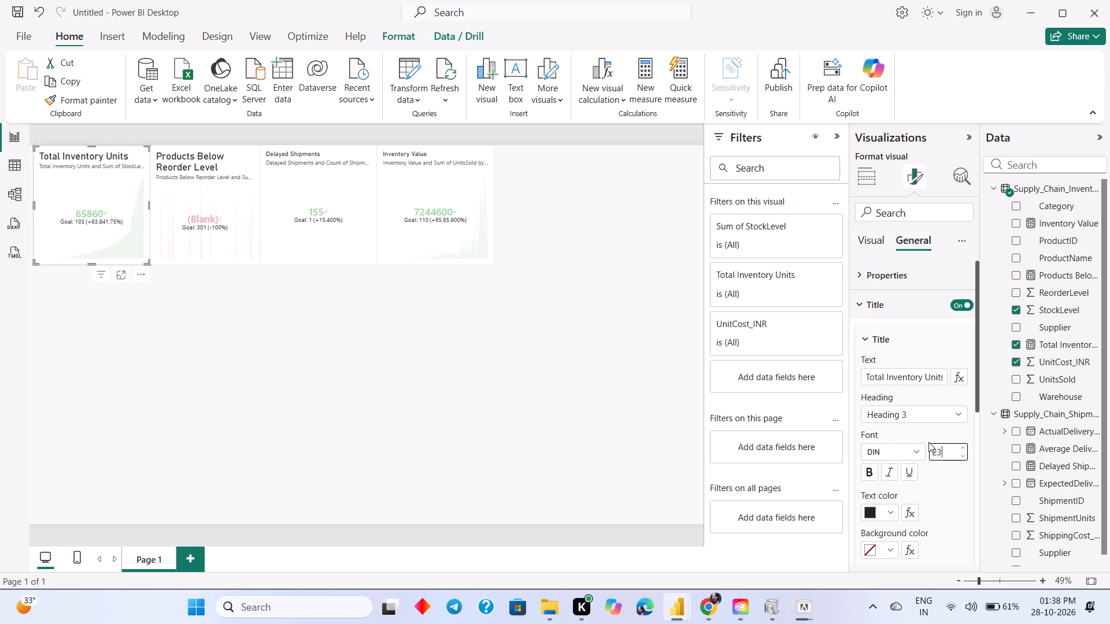
Set the title font size of the Delayed Shipments KPI to 23.
click(357, 211)
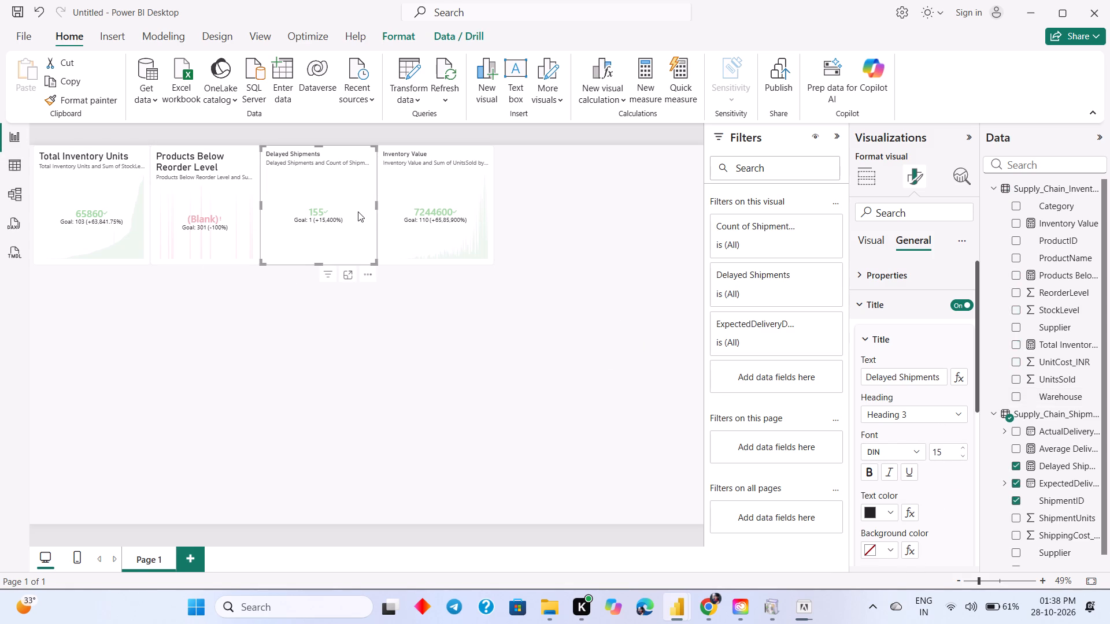
click(942, 452)
text(23)
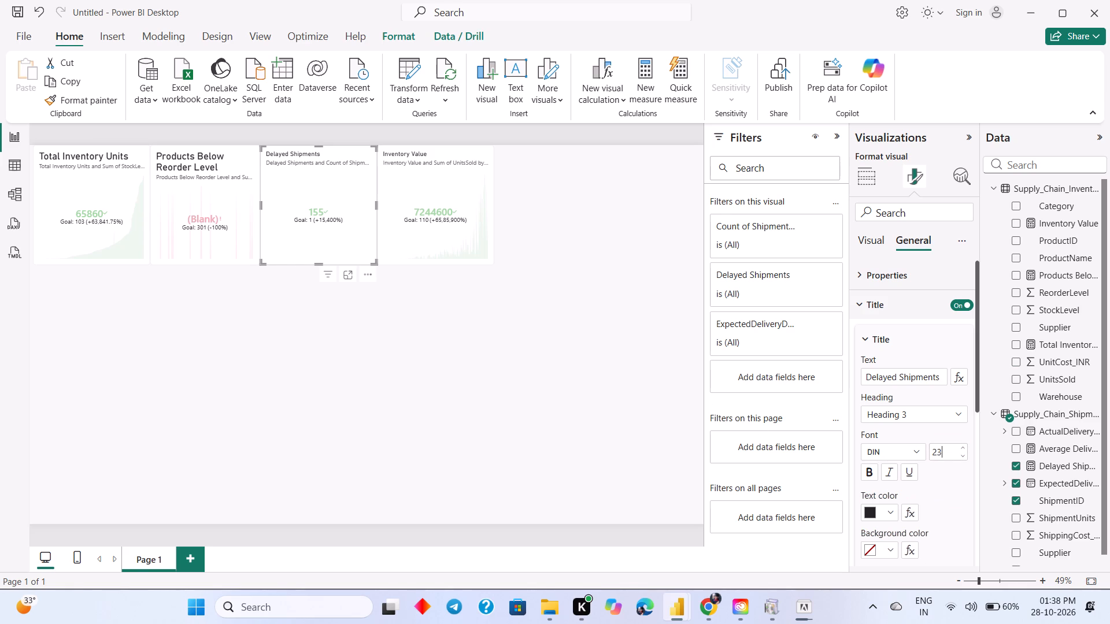
Set the title font size of the Inventory Value KPI to 23.
click(453, 195)
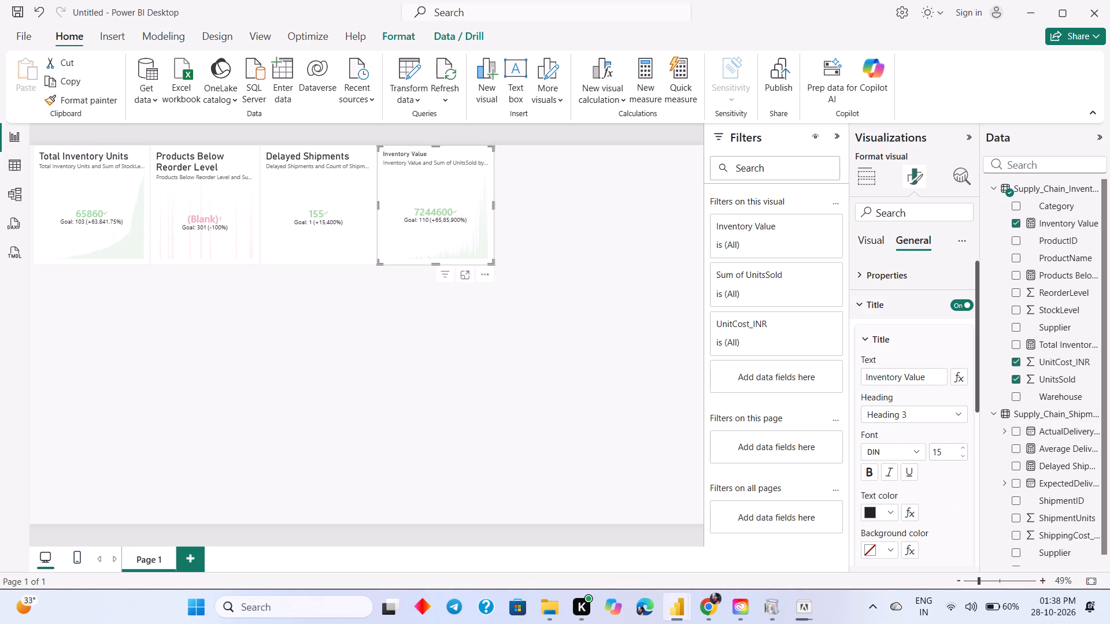
click(942, 455)
text(23)
click(551, 424)
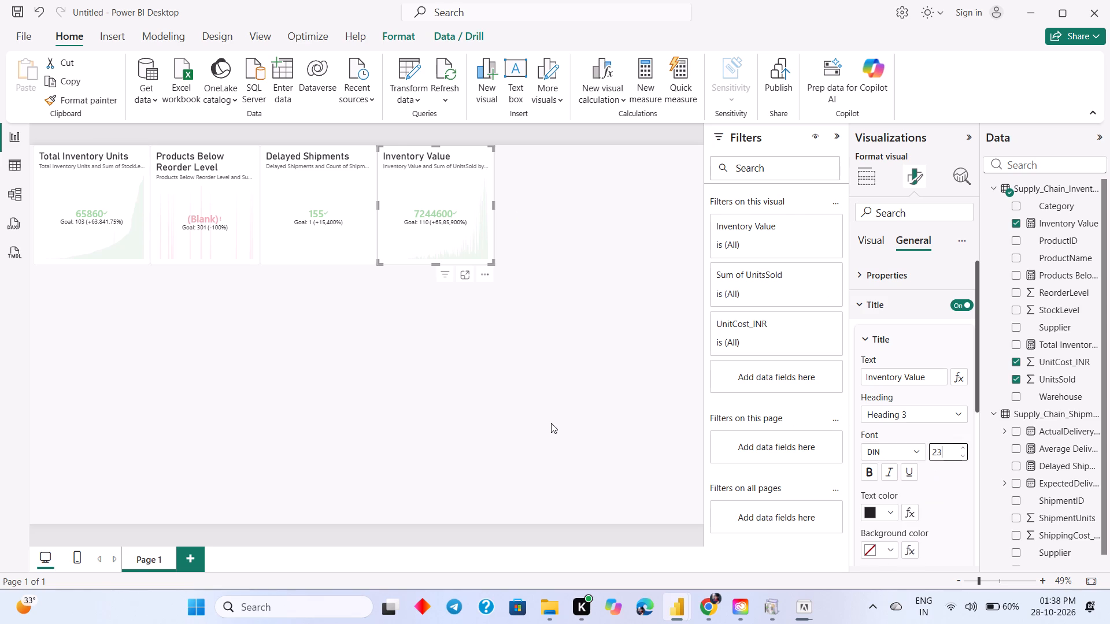
Following Task 2 of Gemini's guide in Chrome, add a Treemap below the KPI row in Power BI, enlarged to about two and a half KPIs wide.
click(719, 538)
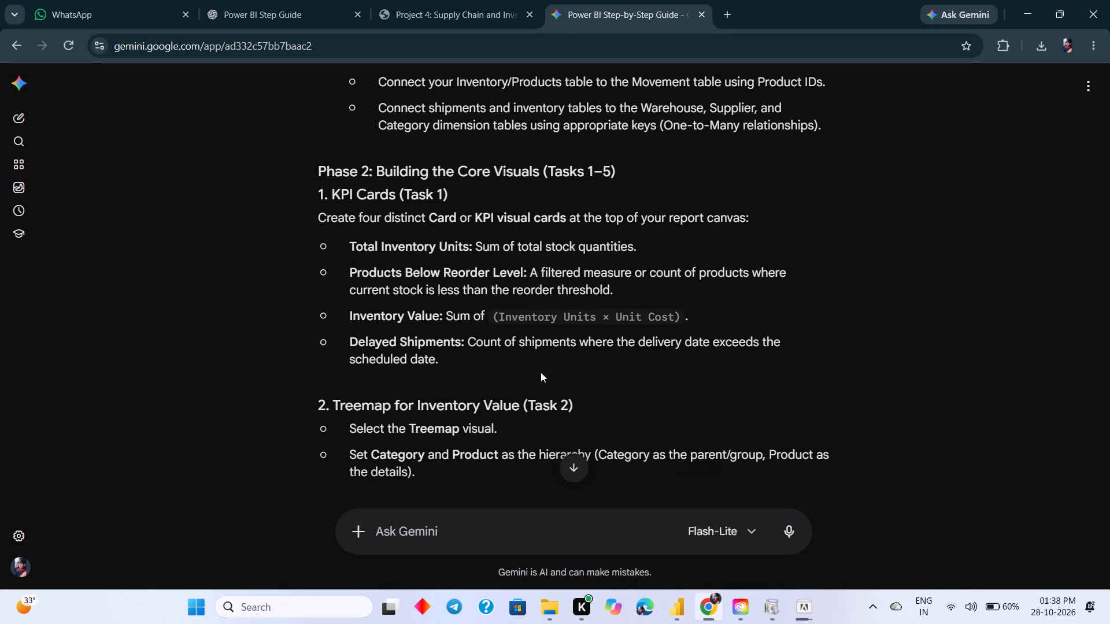
scroll(432, 359, down, 1)
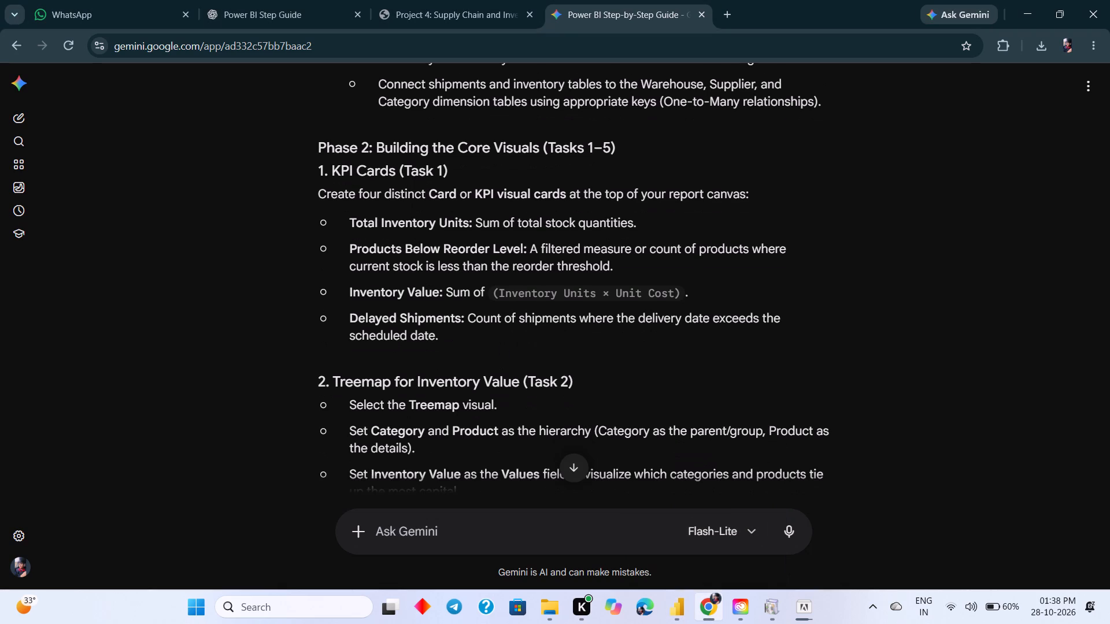
scroll(432, 359, down, 4)
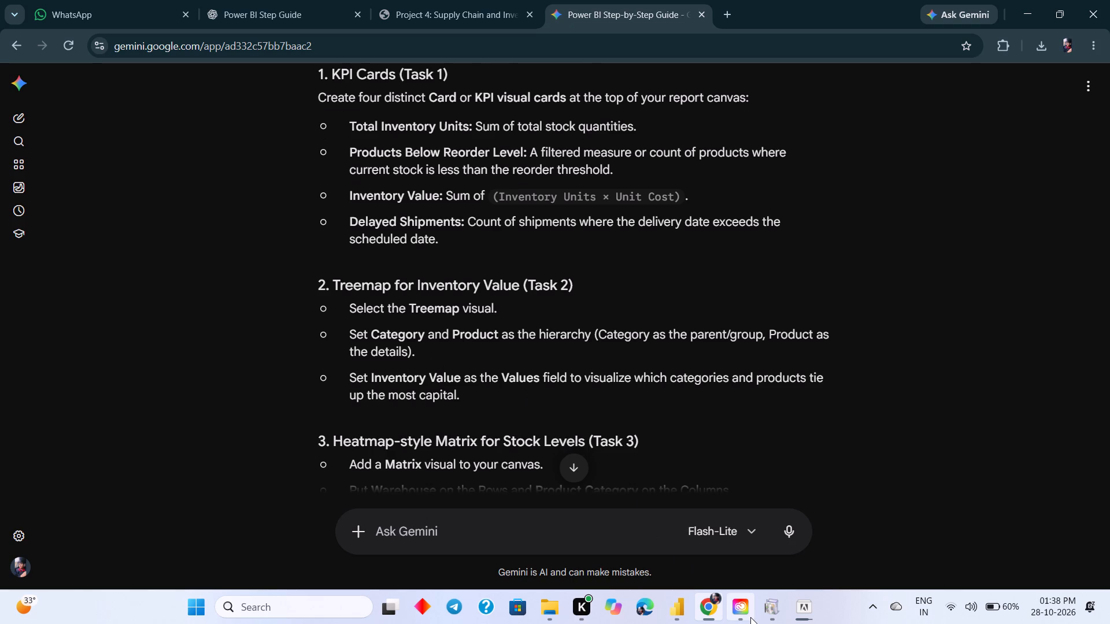
click(667, 610)
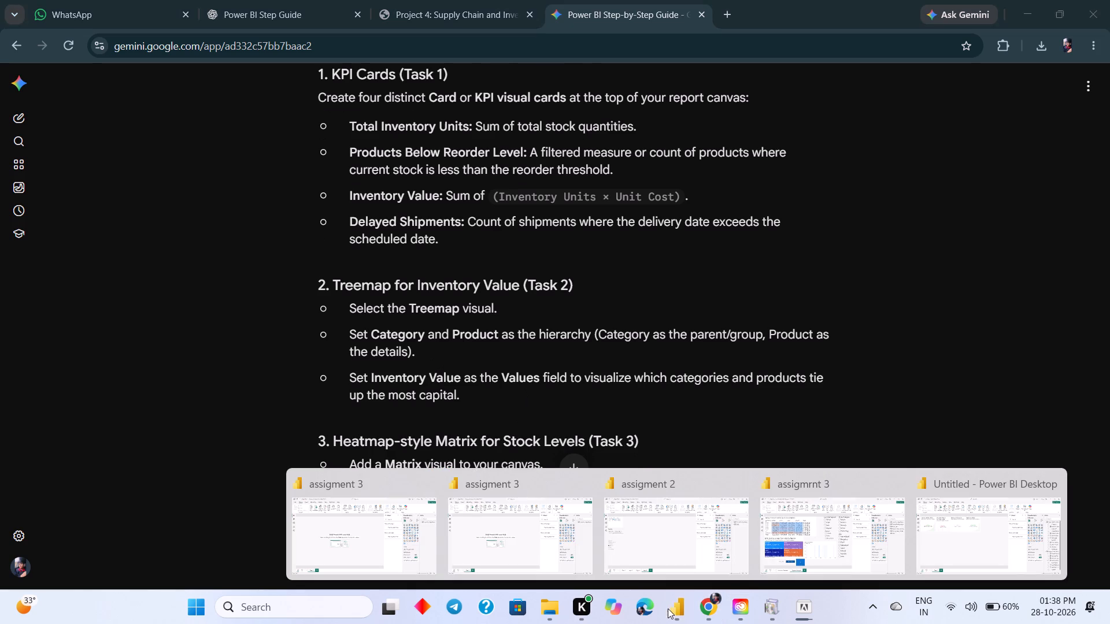
click(1016, 539)
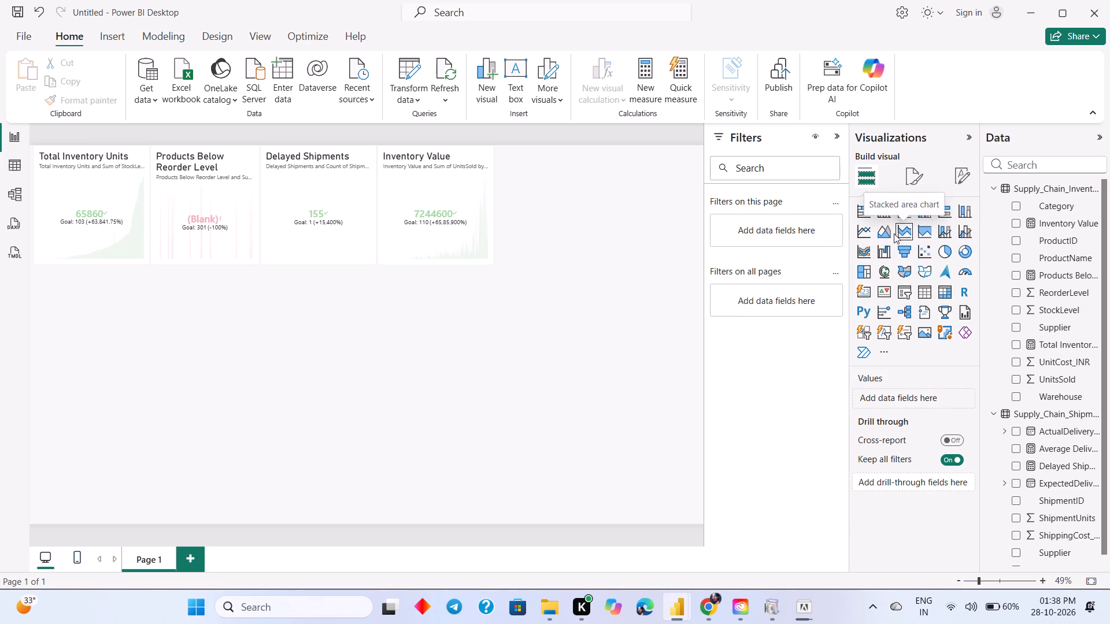
click(867, 275)
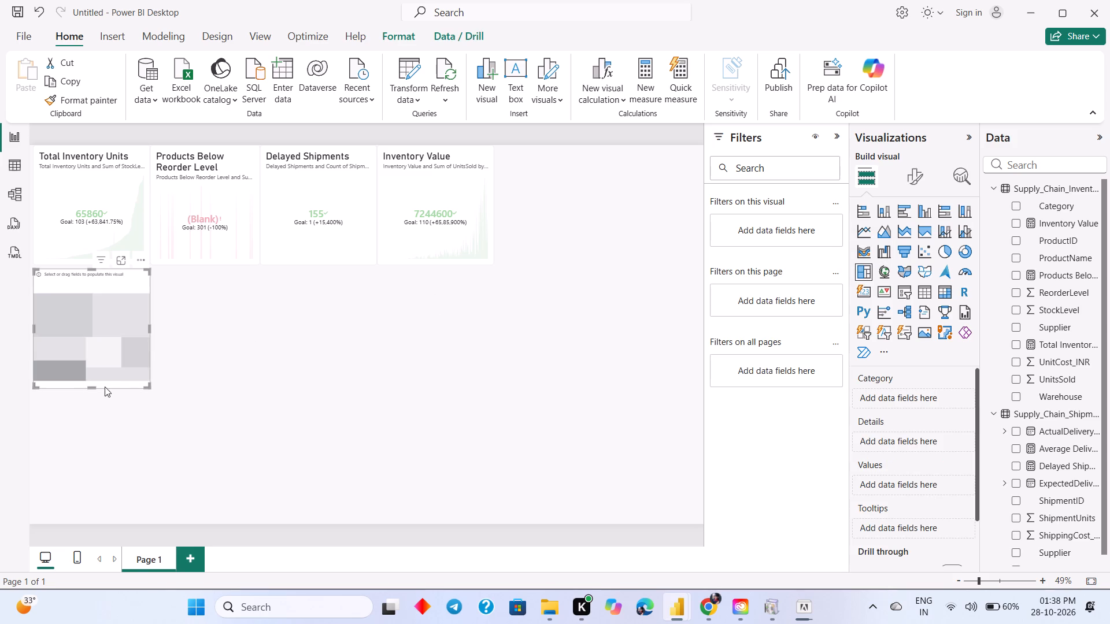
drag(149, 385, 310, 444)
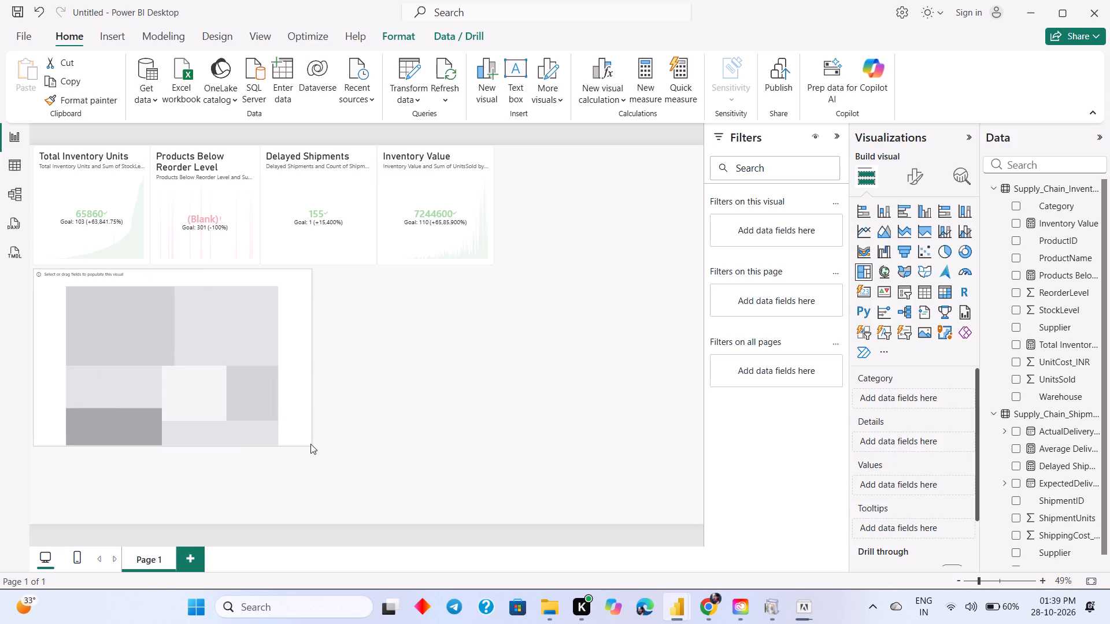
drag(310, 444, 311, 446)
click(712, 603)
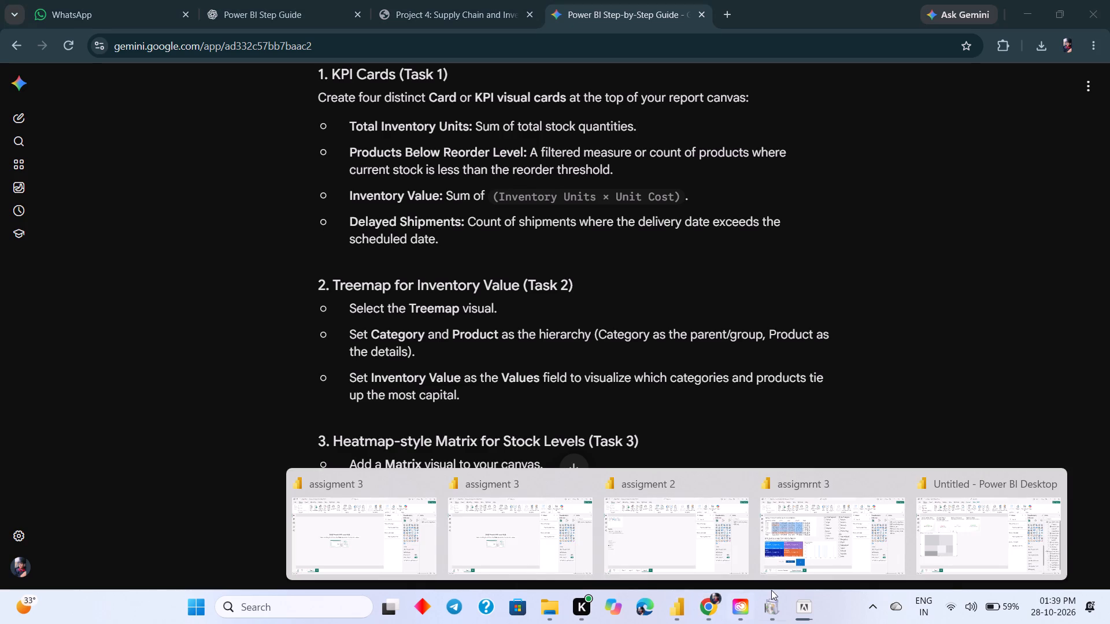
click(957, 549)
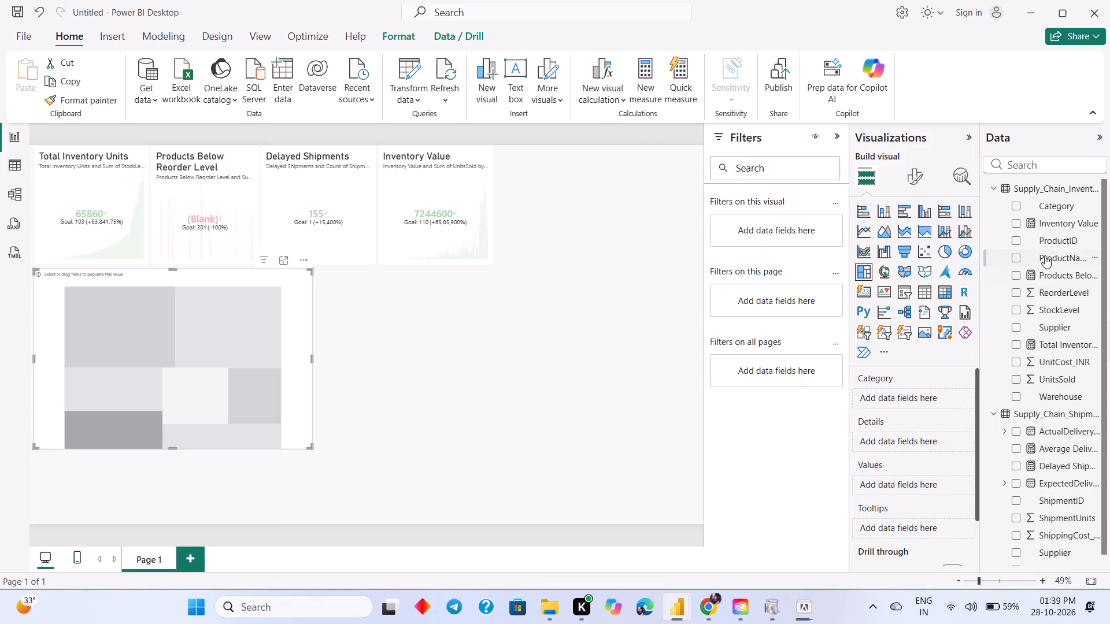
drag(1046, 257, 970, 336)
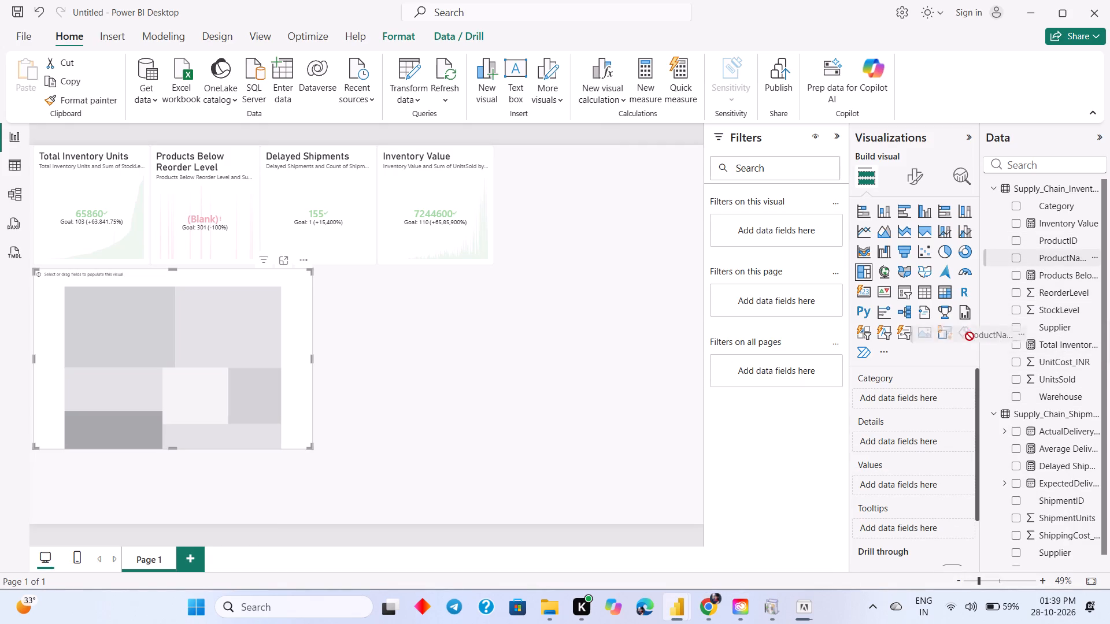
drag(970, 336, 905, 440)
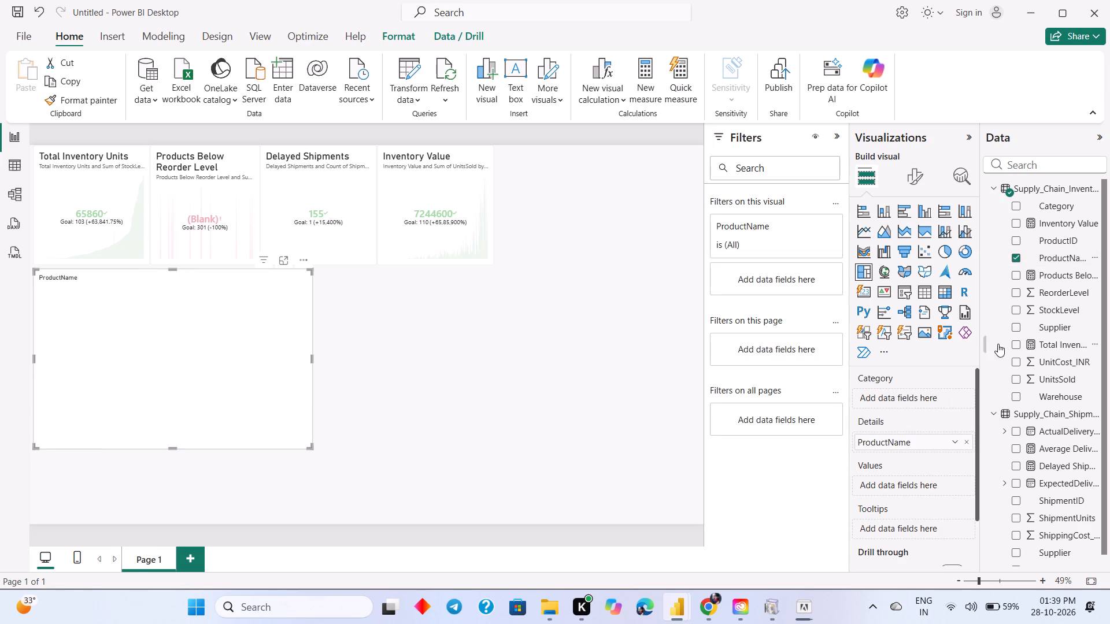
drag(1075, 209, 1074, 210)
drag(1074, 210, 924, 402)
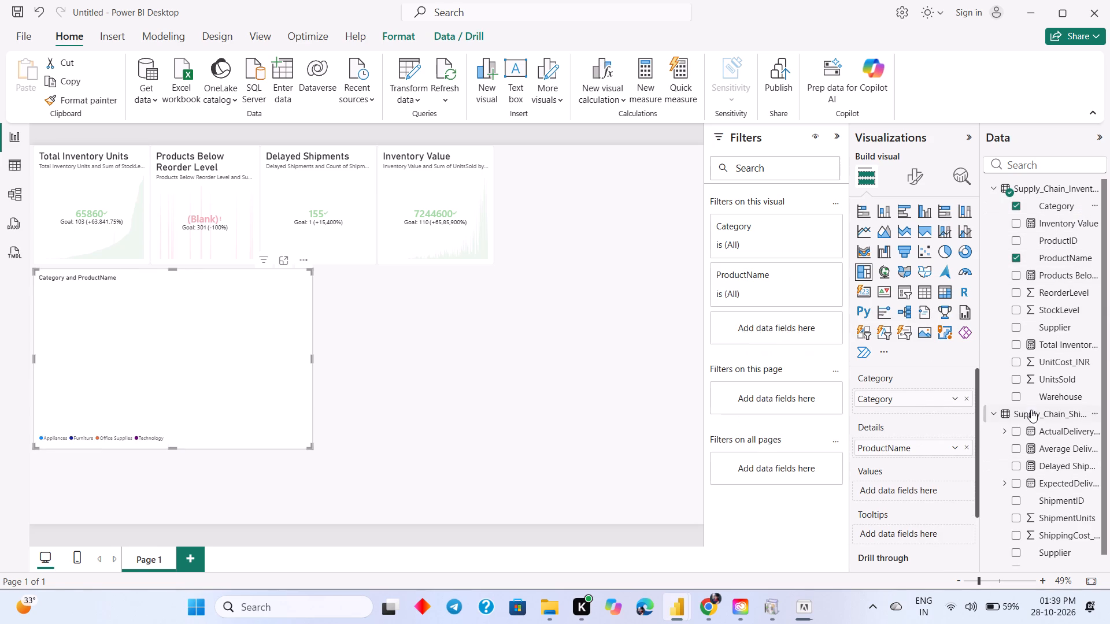
drag(1058, 365, 1043, 392)
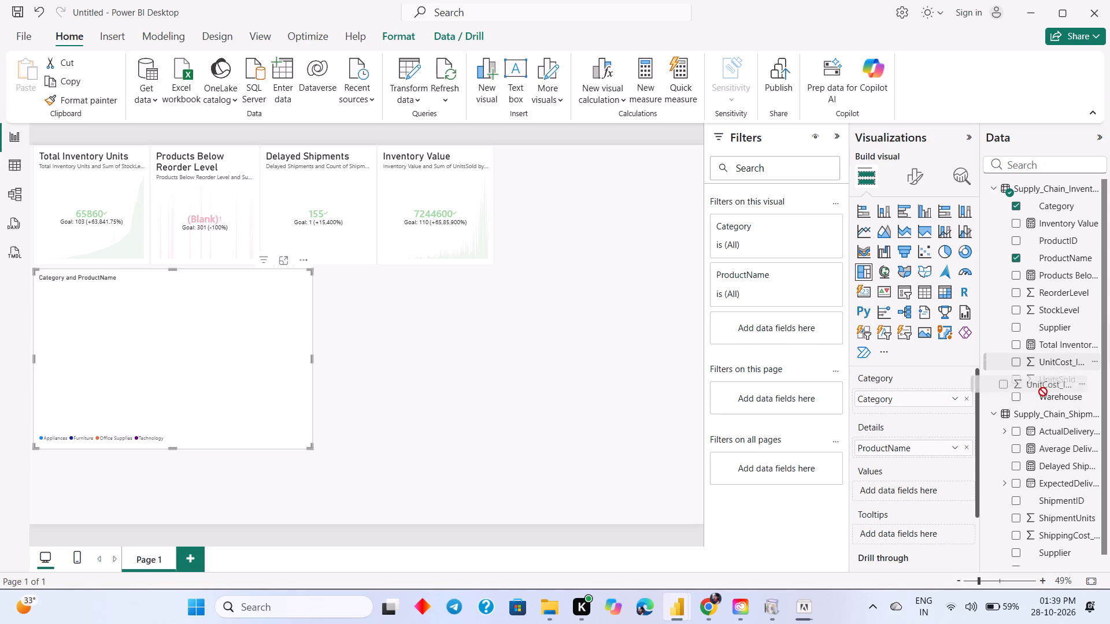
drag(1043, 392, 935, 497)
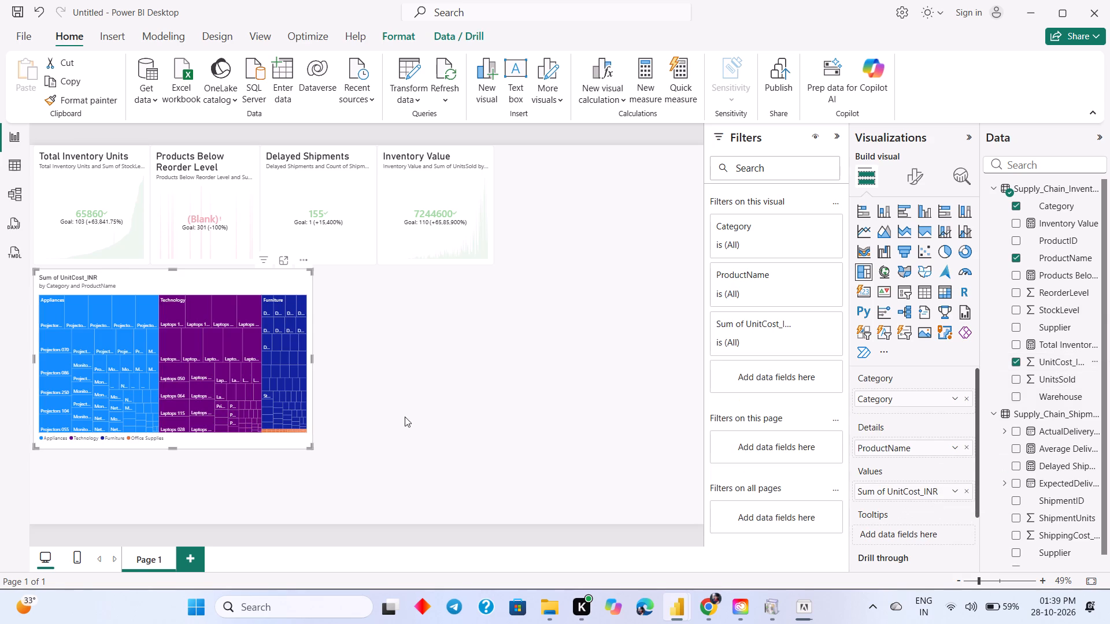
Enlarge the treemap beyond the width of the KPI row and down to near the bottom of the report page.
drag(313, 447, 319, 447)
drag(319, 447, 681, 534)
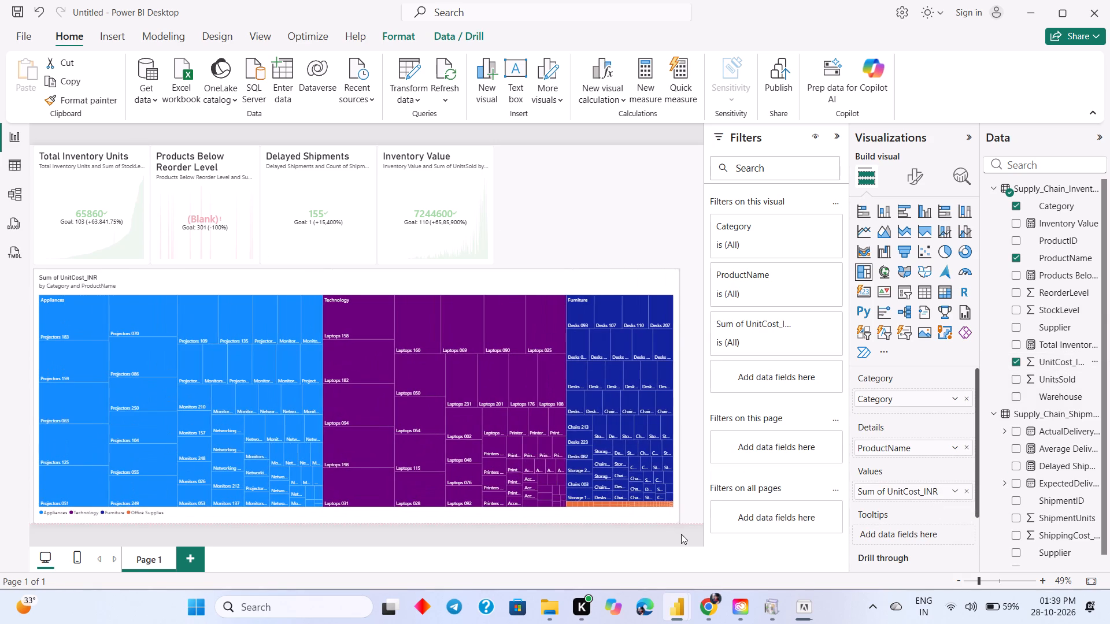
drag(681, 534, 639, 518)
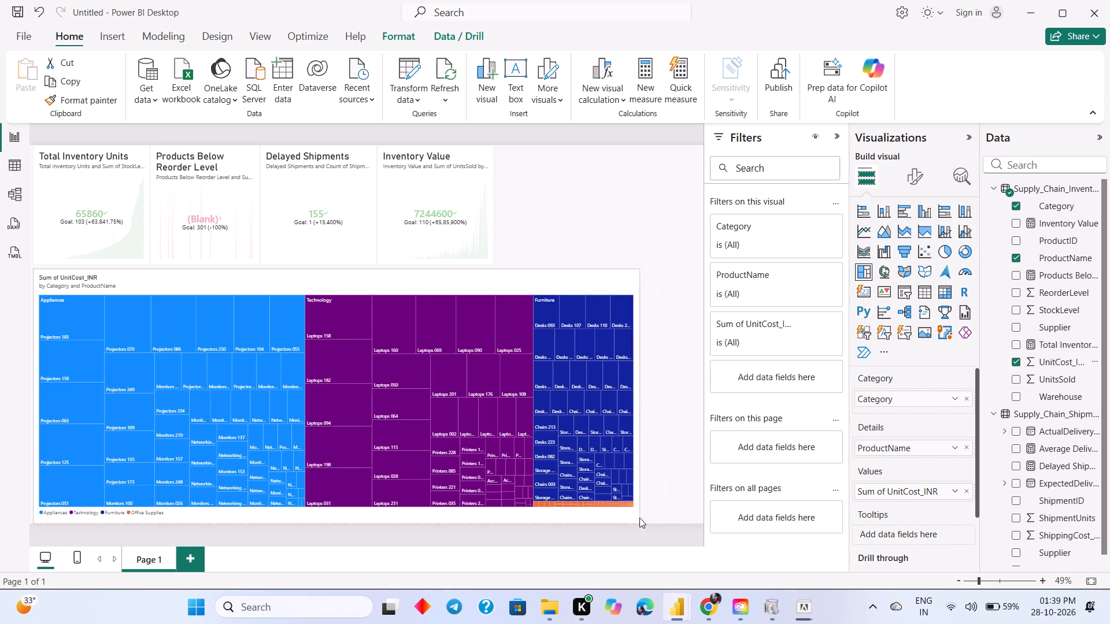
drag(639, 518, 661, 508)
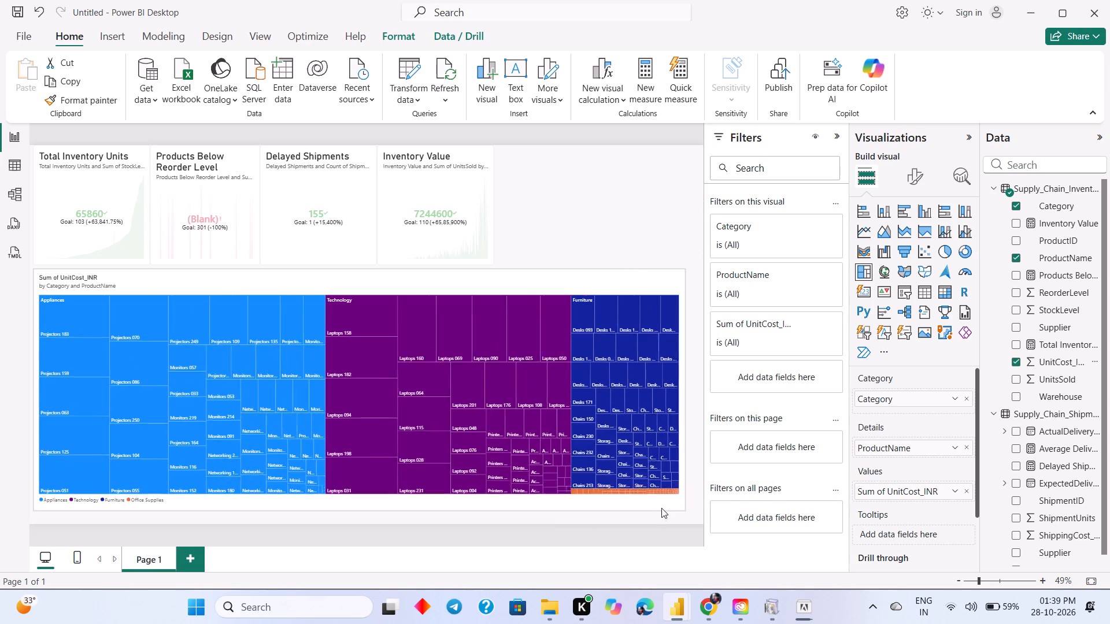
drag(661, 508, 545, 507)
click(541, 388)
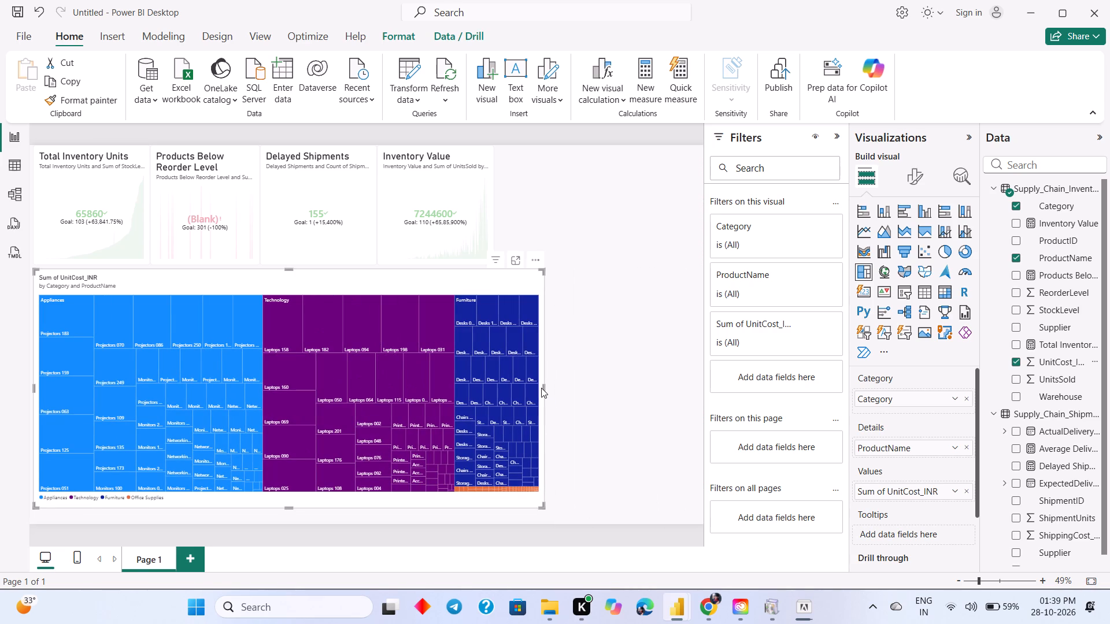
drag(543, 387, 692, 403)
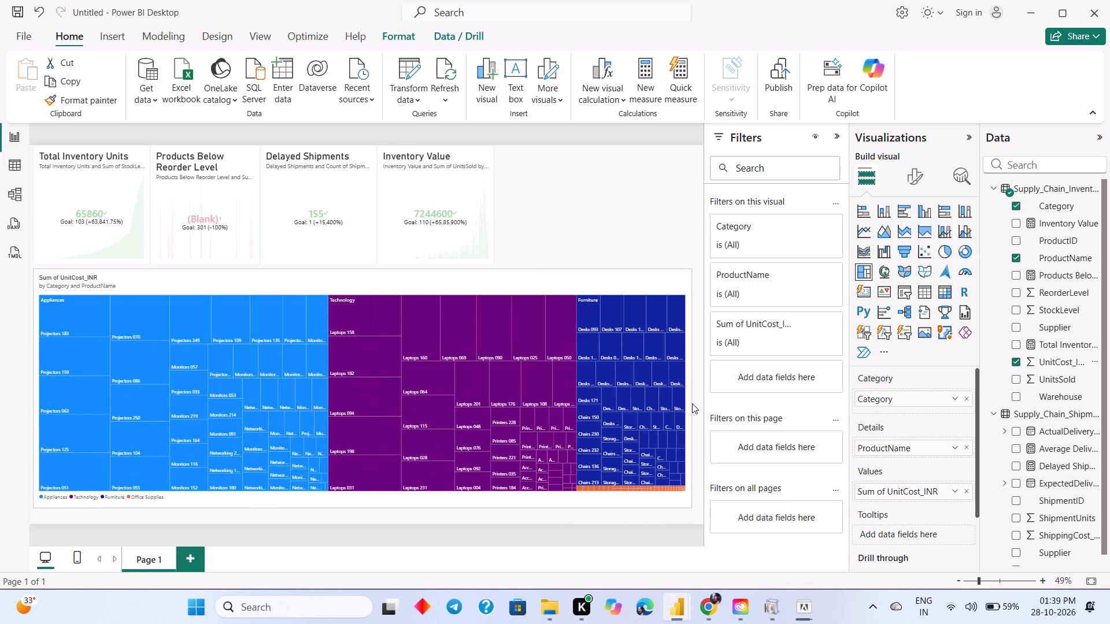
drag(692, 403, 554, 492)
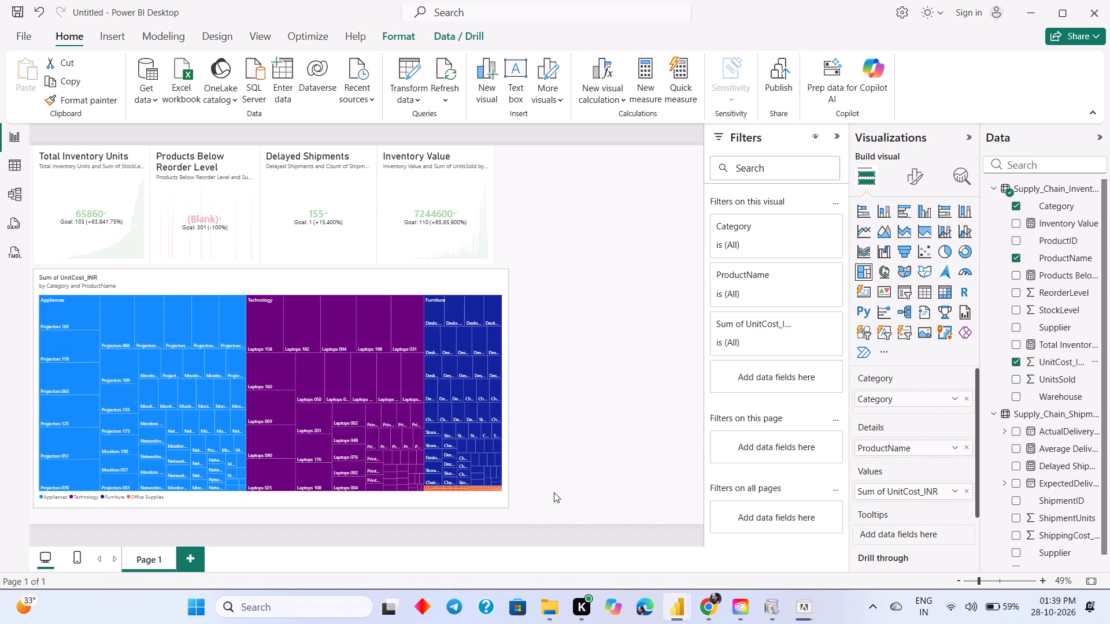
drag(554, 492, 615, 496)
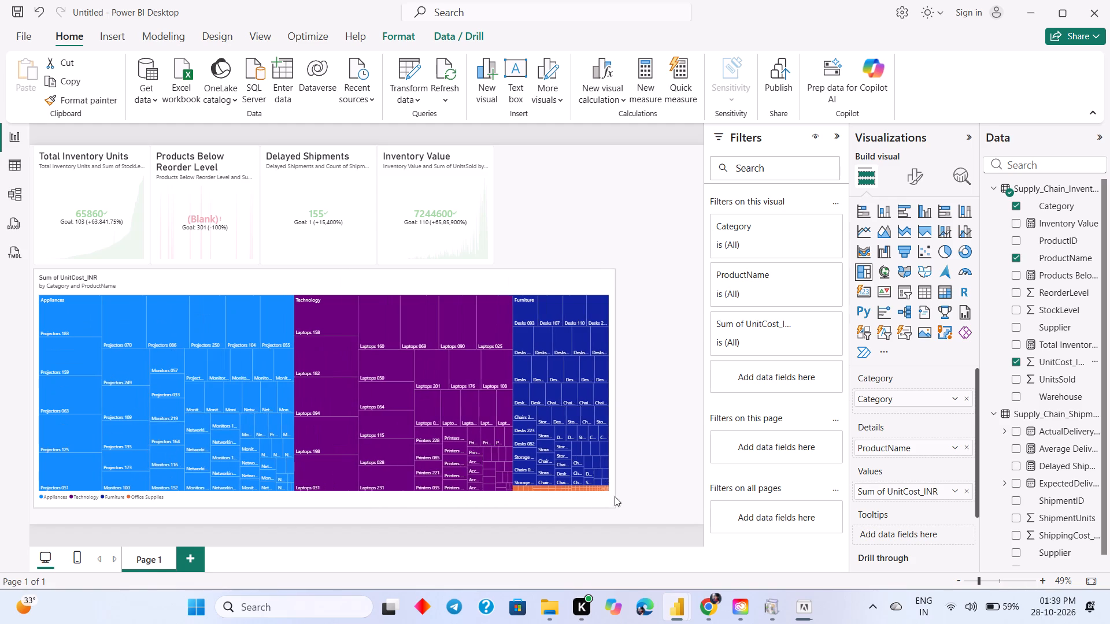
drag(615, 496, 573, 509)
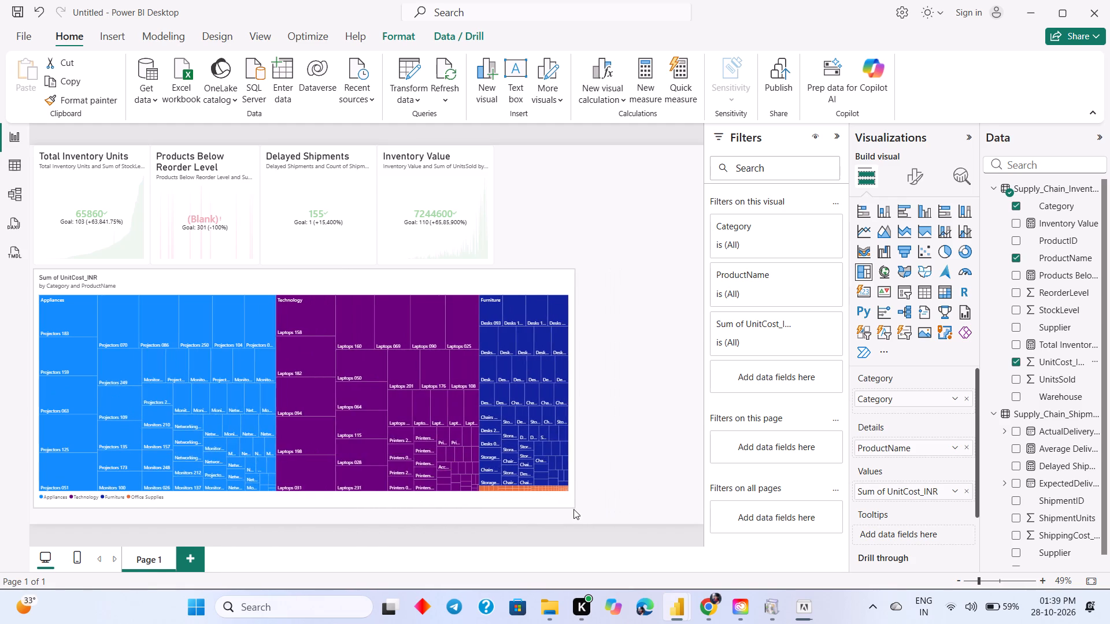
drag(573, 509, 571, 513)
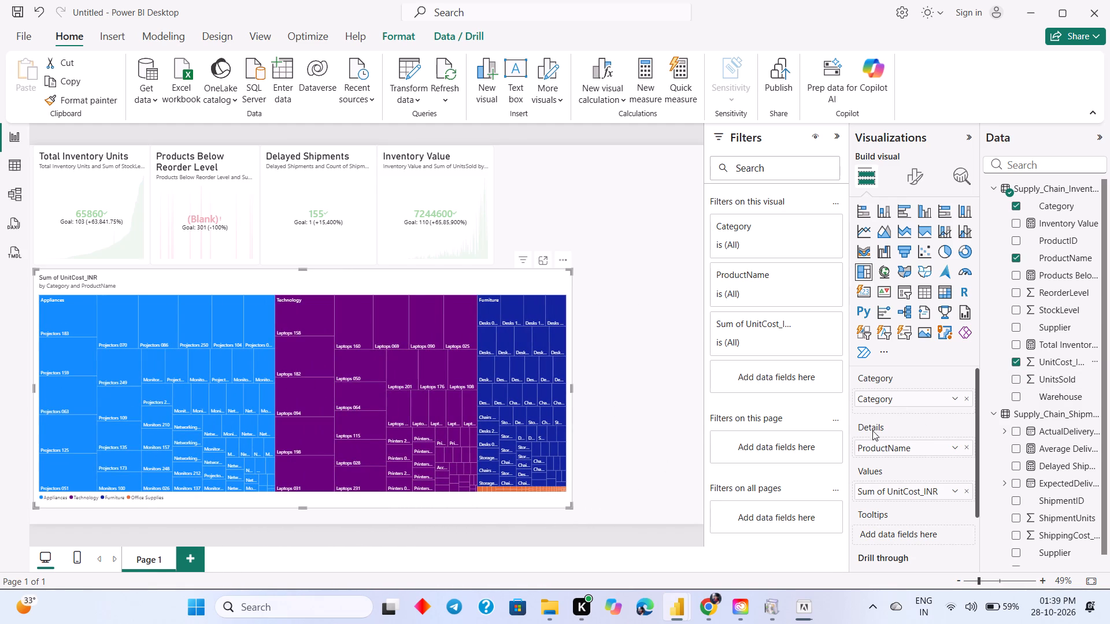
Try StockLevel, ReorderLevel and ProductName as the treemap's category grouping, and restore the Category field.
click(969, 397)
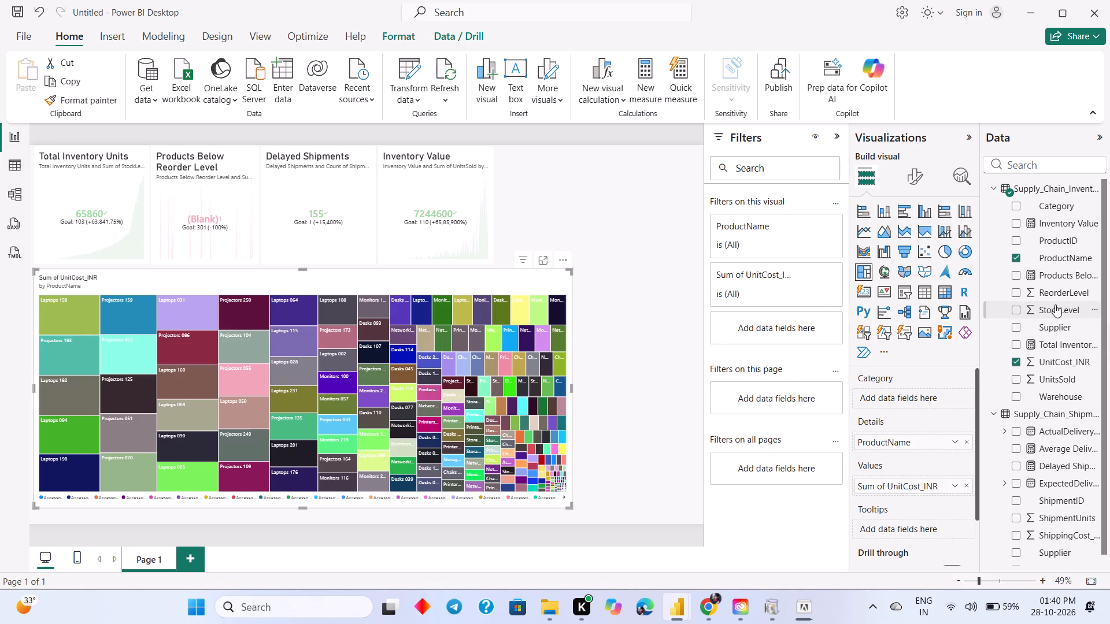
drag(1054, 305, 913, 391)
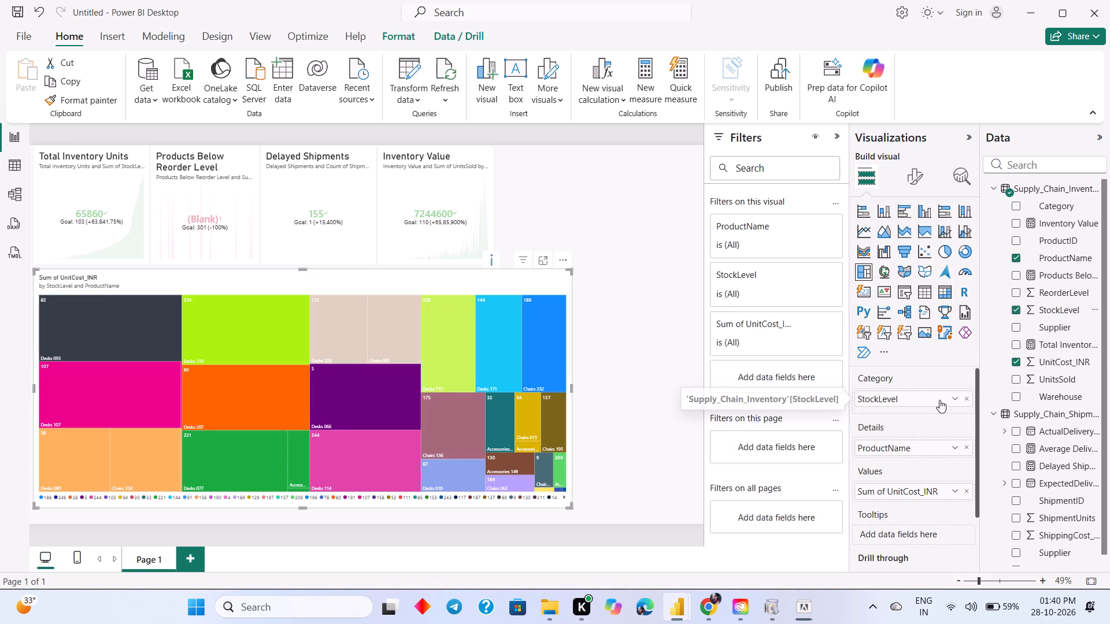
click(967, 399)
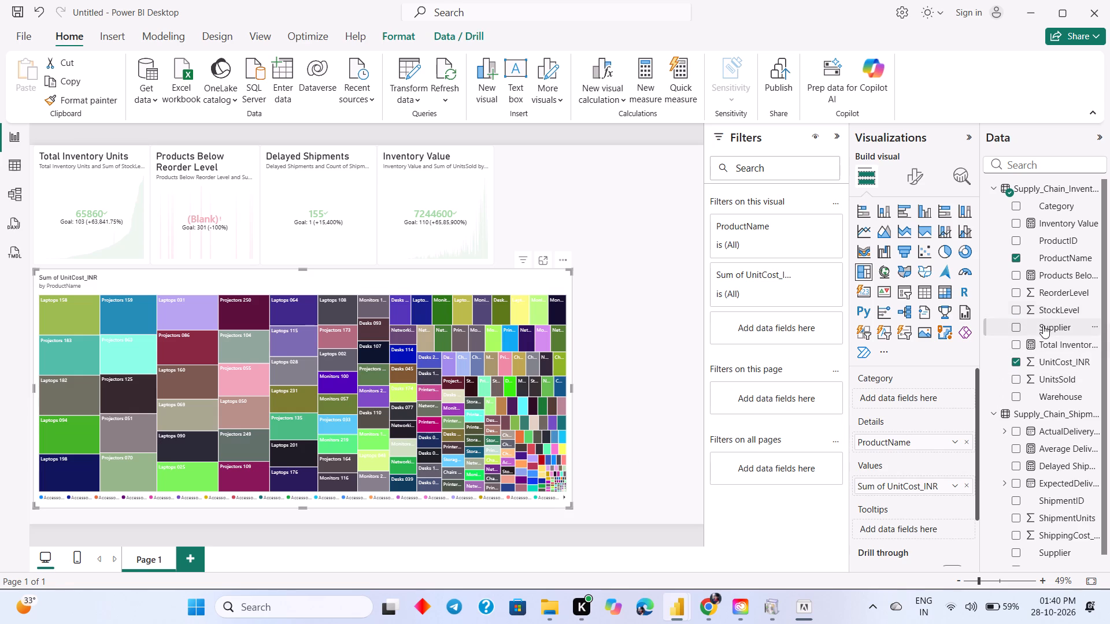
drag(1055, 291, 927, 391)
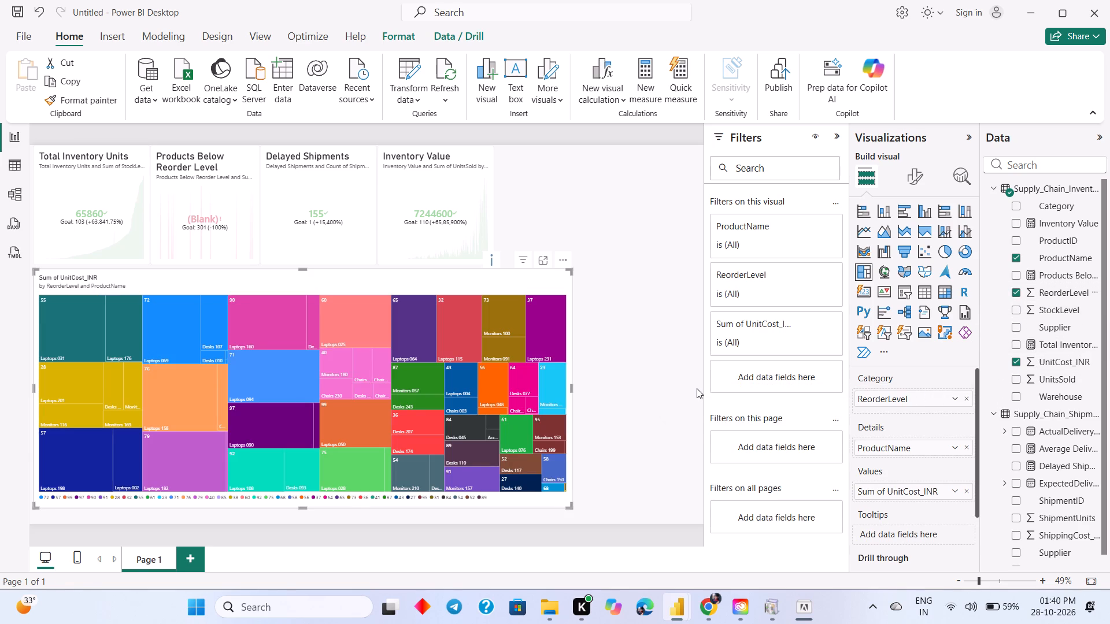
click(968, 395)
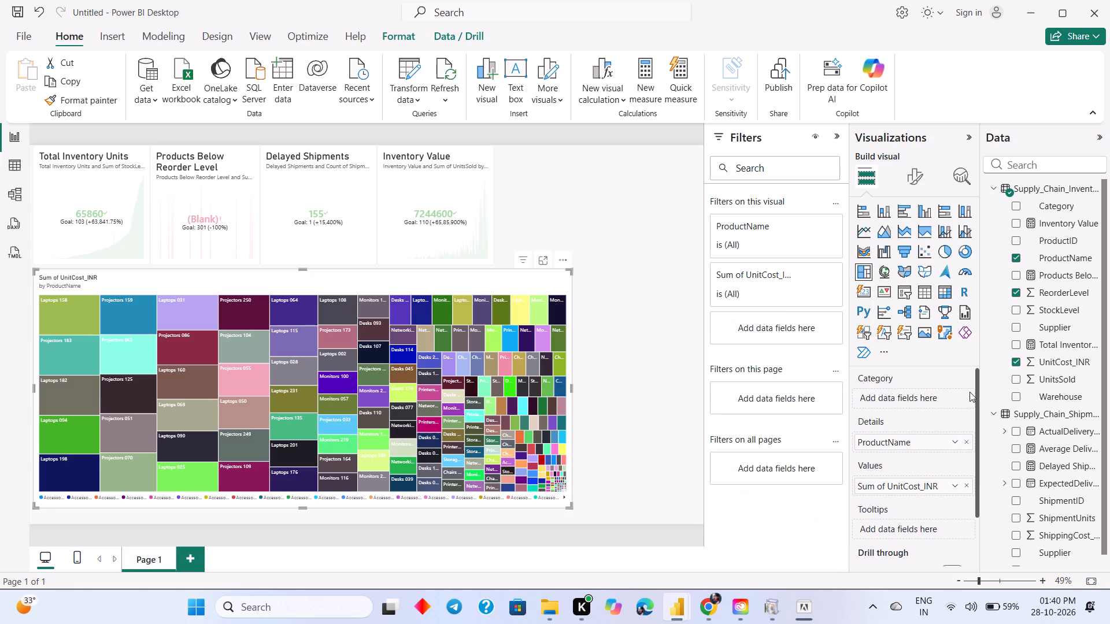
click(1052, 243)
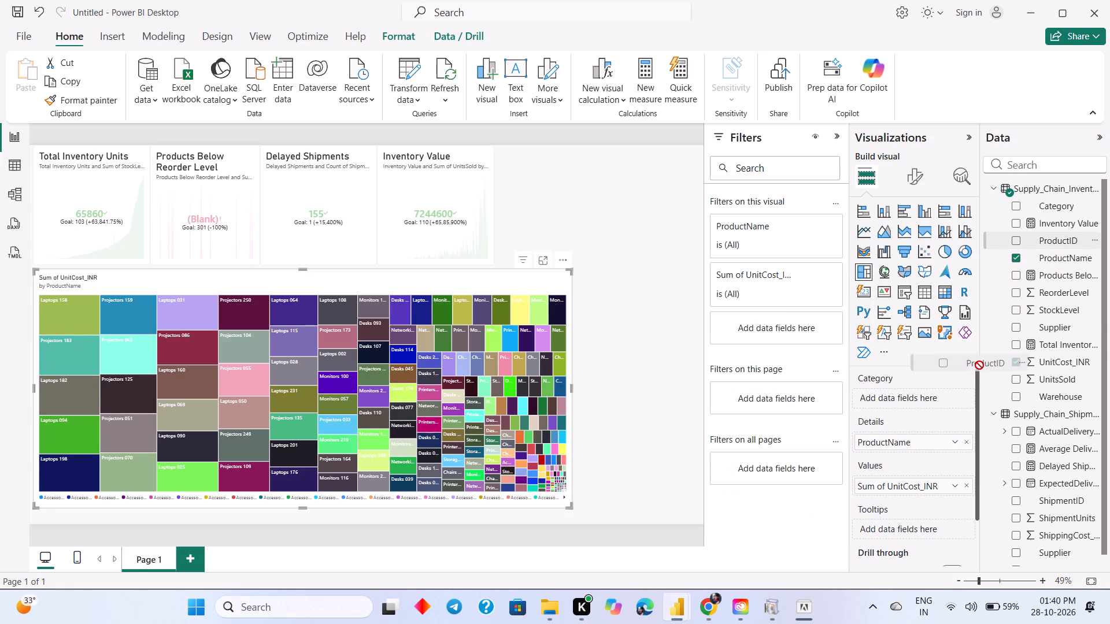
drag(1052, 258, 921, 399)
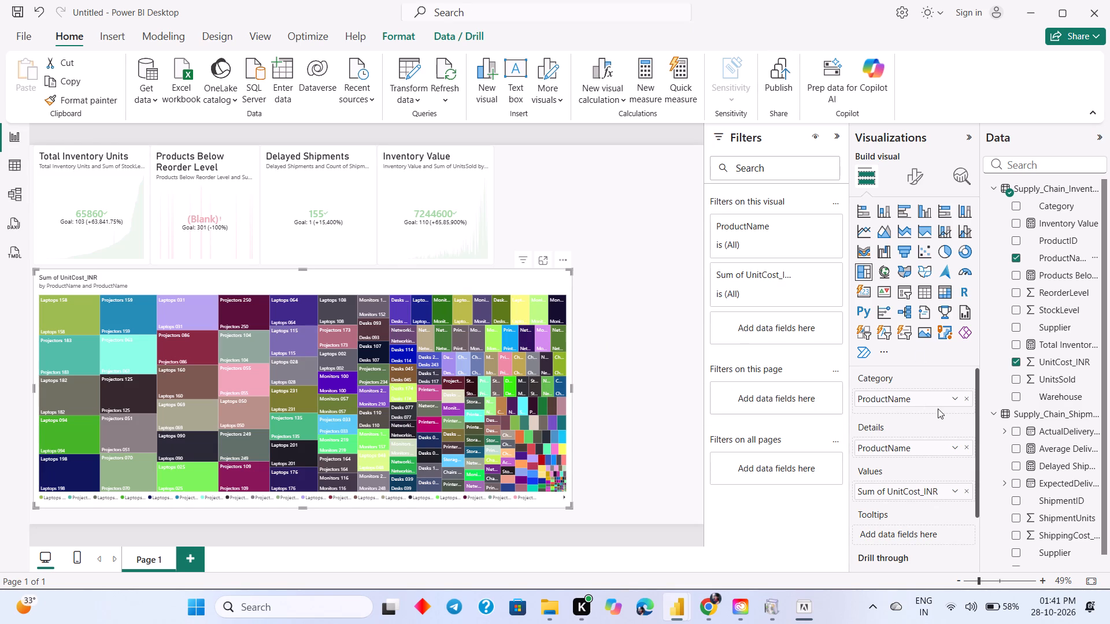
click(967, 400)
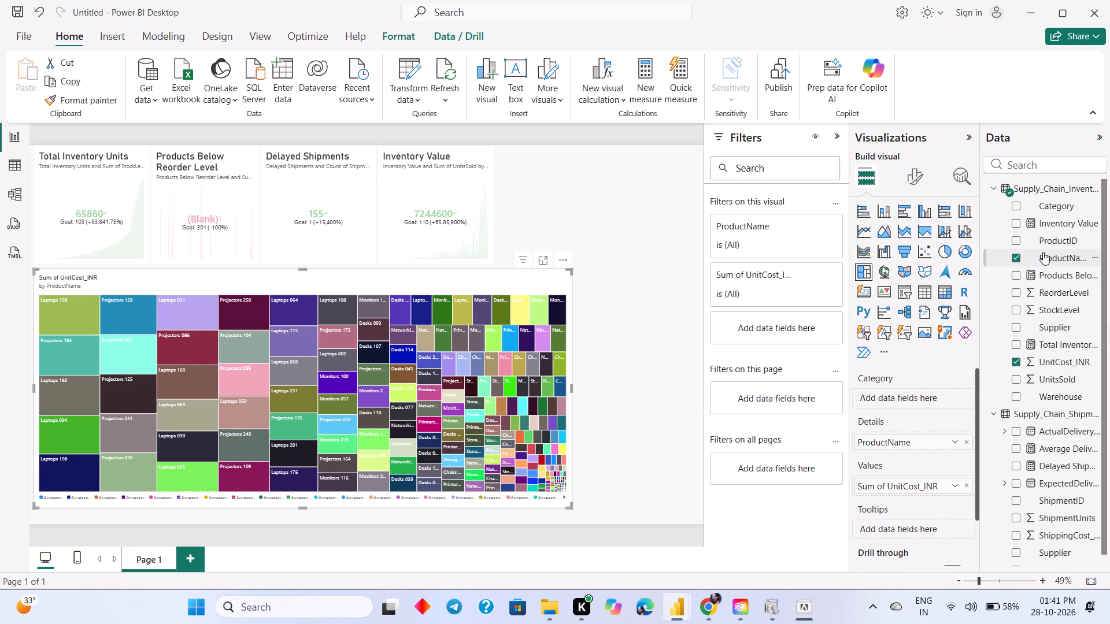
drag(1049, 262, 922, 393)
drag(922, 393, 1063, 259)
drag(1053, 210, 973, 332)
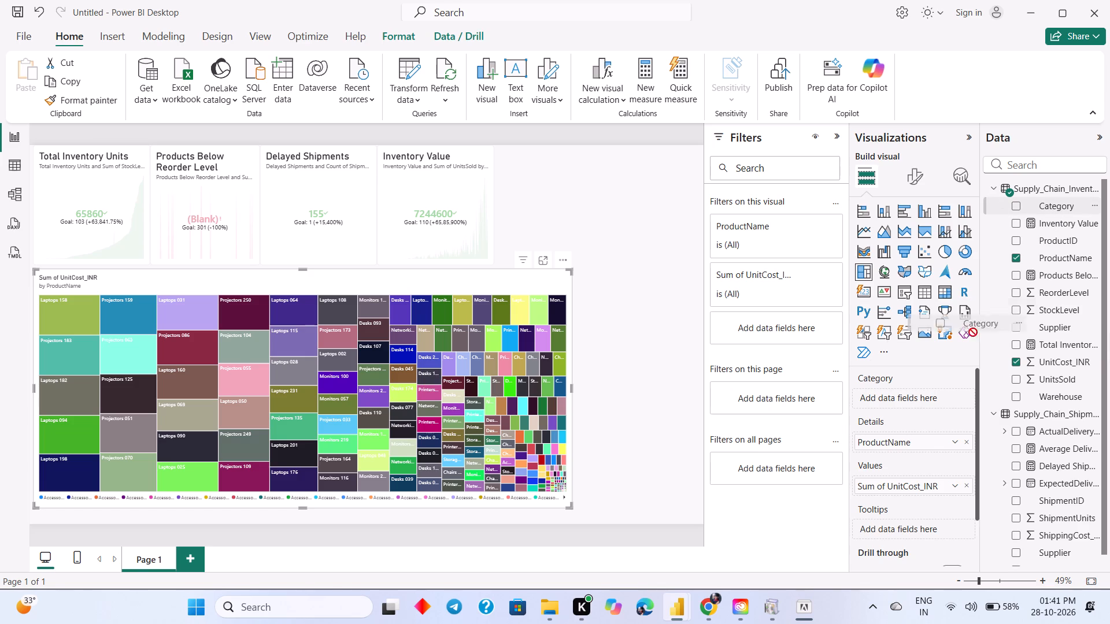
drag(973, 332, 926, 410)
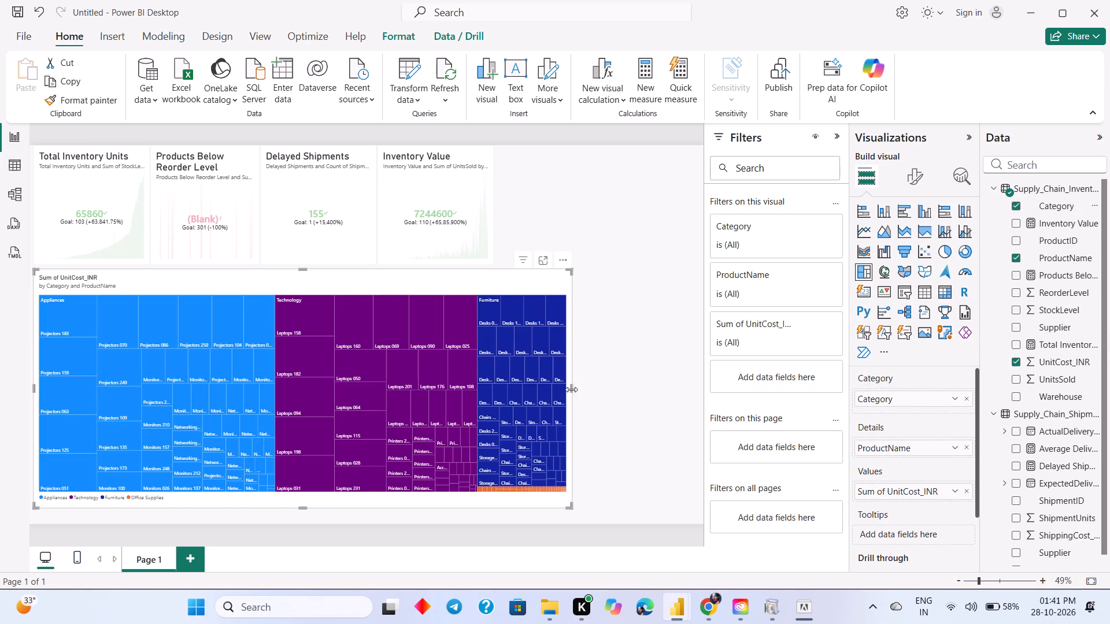
Resize the treemap to about the width of the four-KPI row and about one and a third KPIs high.
drag(571, 388, 456, 398)
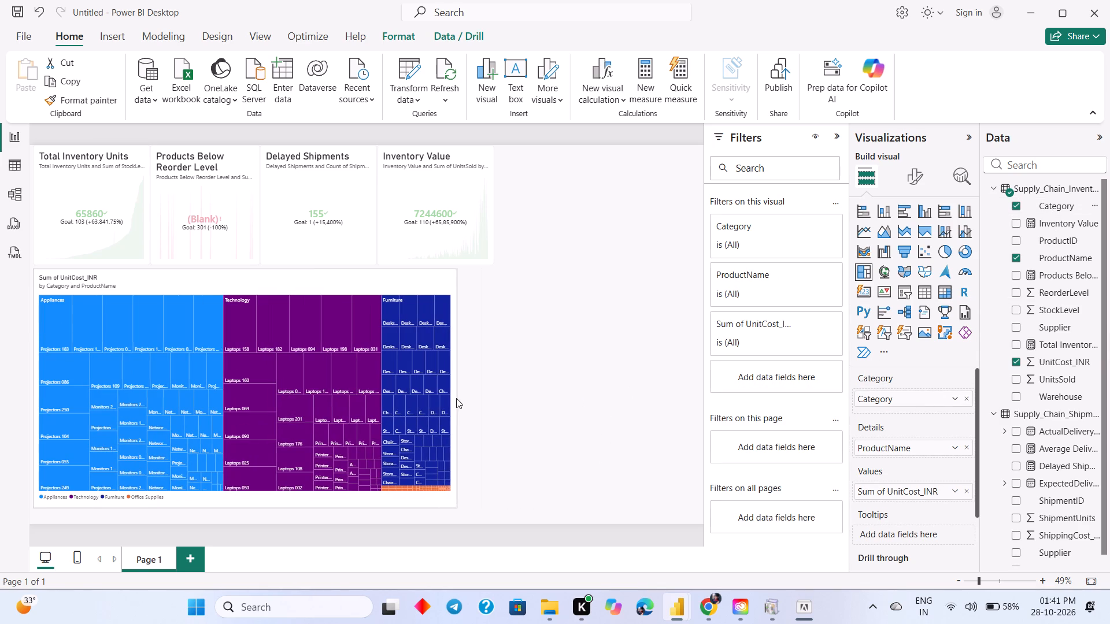
drag(456, 398, 486, 390)
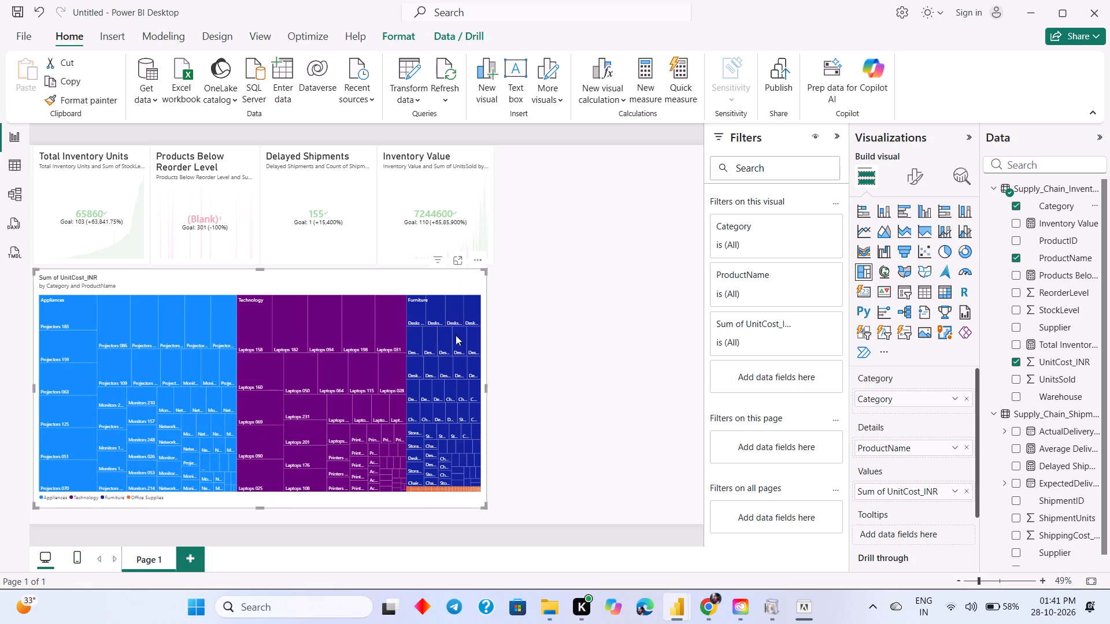
drag(484, 505, 485, 425)
click(639, 389)
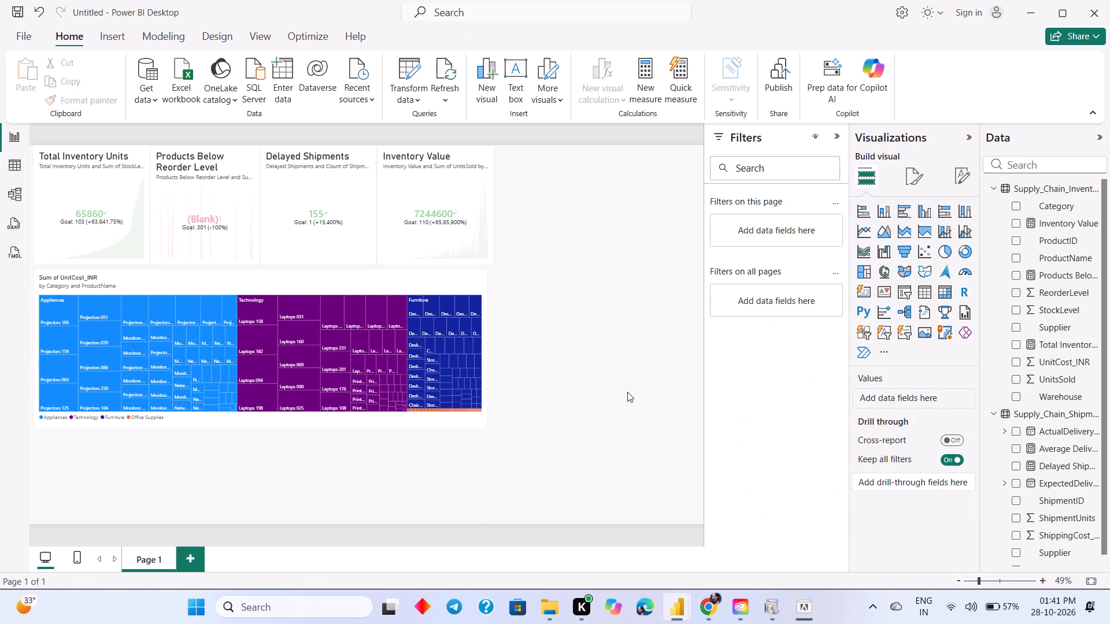
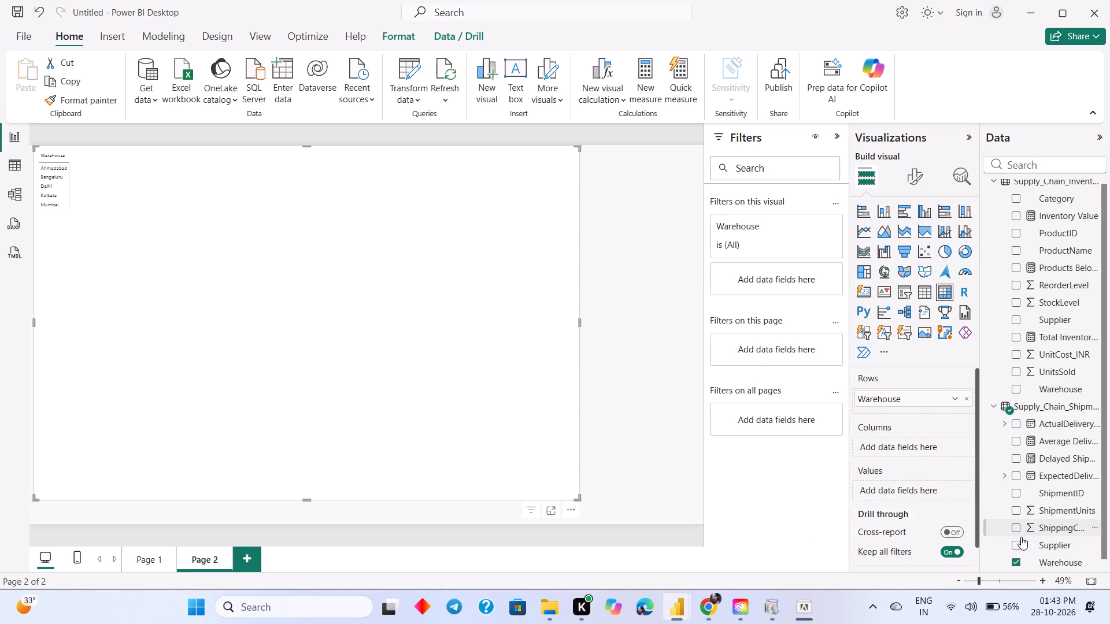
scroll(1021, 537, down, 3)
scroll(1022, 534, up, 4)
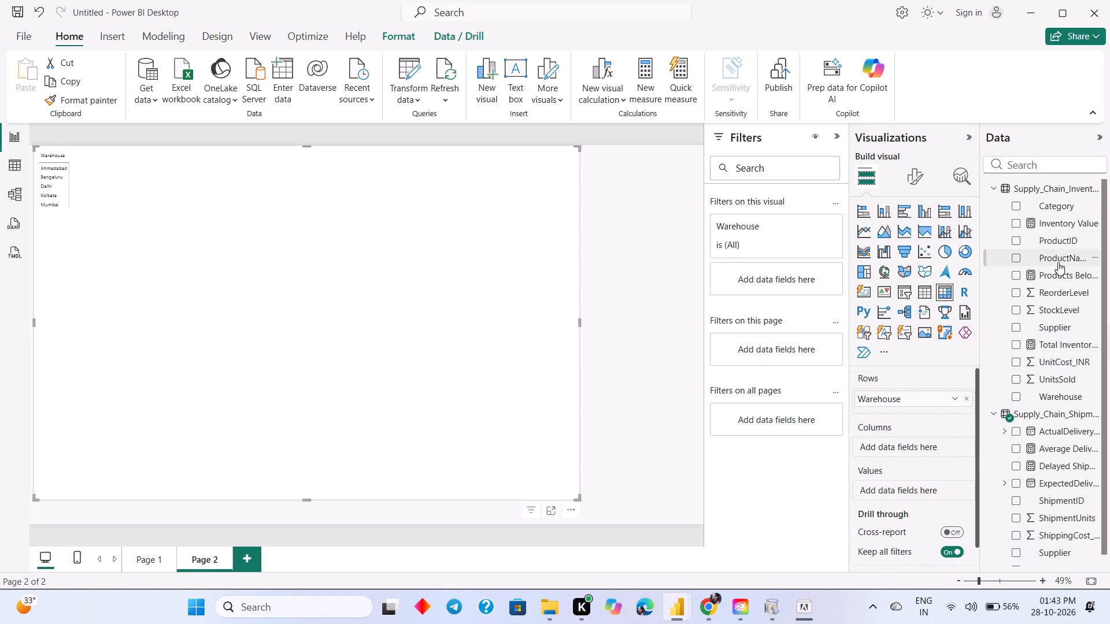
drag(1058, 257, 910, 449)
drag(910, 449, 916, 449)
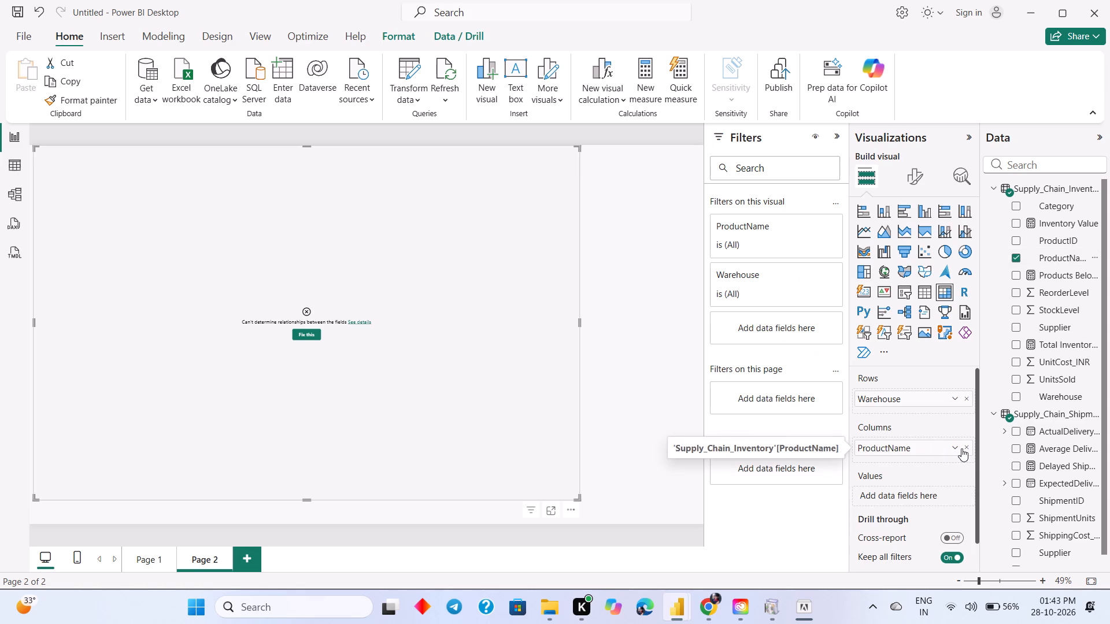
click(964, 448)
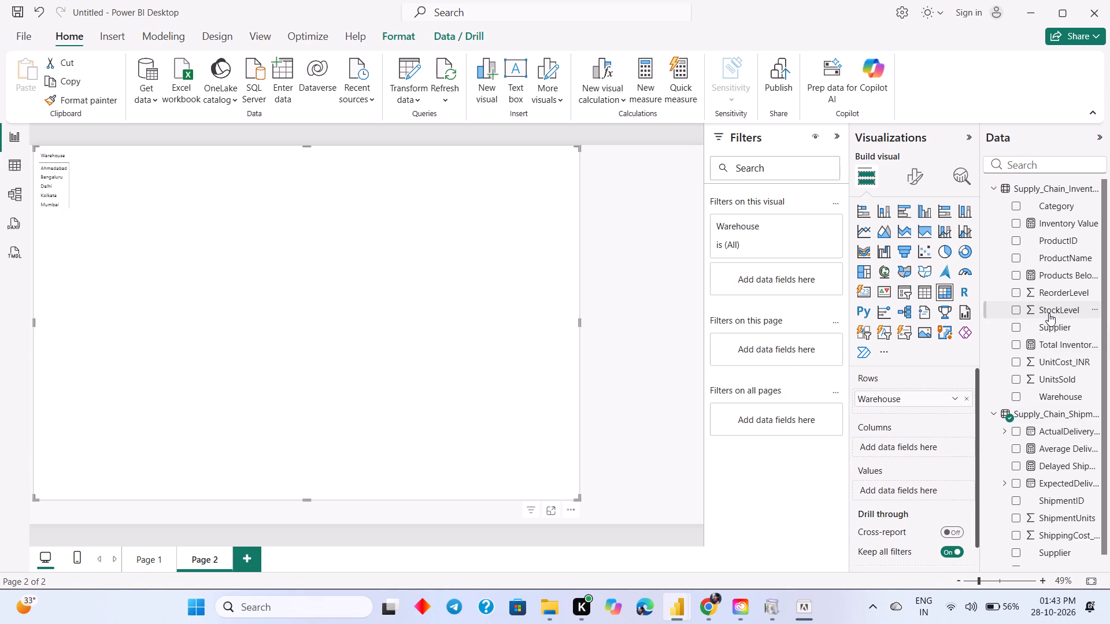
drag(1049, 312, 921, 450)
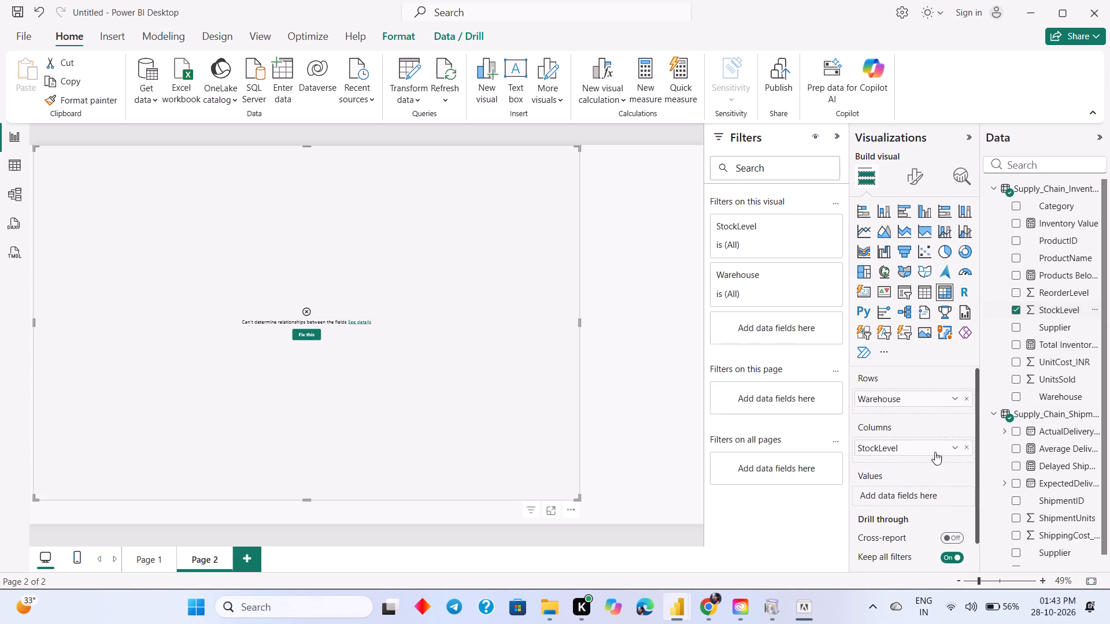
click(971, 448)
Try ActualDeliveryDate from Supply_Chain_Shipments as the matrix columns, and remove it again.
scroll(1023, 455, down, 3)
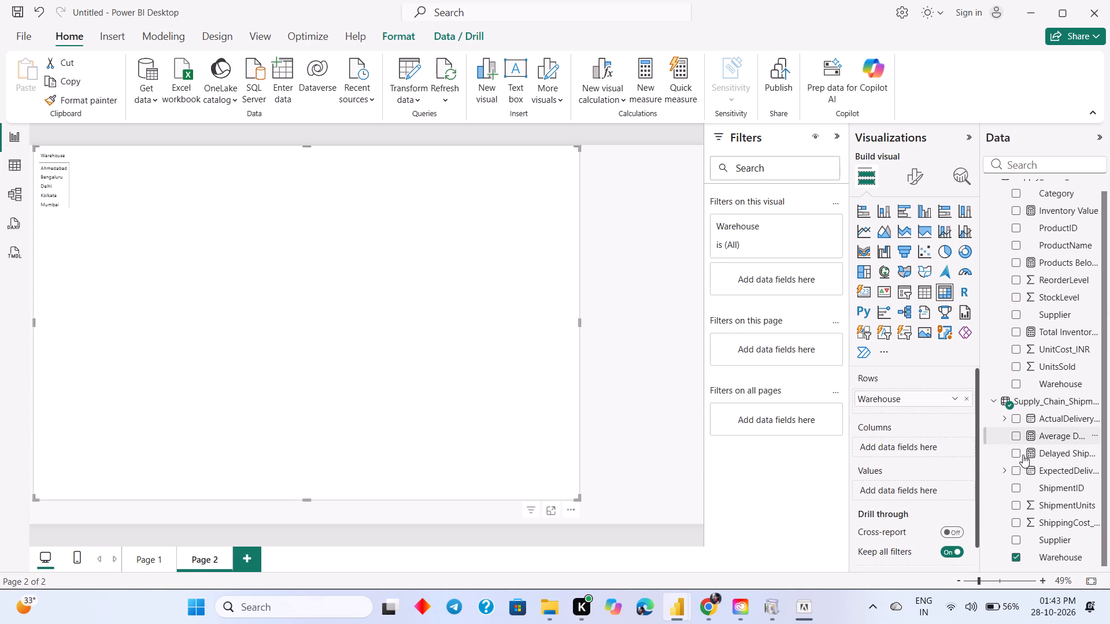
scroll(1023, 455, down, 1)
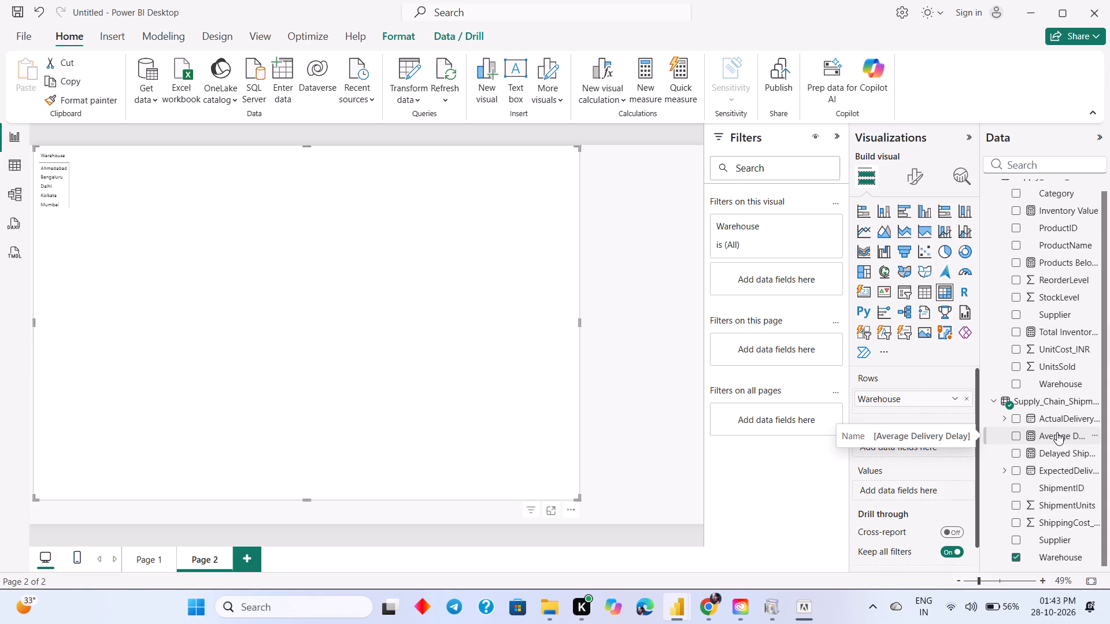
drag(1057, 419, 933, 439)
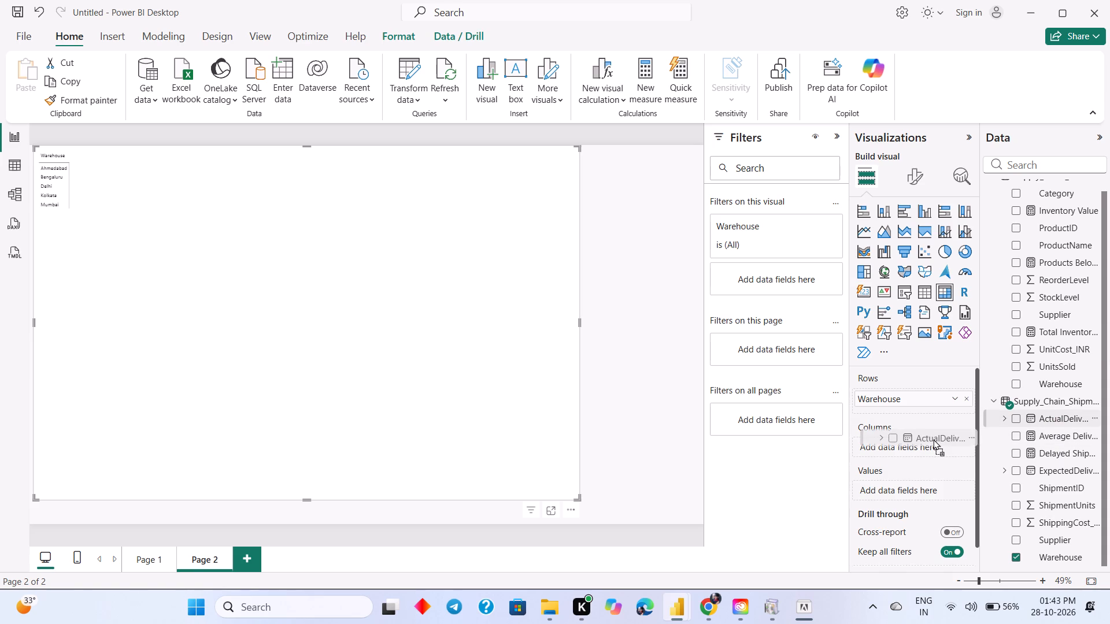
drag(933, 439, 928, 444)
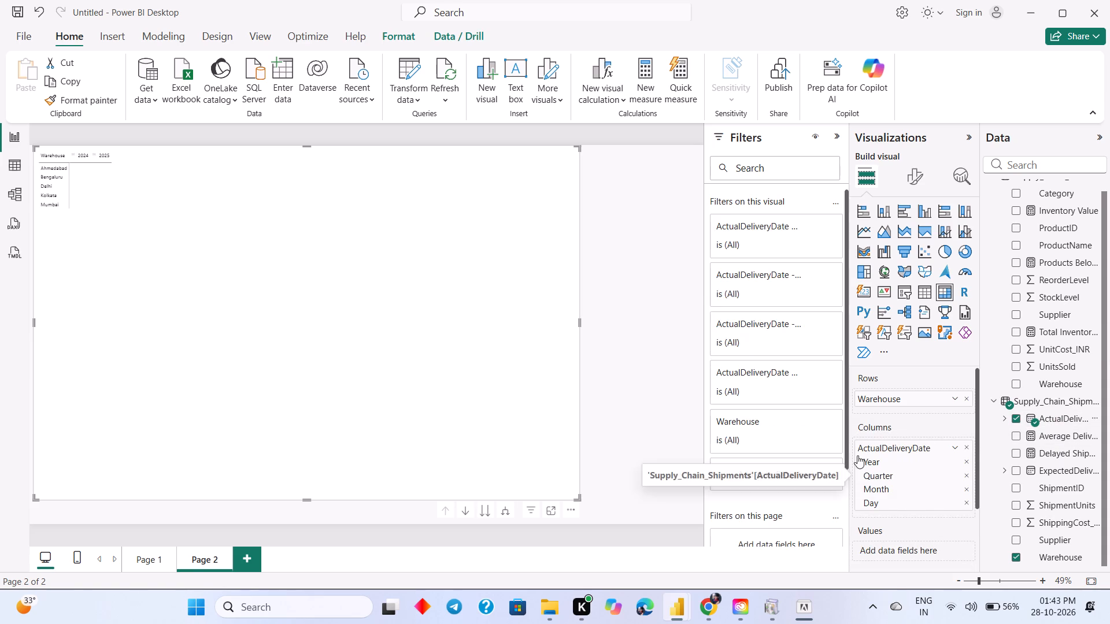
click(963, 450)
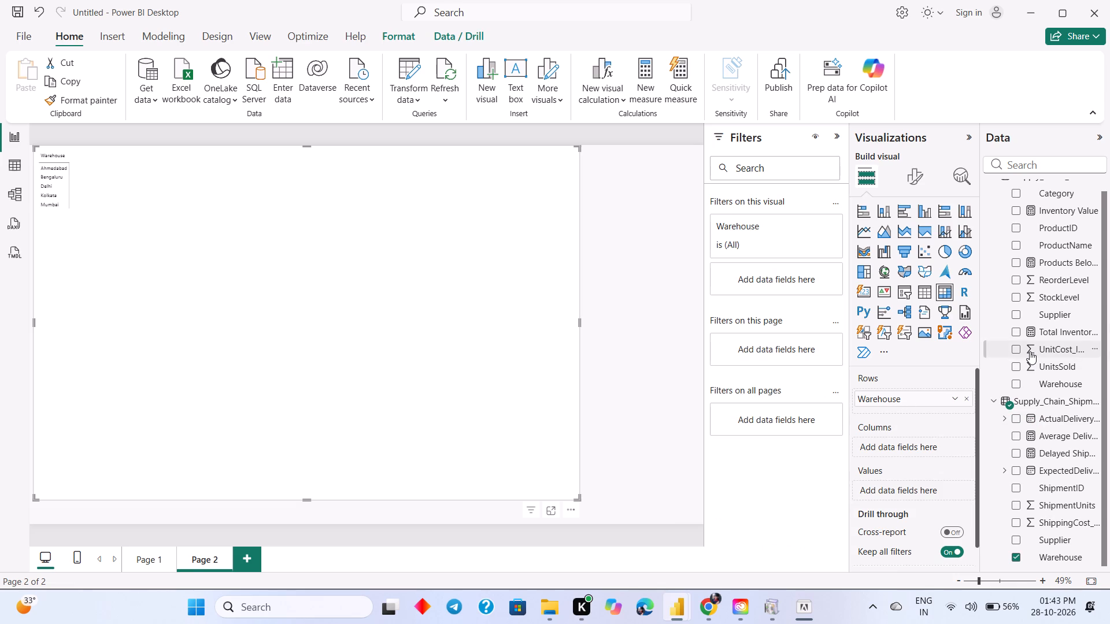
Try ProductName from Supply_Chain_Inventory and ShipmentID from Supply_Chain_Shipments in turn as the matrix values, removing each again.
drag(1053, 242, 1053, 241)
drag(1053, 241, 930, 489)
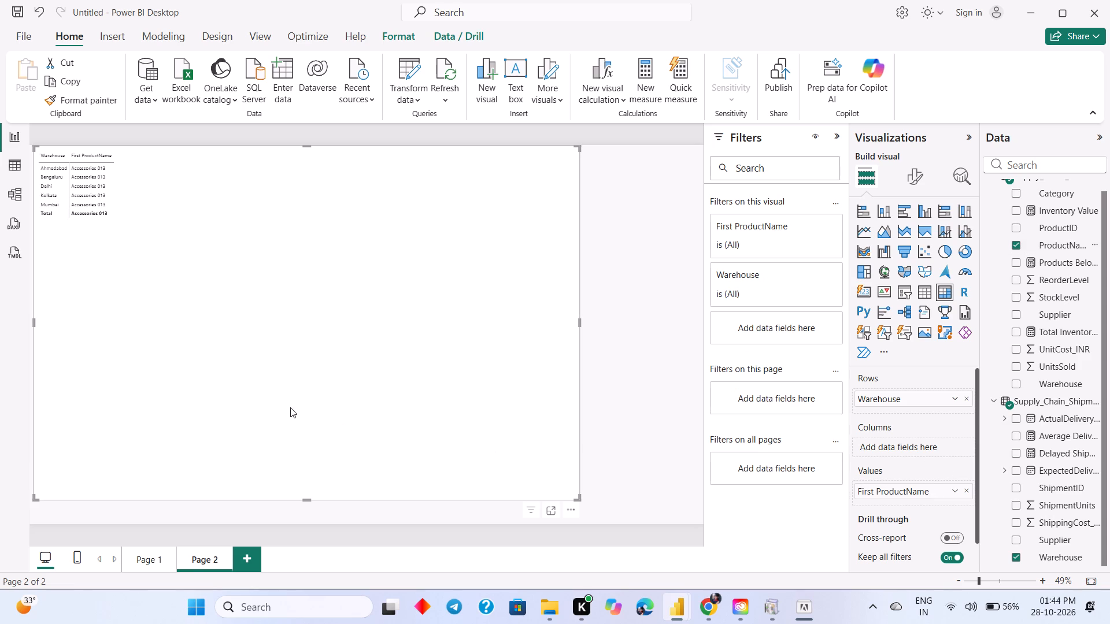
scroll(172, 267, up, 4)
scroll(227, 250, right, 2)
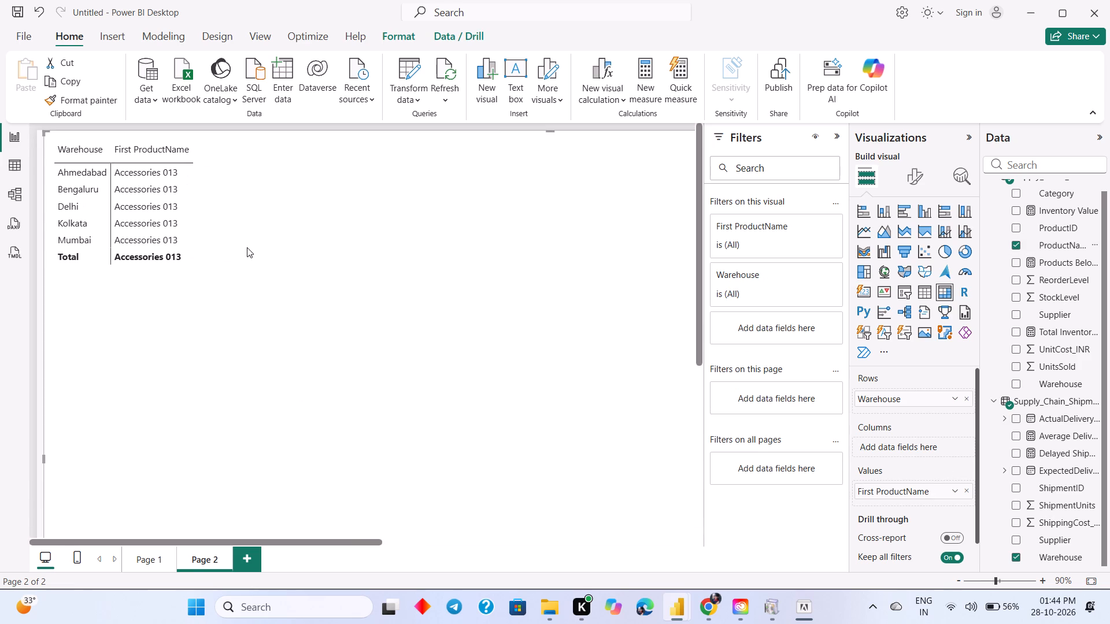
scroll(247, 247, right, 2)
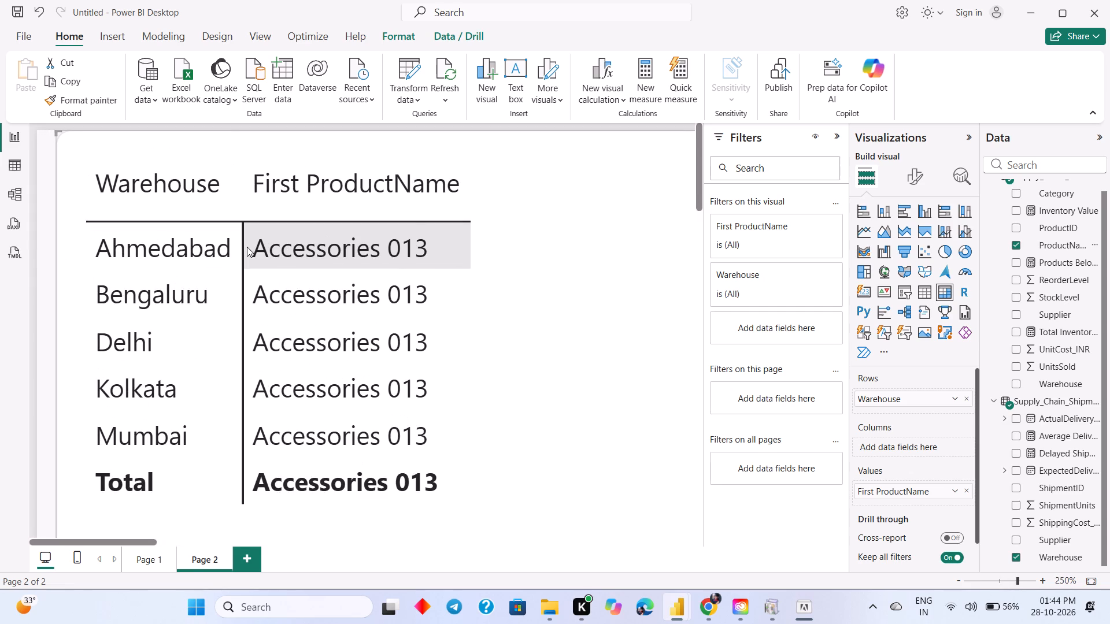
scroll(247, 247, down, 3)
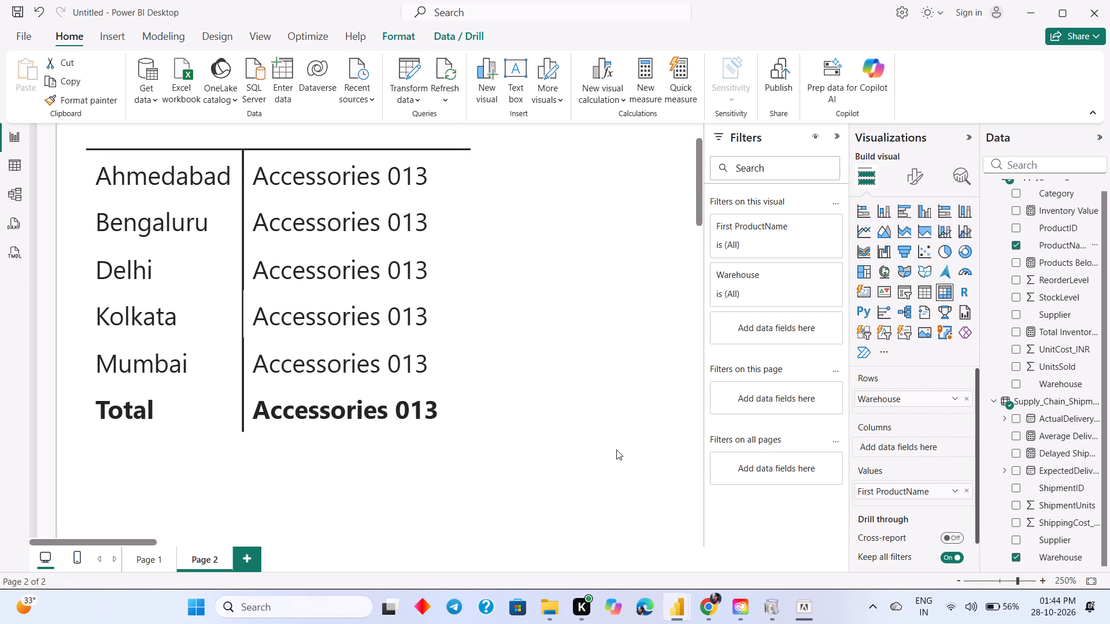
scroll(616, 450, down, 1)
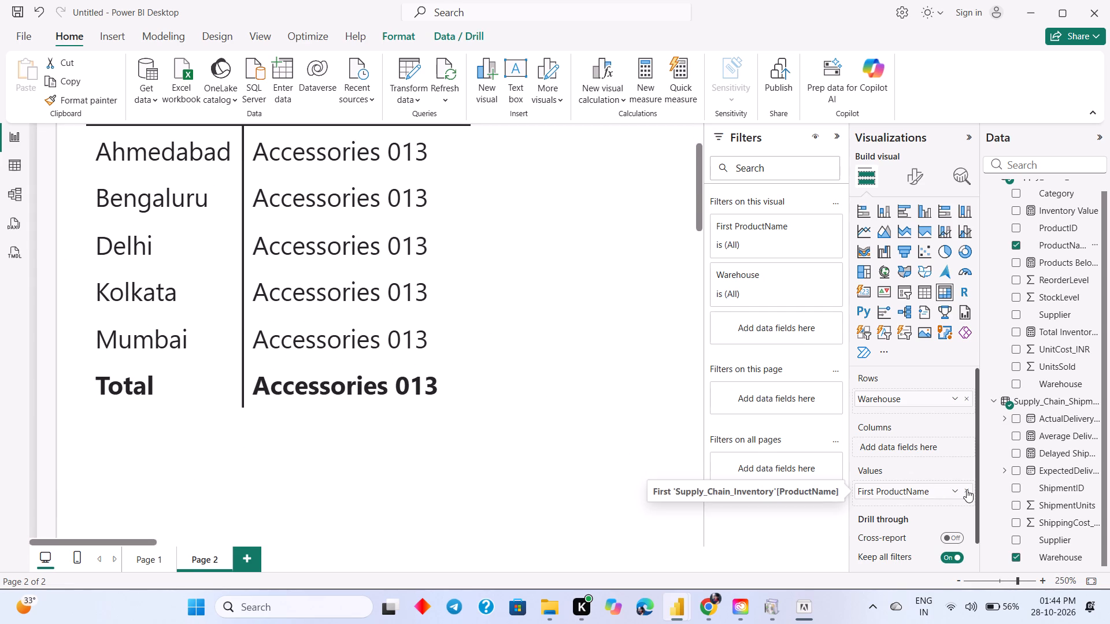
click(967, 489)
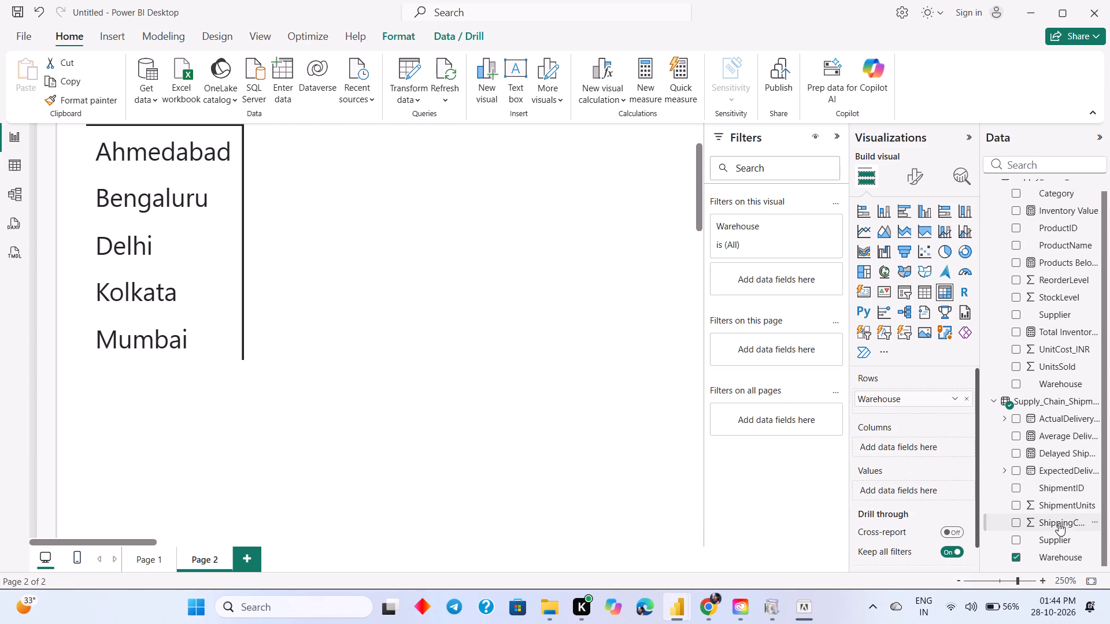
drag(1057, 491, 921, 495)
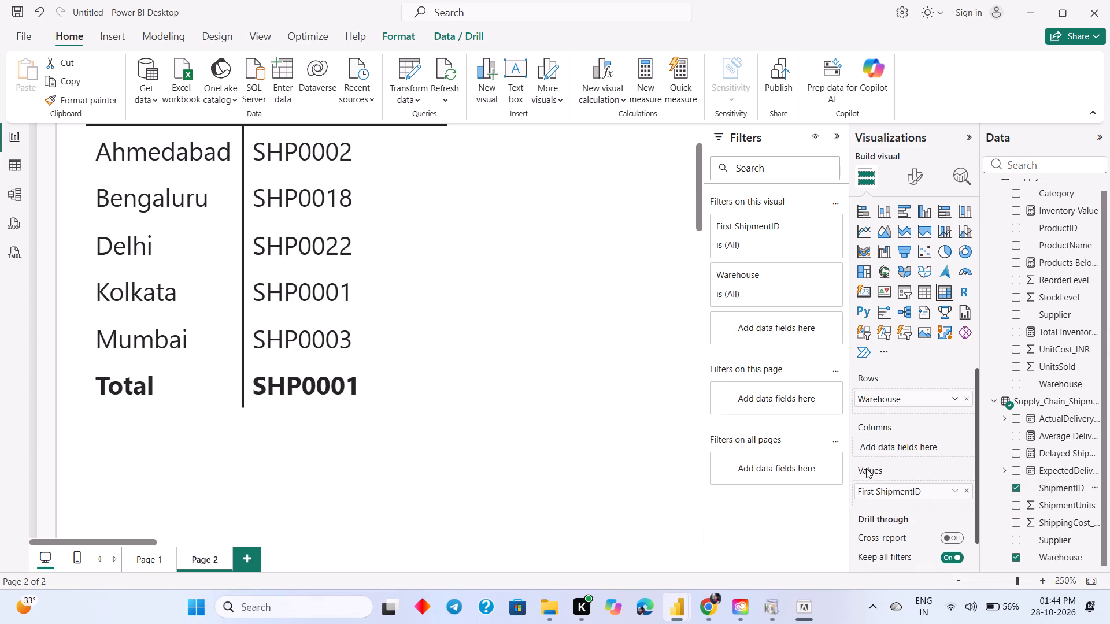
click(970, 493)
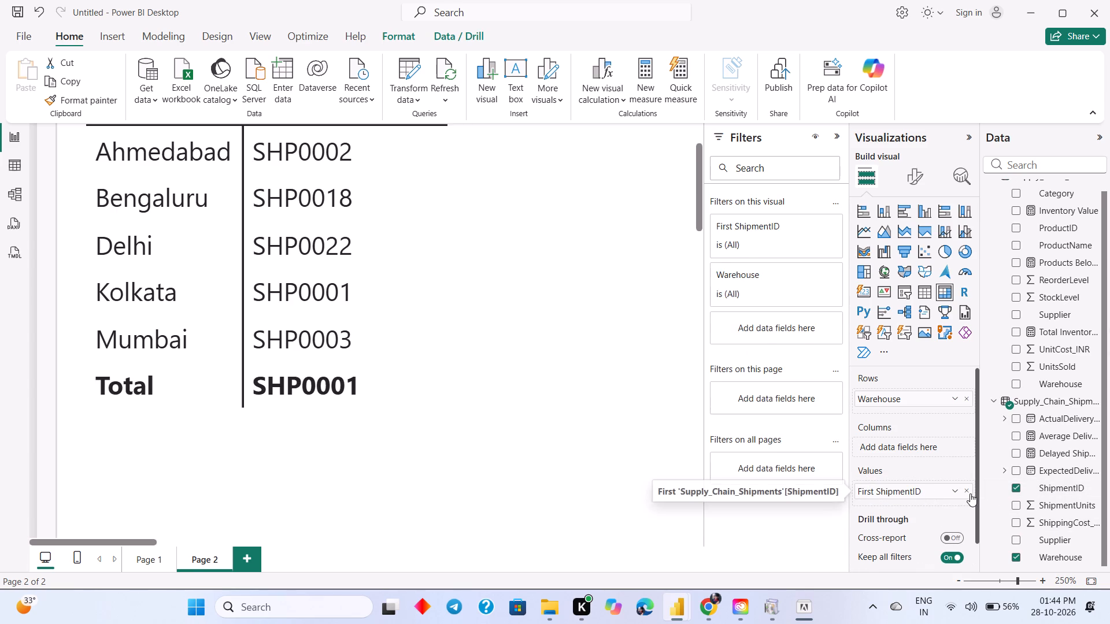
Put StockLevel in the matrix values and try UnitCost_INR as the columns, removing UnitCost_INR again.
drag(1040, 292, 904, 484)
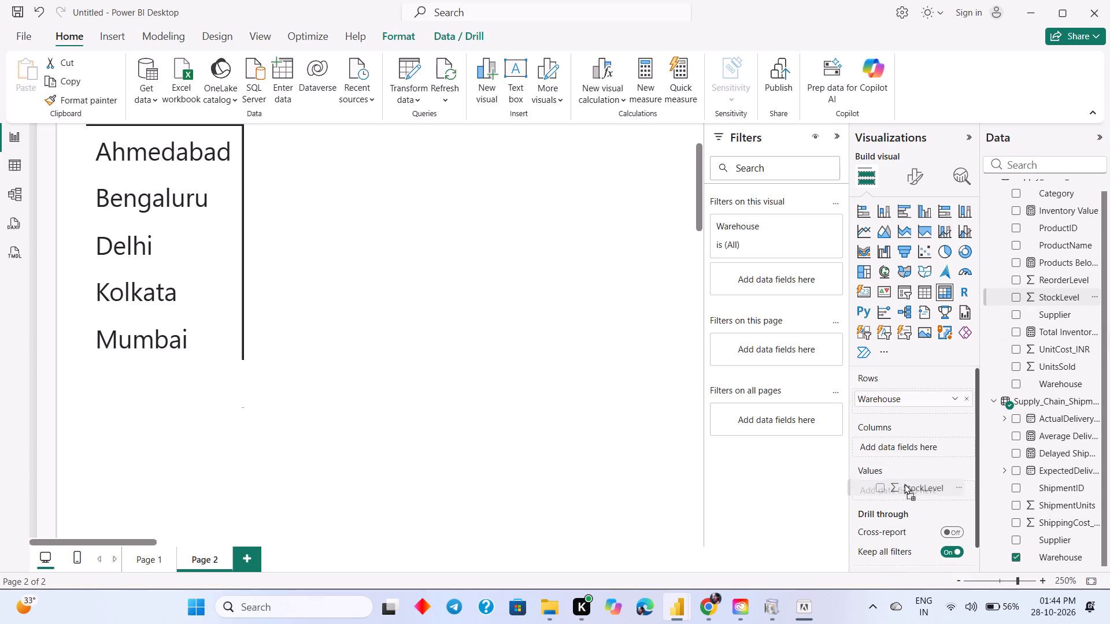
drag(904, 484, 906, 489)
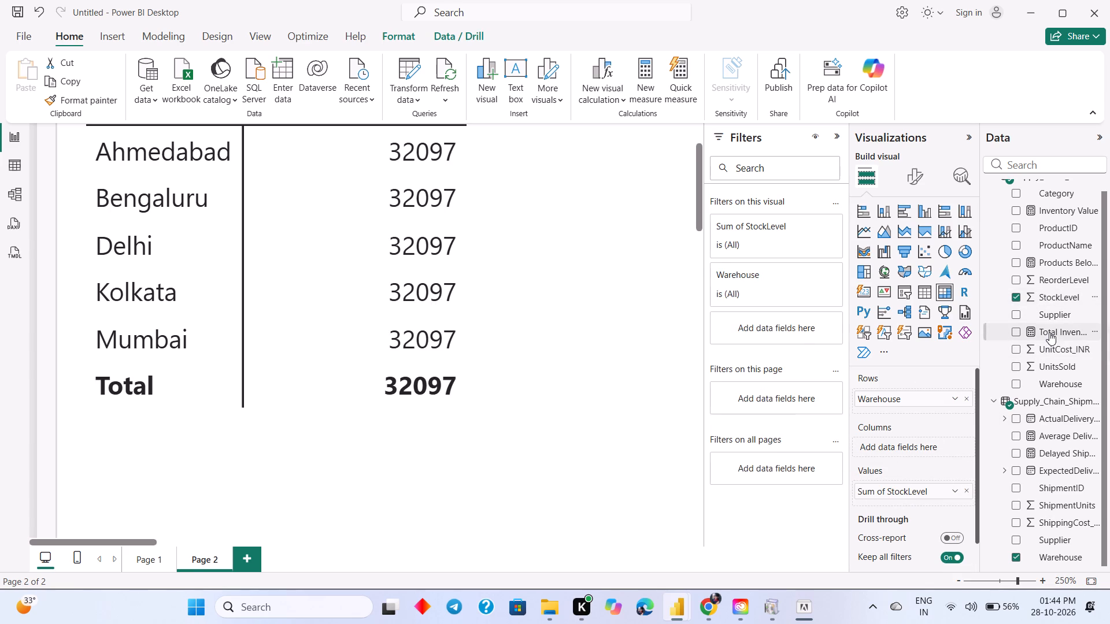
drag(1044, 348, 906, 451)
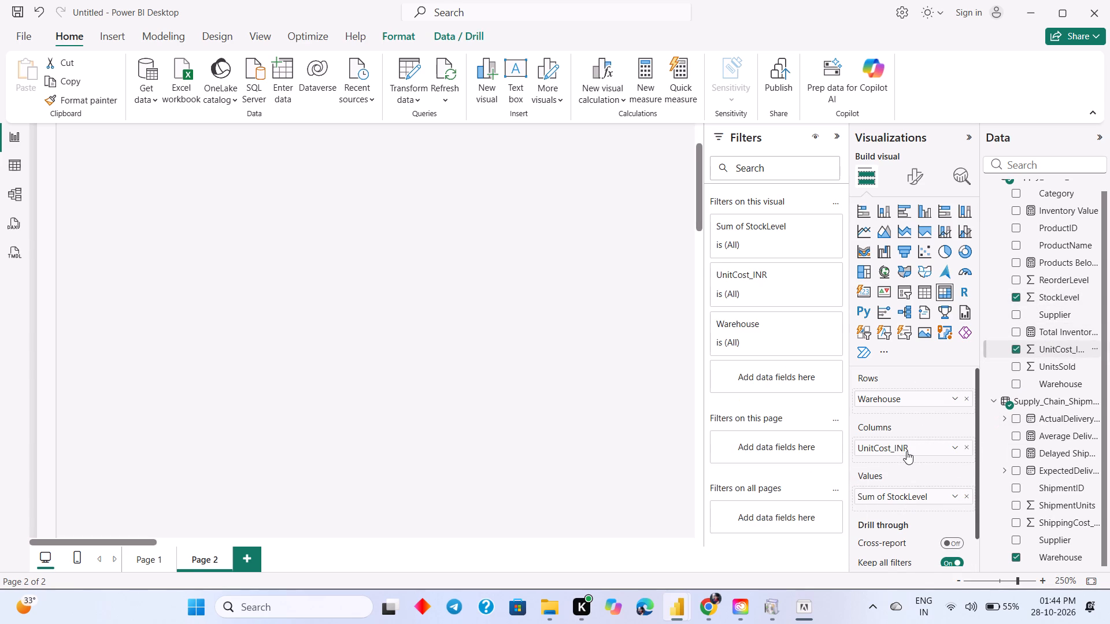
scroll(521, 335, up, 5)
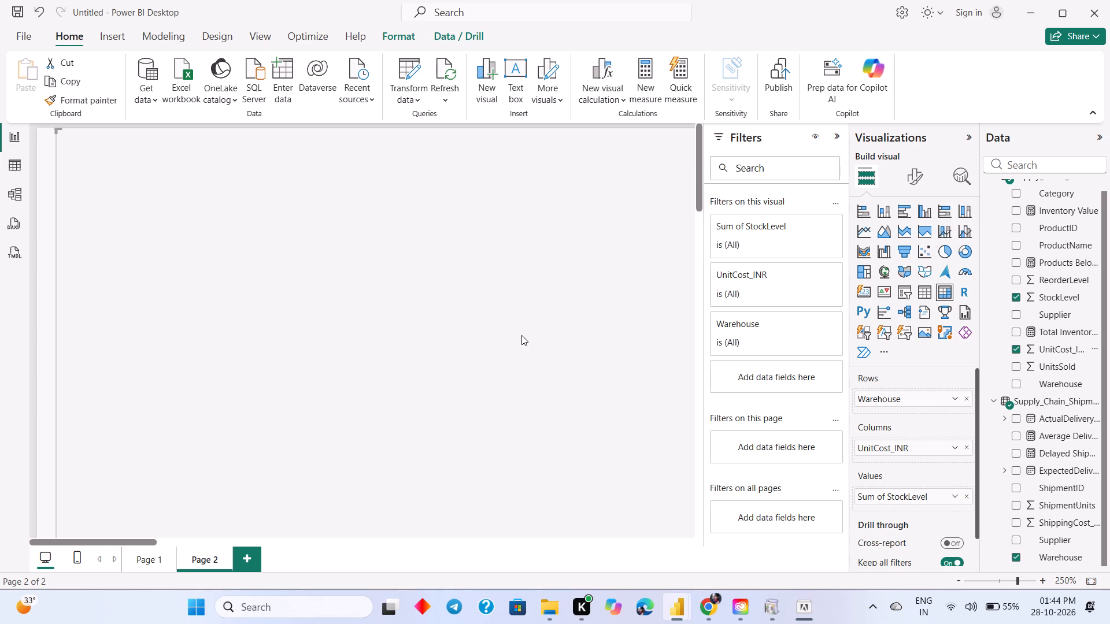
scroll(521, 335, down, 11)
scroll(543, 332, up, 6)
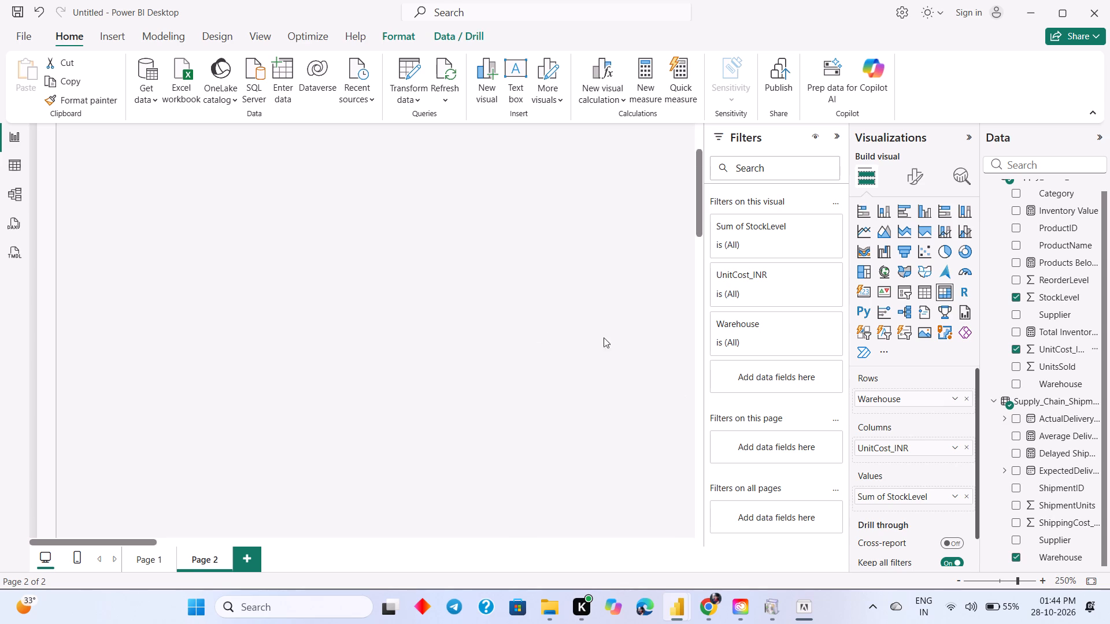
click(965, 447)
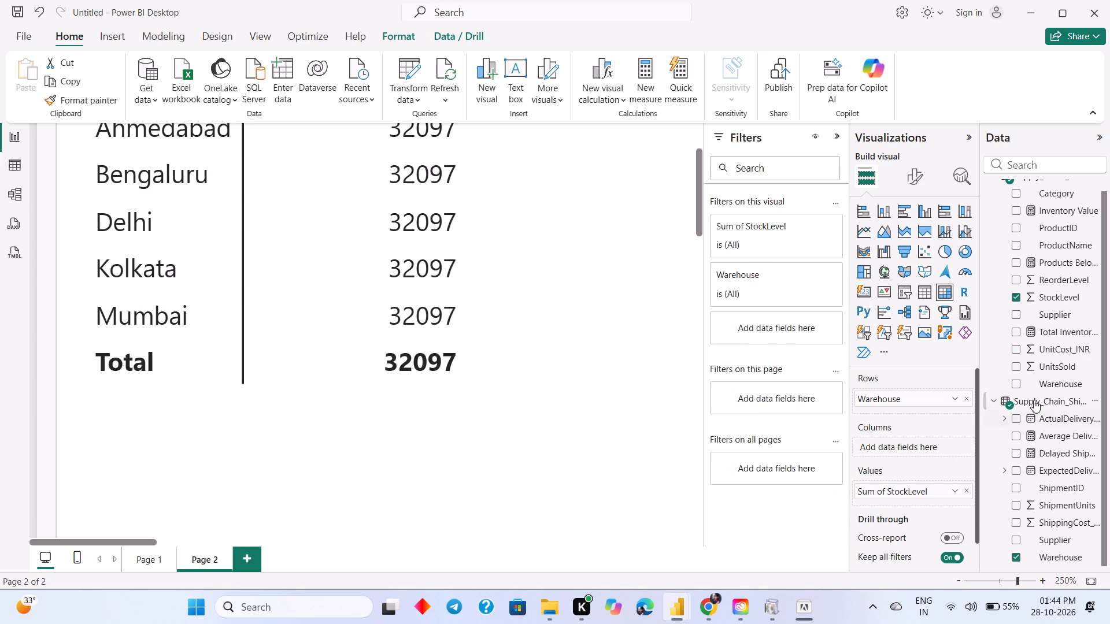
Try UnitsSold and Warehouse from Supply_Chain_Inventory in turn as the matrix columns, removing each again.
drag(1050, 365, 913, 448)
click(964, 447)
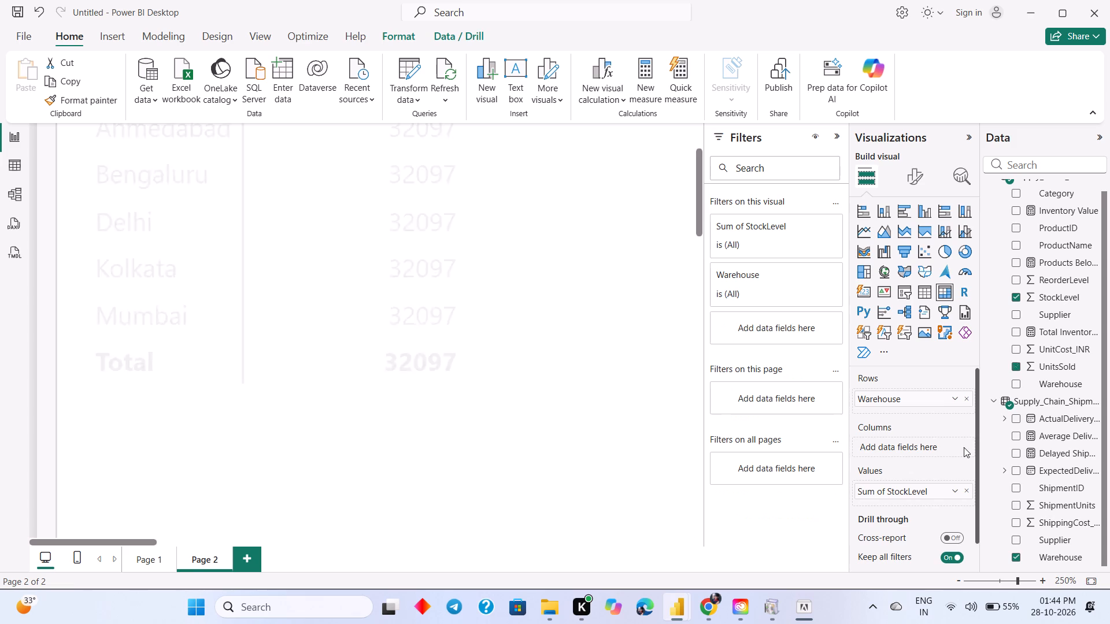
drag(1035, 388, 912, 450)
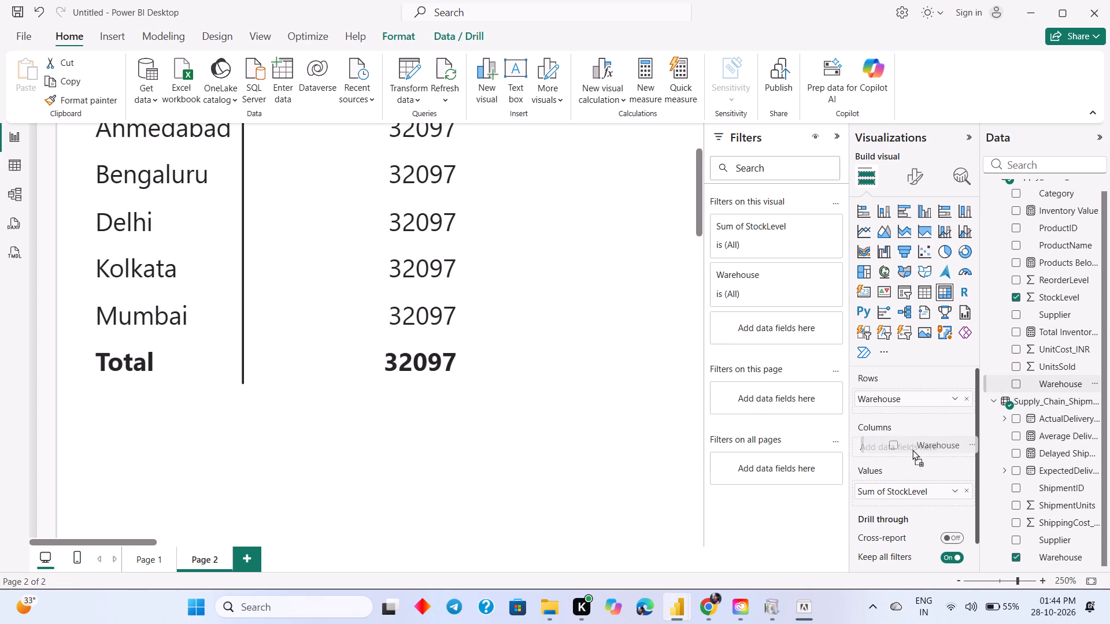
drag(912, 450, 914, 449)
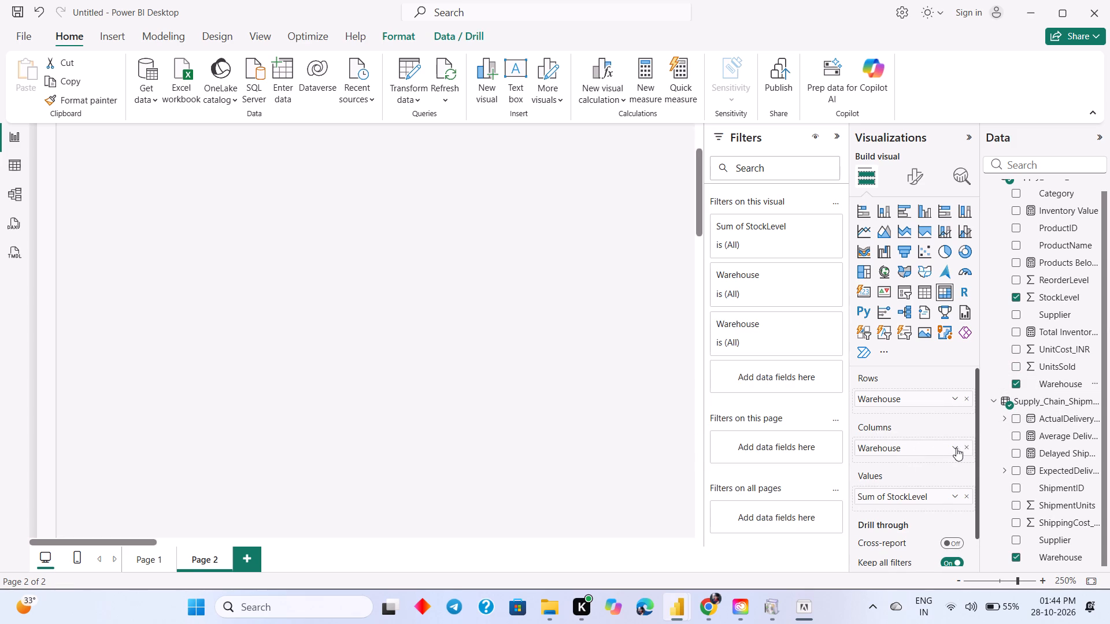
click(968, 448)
Clear the matrix's row and value fields, and put Supply_Chain_Inventory's Warehouse on the rows and ProductName on the columns.
click(965, 399)
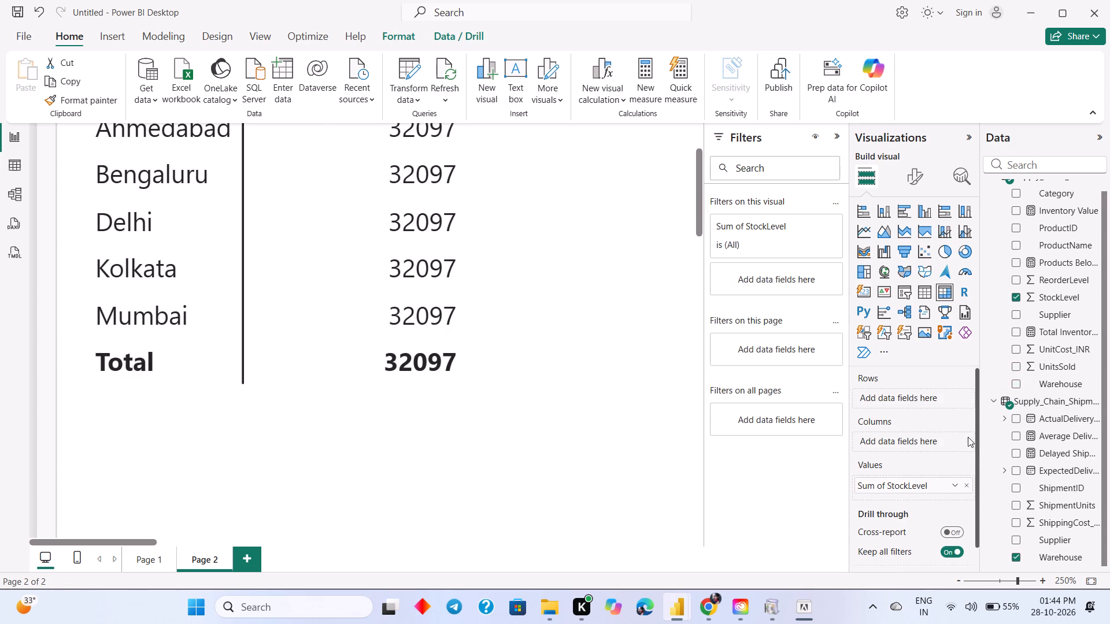
click(968, 488)
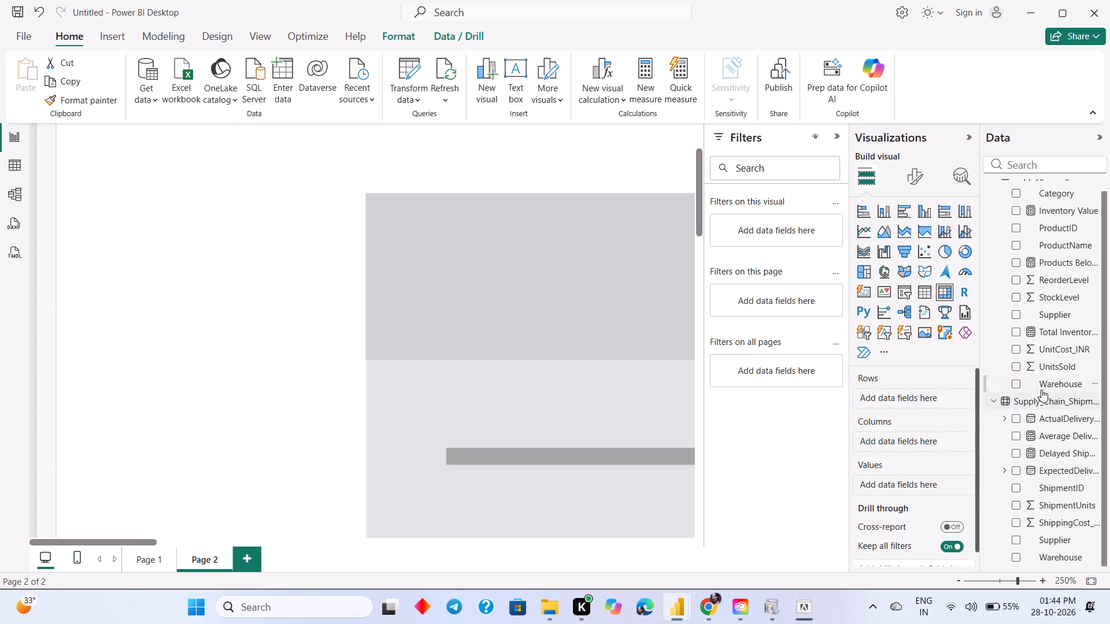
drag(1040, 383, 921, 400)
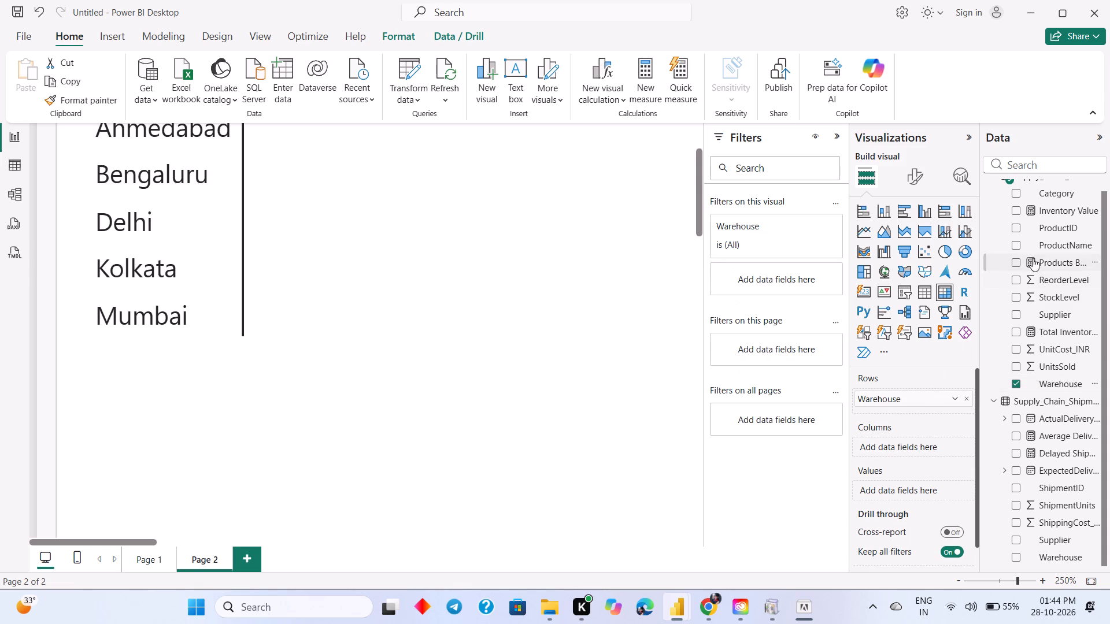
drag(1039, 247, 916, 454)
scroll(511, 317, up, 5)
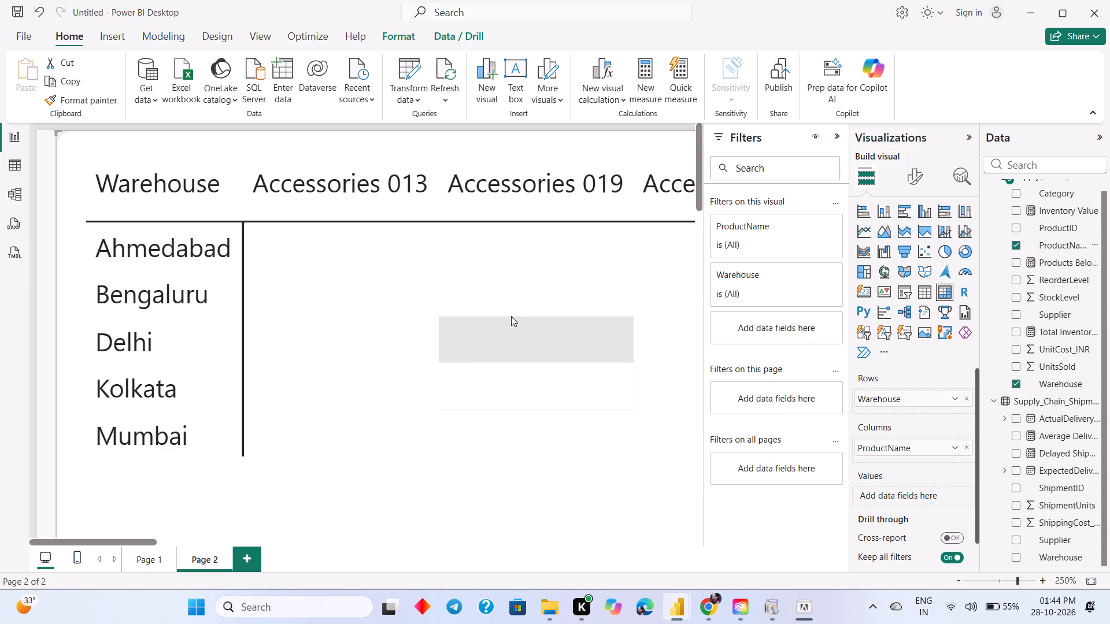
scroll(511, 316, down, 2)
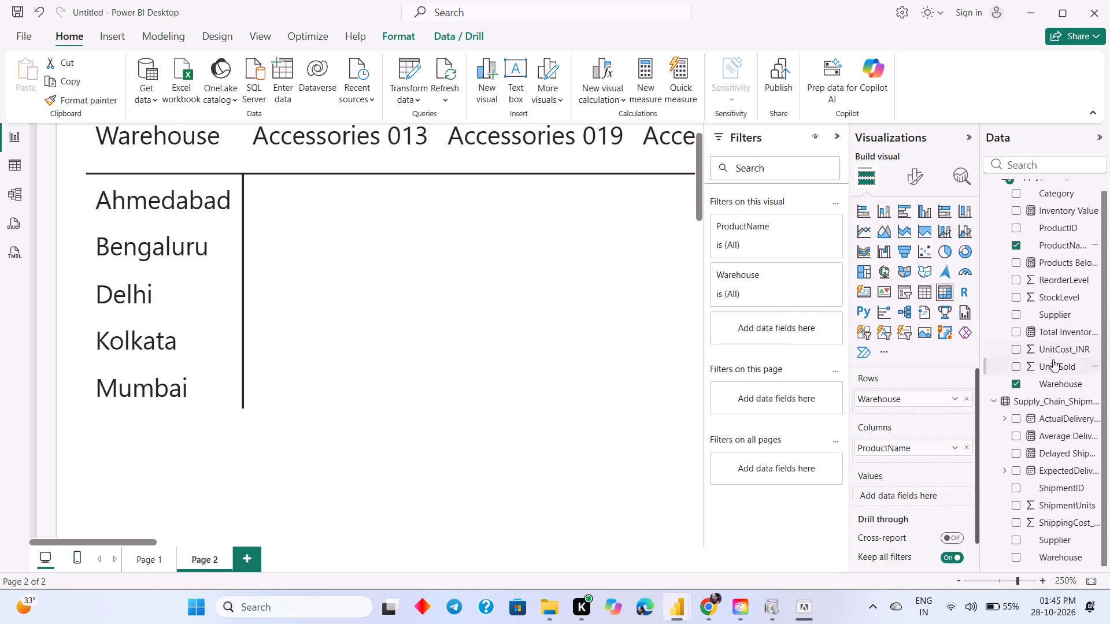
drag(1054, 354, 920, 498)
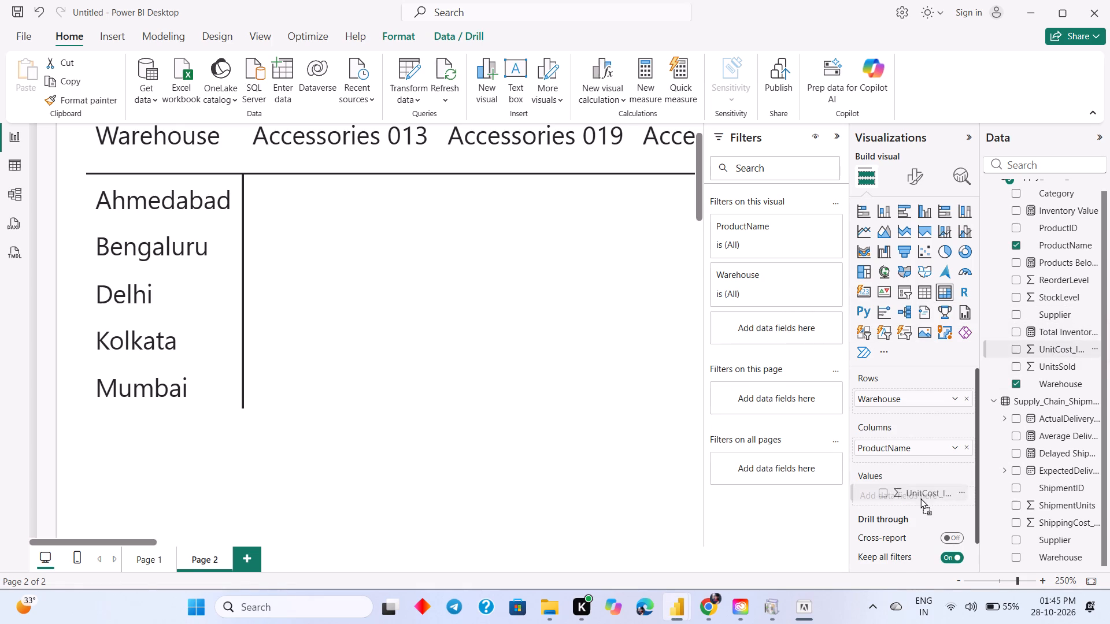
drag(920, 498, 920, 499)
Shrink the matrix from full-page size and place it in the upper-left corner of the report page.
scroll(436, 330, up, 5)
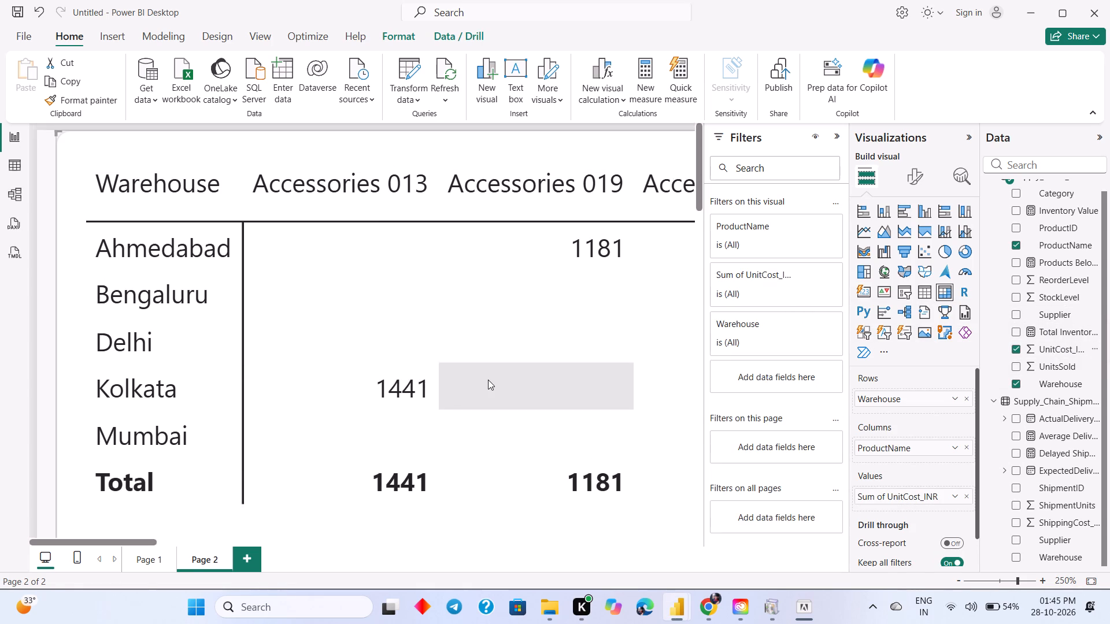
scroll(488, 380, down, 6)
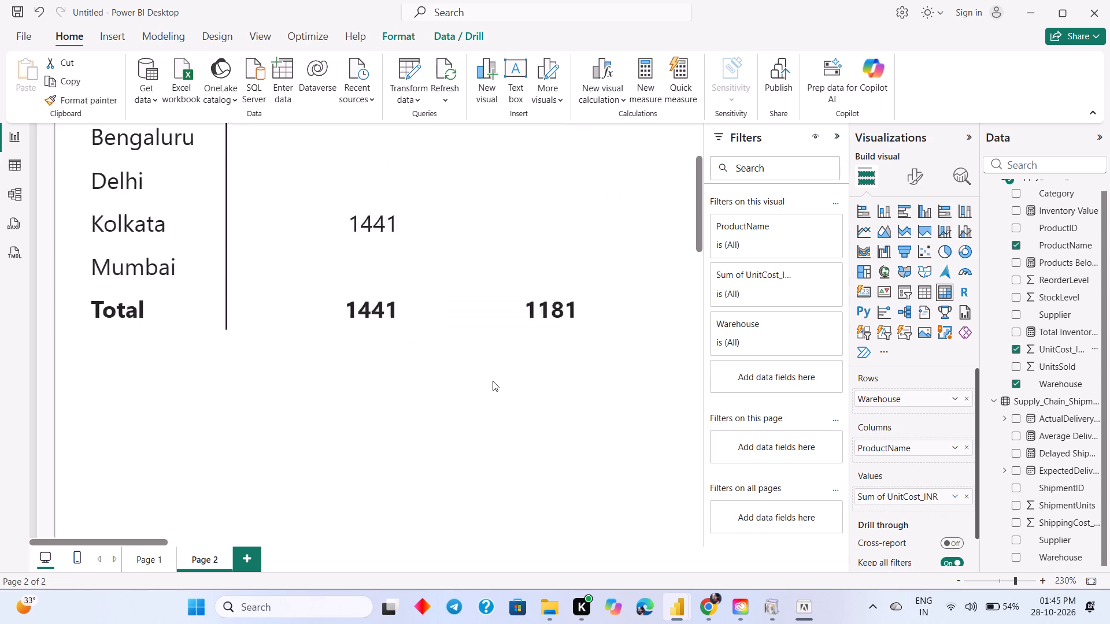
scroll(493, 381, right, 1)
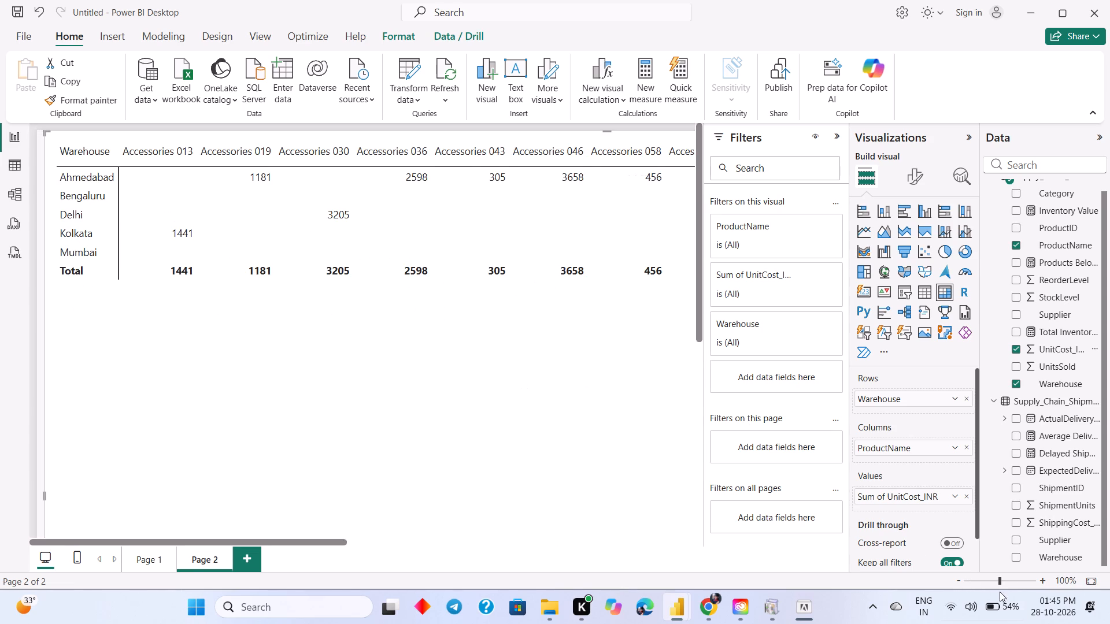
drag(997, 580, 991, 582)
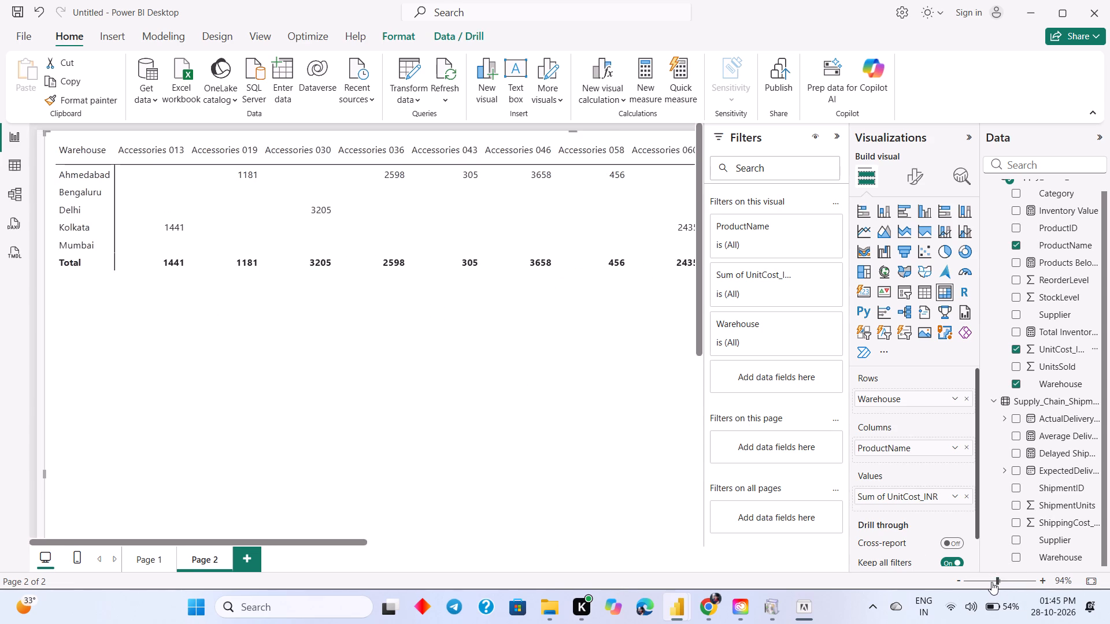
drag(991, 582, 990, 582)
click(990, 582)
click(986, 577)
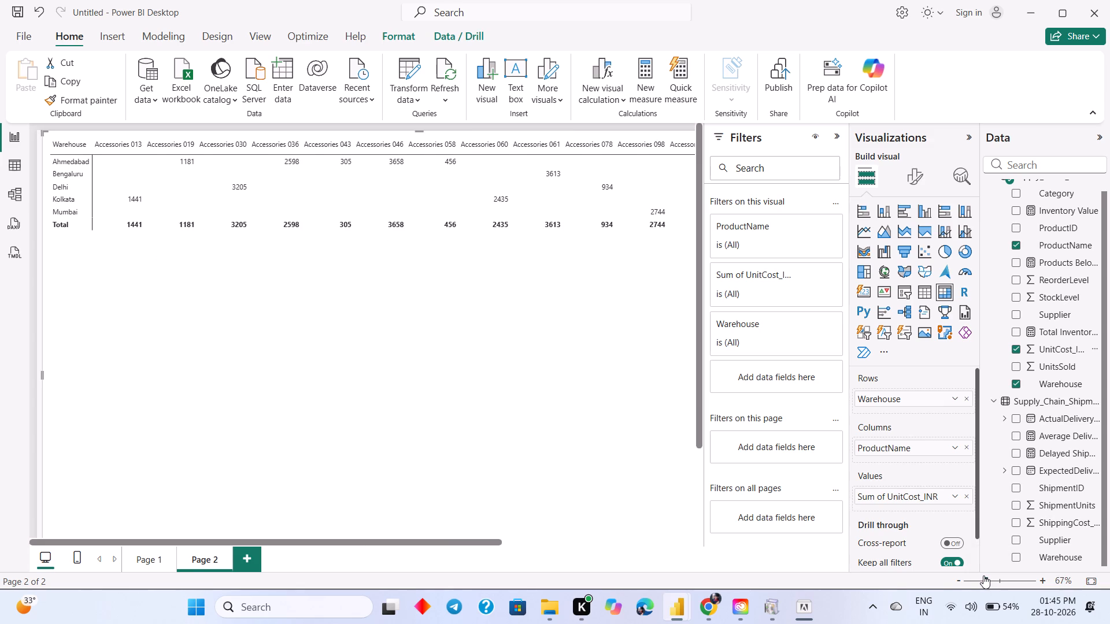
click(983, 575)
click(629, 393)
drag(614, 385, 612, 384)
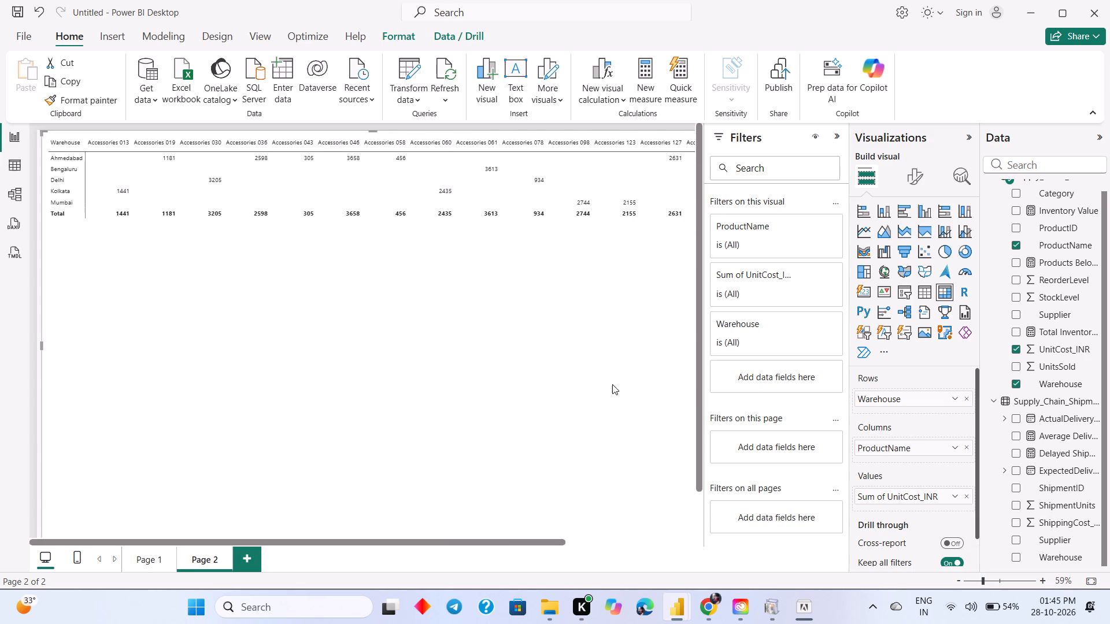
drag(612, 384, 546, 371)
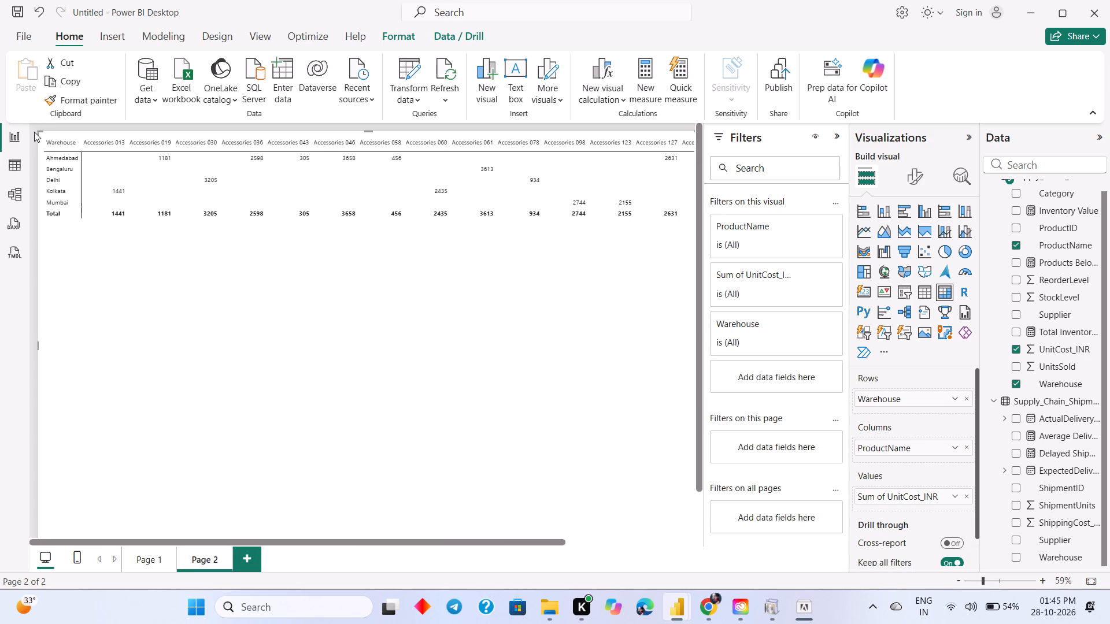
drag(39, 132, 325, 339)
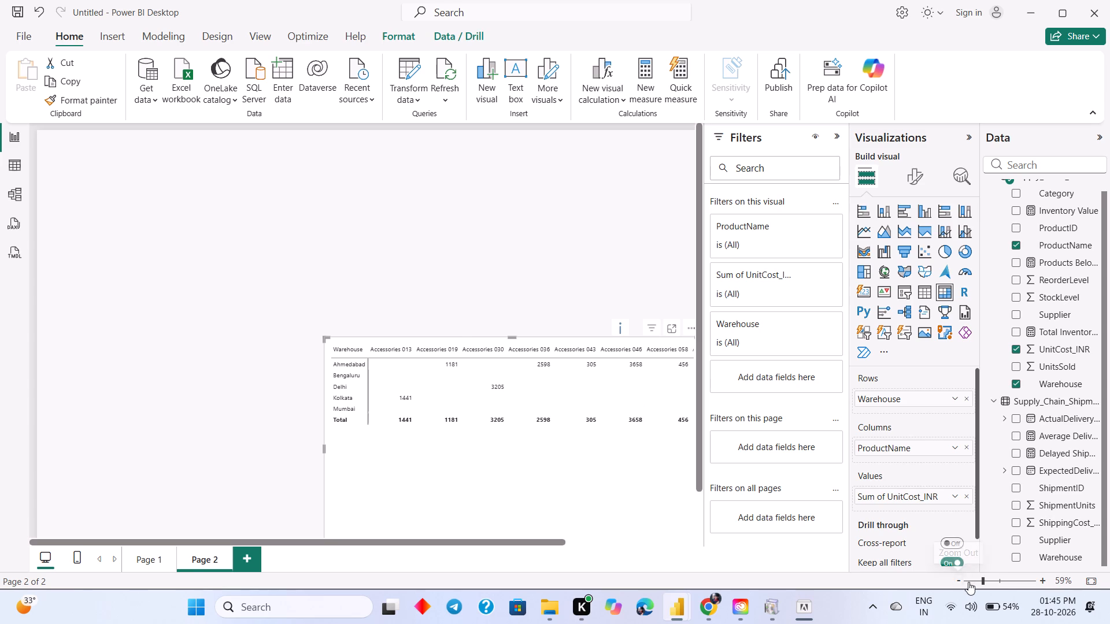
click(972, 581)
drag(461, 410, 372, 354)
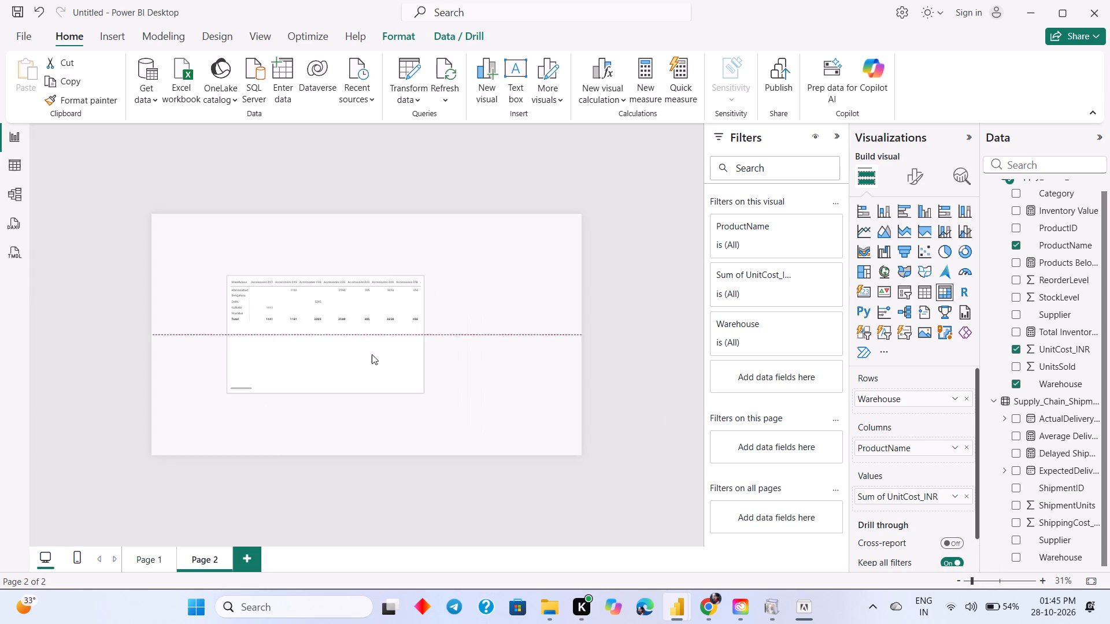
drag(372, 354, 275, 278)
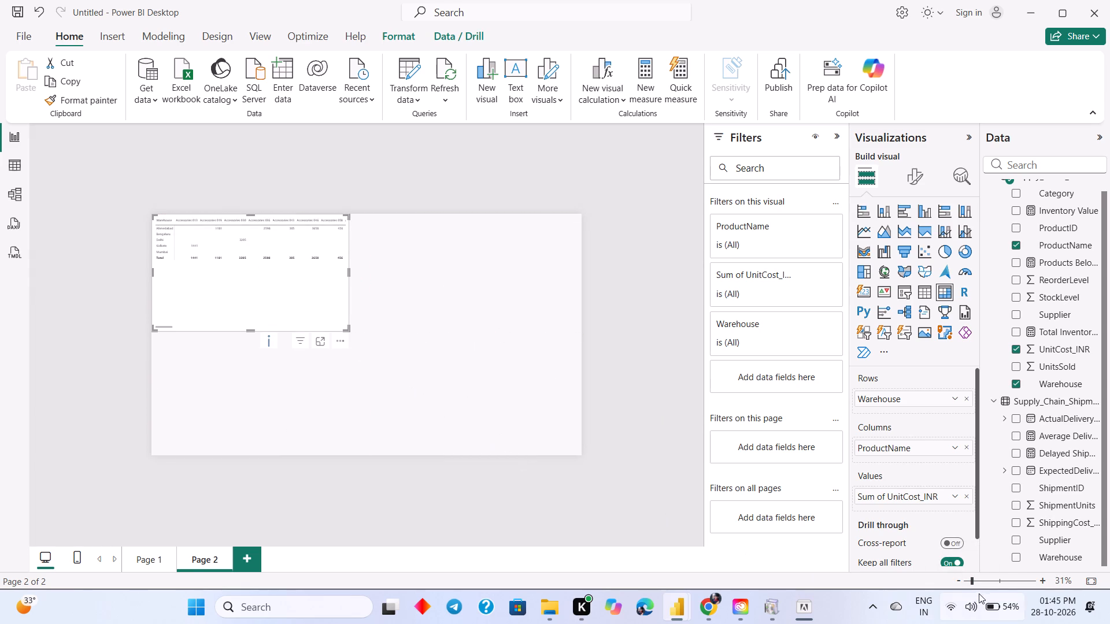
Resize the matrix into a wider, shorter band flush with the page's upper-left corner and look across its product columns.
click(981, 582)
click(995, 582)
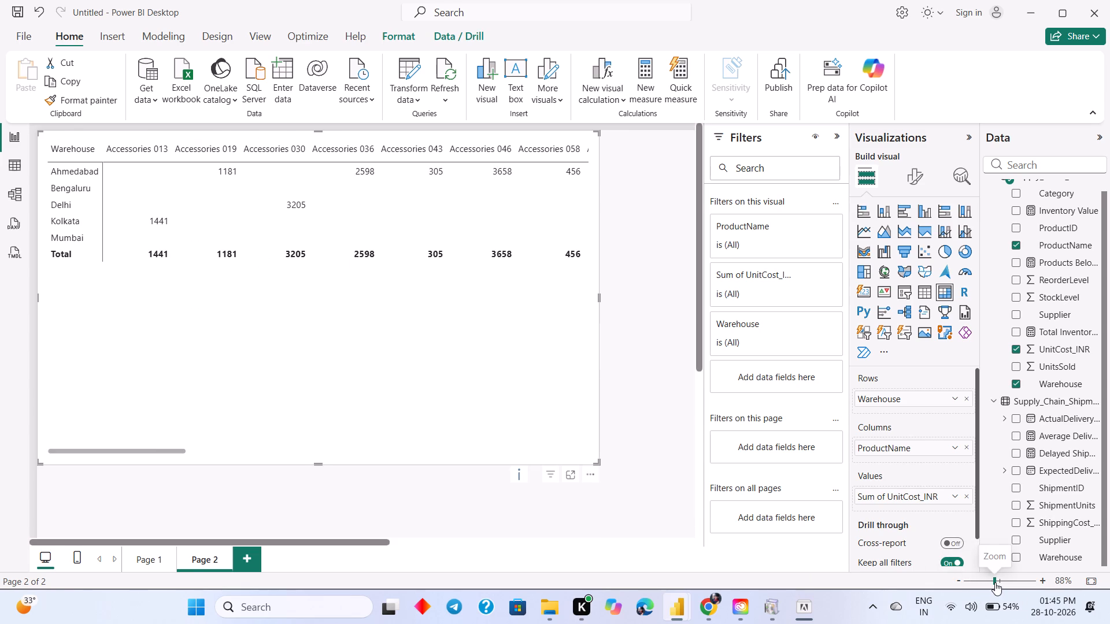
click(345, 354)
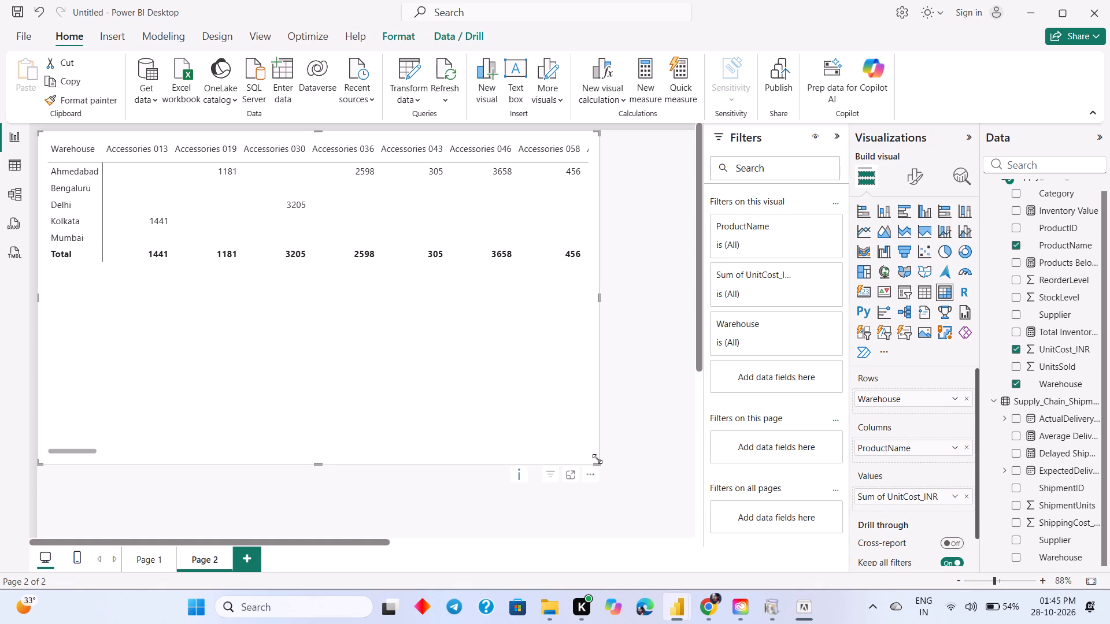
drag(598, 460, 728, 291)
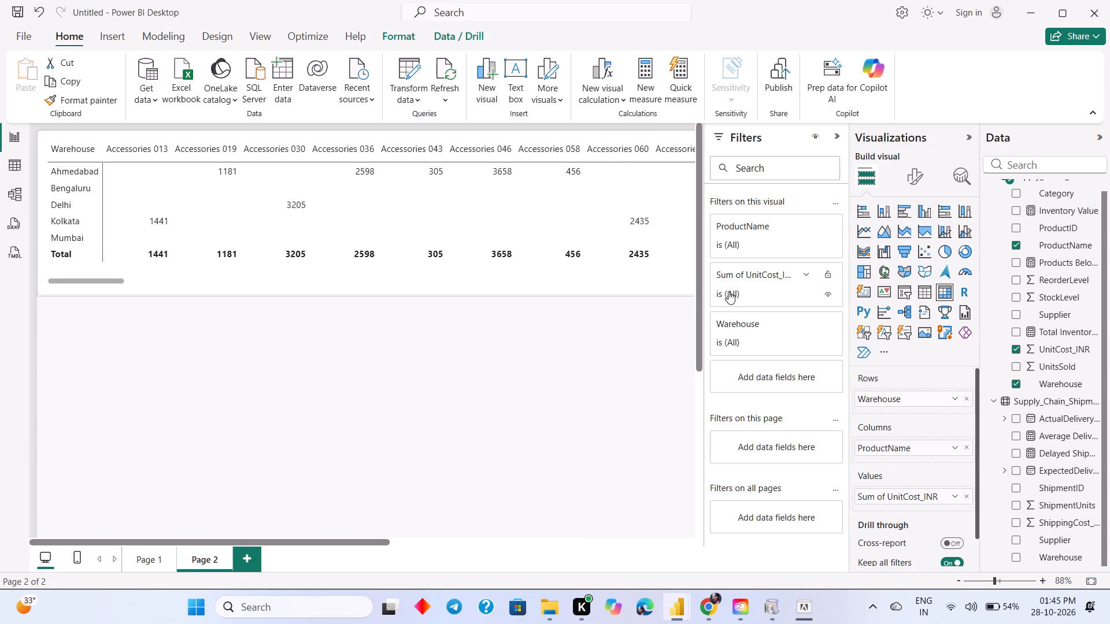
drag(728, 291, 663, 325)
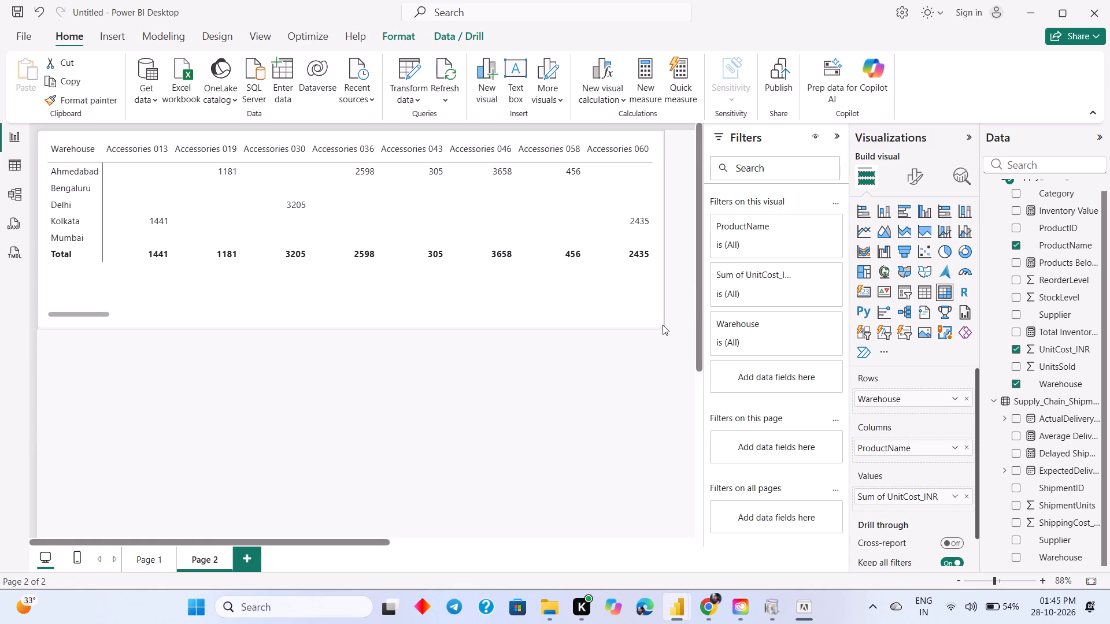
drag(663, 325, 658, 319)
drag(256, 310, 364, 319)
drag(366, 319, 416, 317)
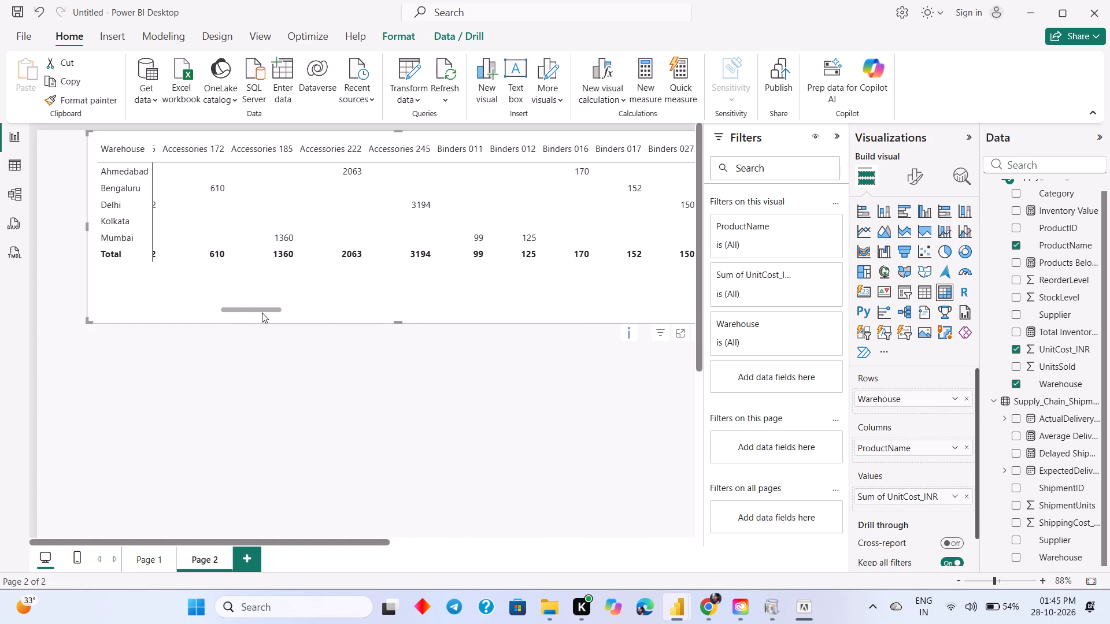
drag(349, 307, 430, 315)
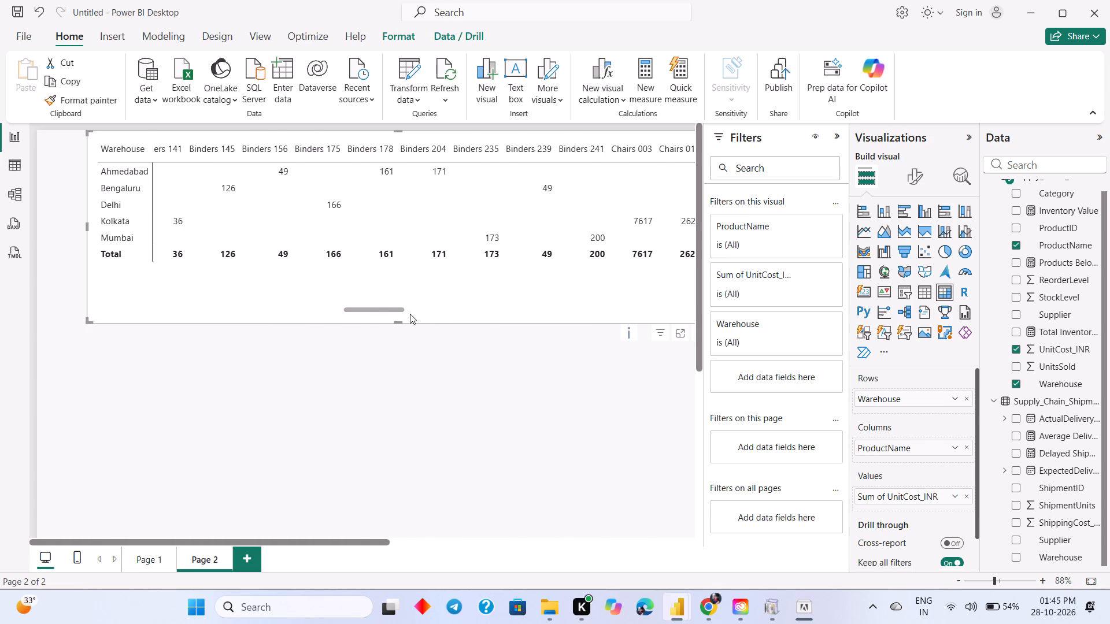
drag(409, 280, 275, 270)
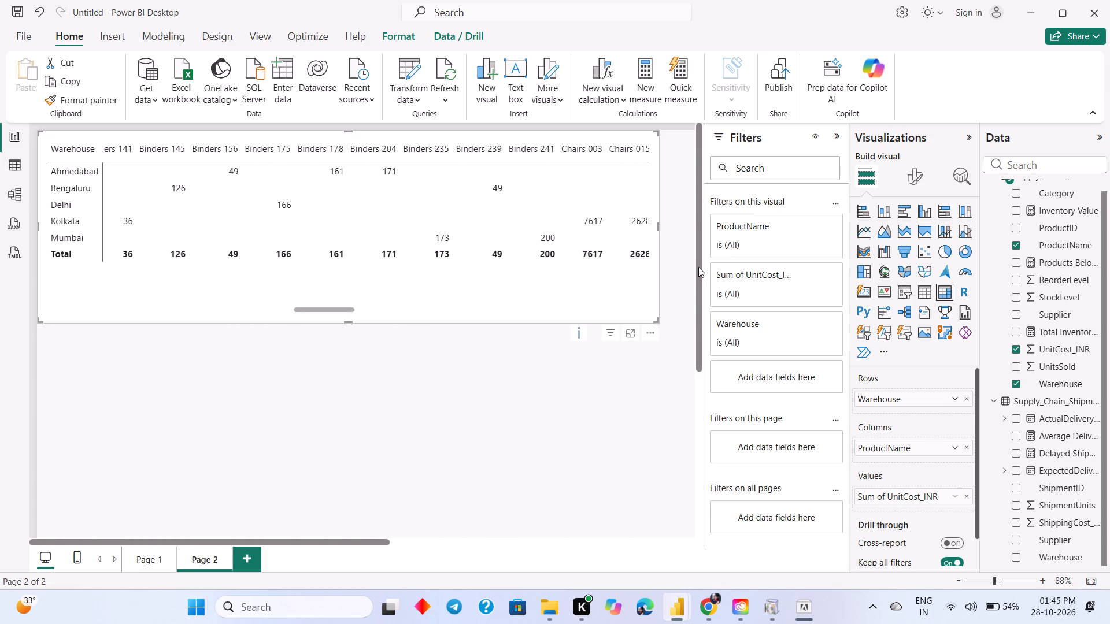
click(641, 315)
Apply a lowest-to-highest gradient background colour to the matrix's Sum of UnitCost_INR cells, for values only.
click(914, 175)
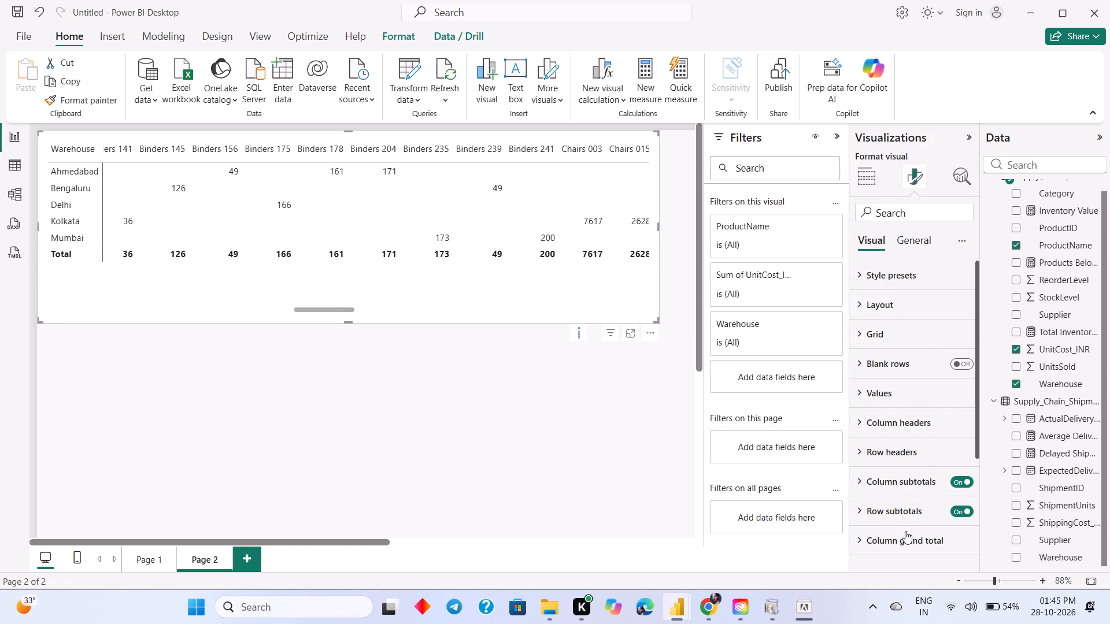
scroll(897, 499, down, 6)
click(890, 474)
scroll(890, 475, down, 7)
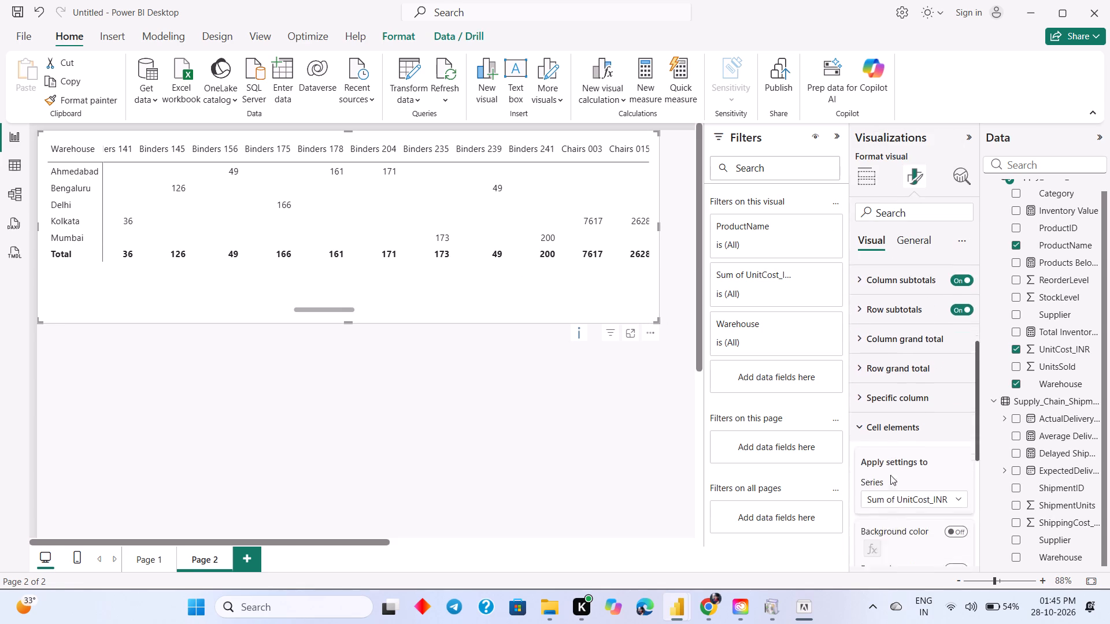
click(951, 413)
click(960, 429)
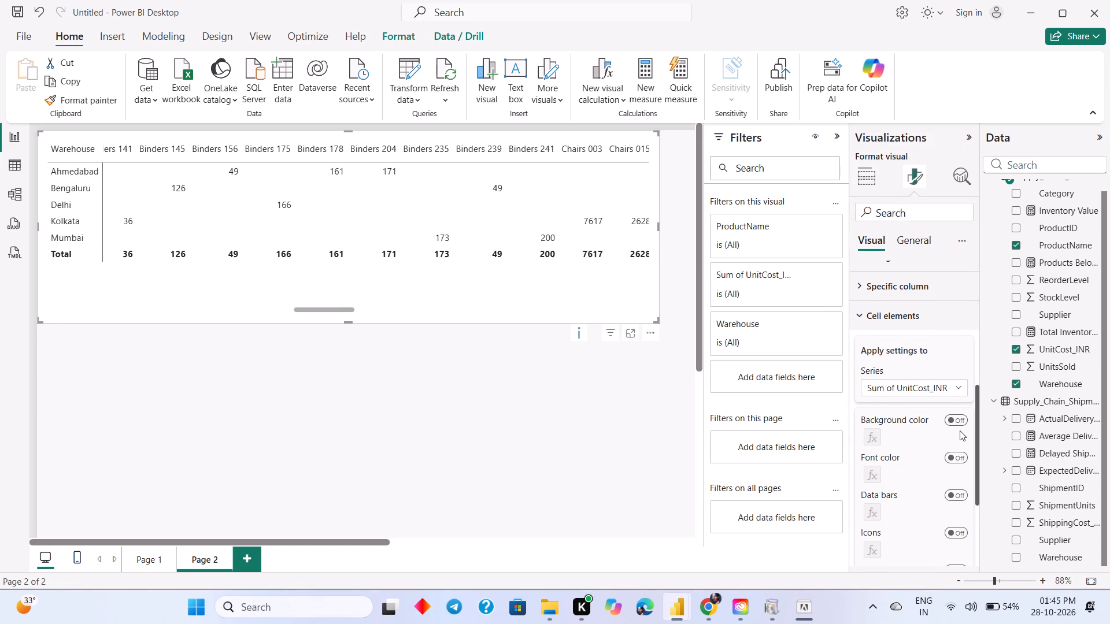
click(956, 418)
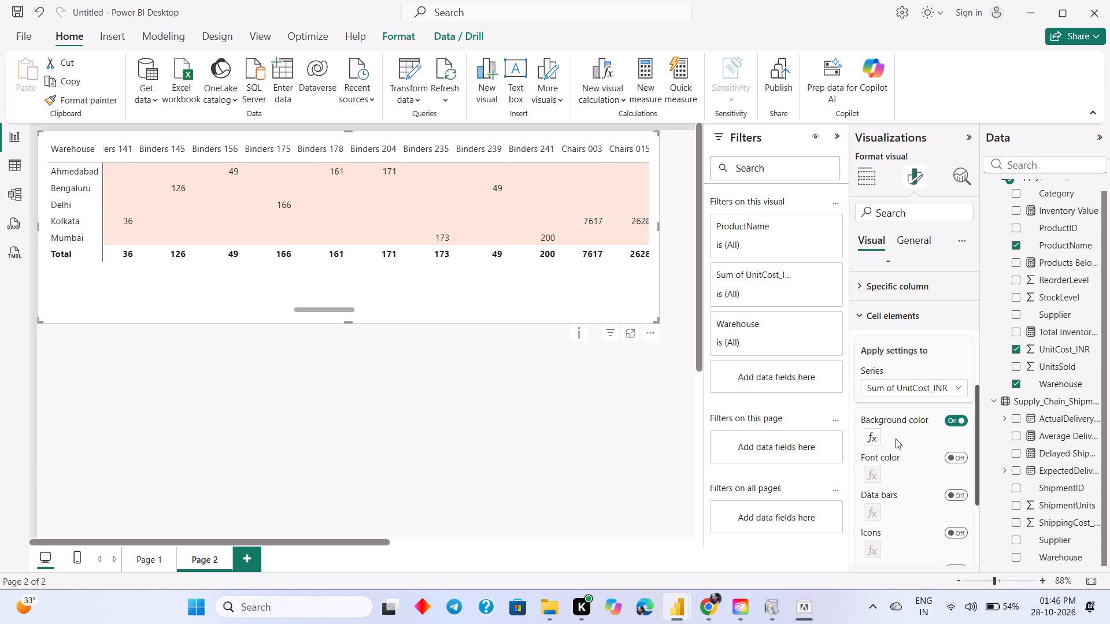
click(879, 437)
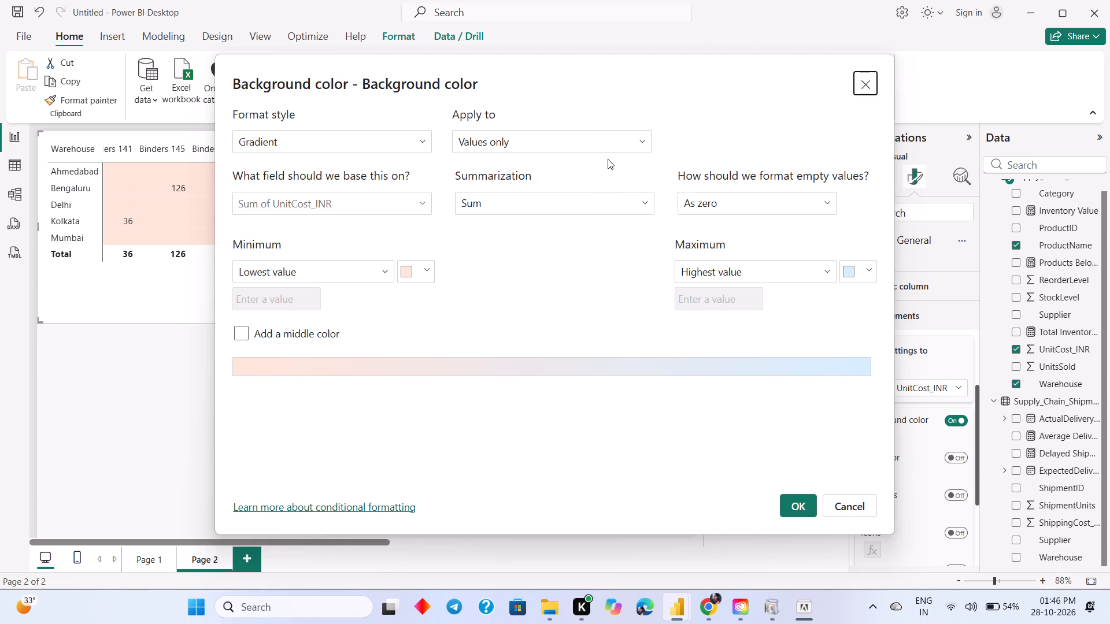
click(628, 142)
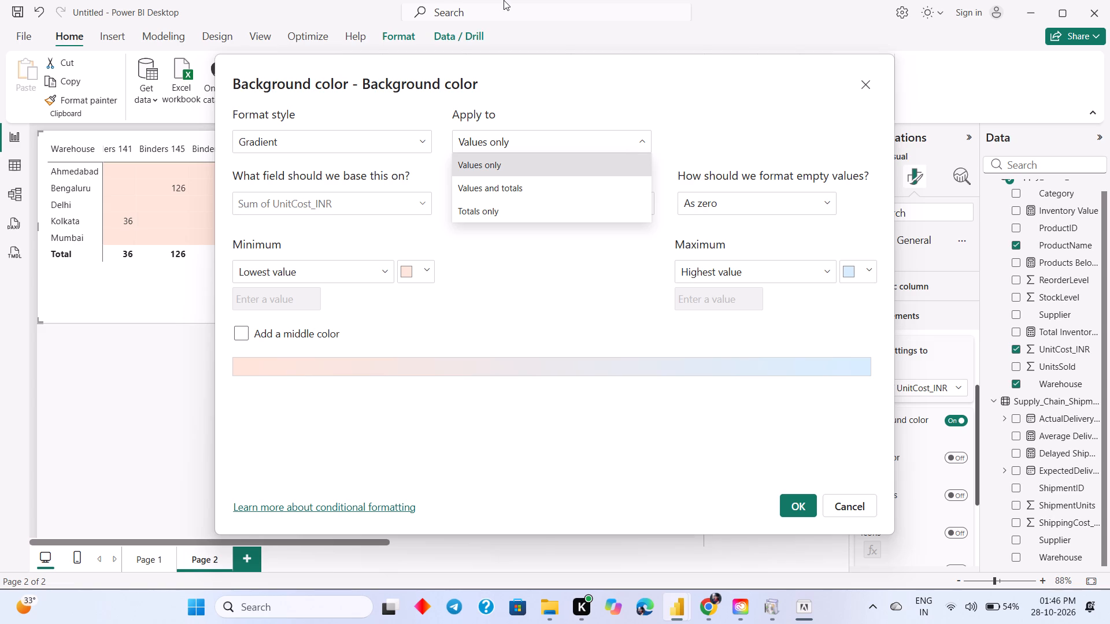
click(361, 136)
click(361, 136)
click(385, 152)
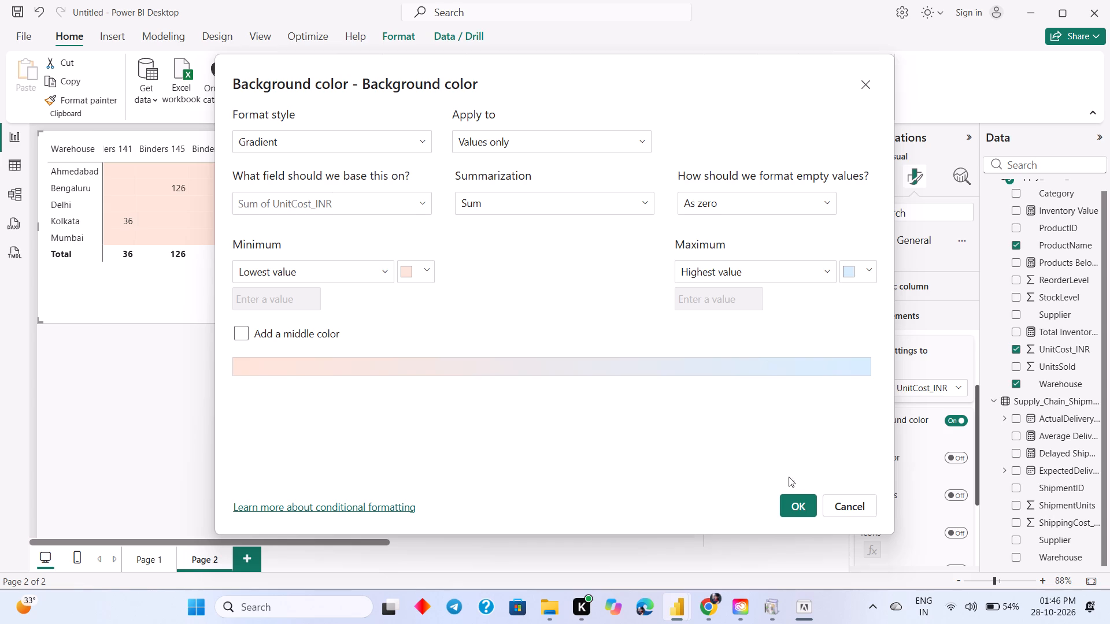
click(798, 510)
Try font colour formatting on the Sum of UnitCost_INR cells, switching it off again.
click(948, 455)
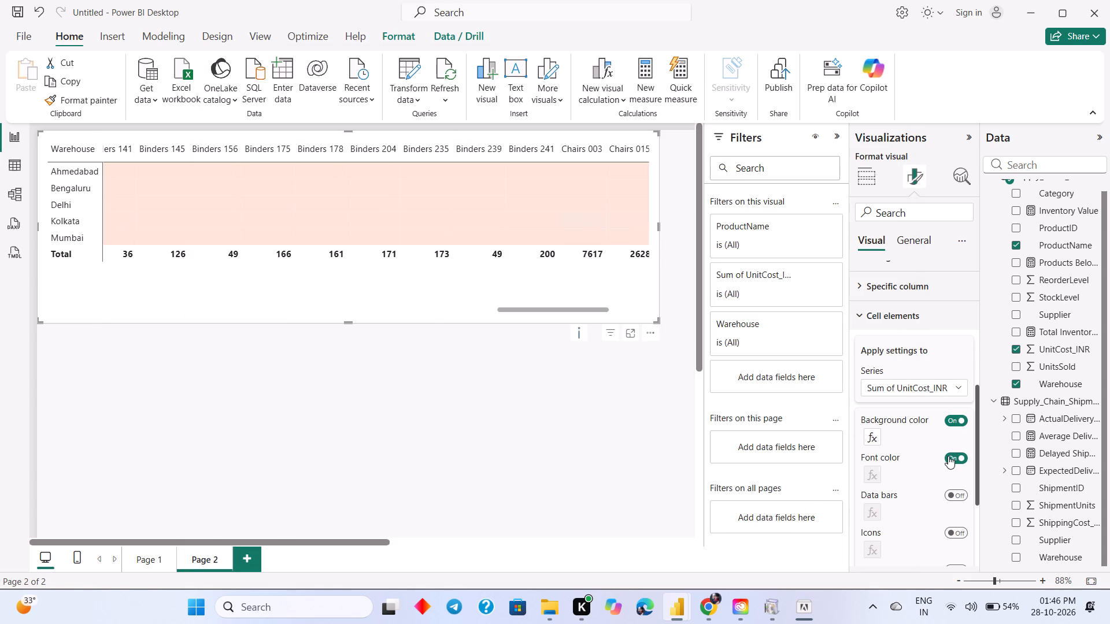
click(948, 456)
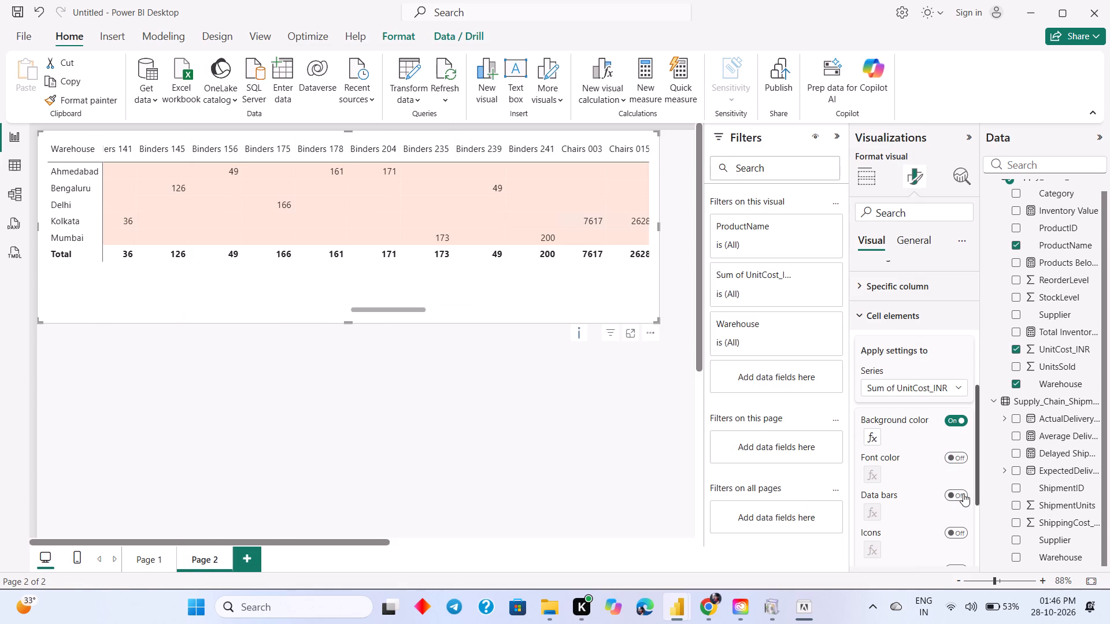
Turn on data bars for the matrix's Sum of UnitCost_INR cells and switch off their background colour.
click(964, 493)
click(962, 493)
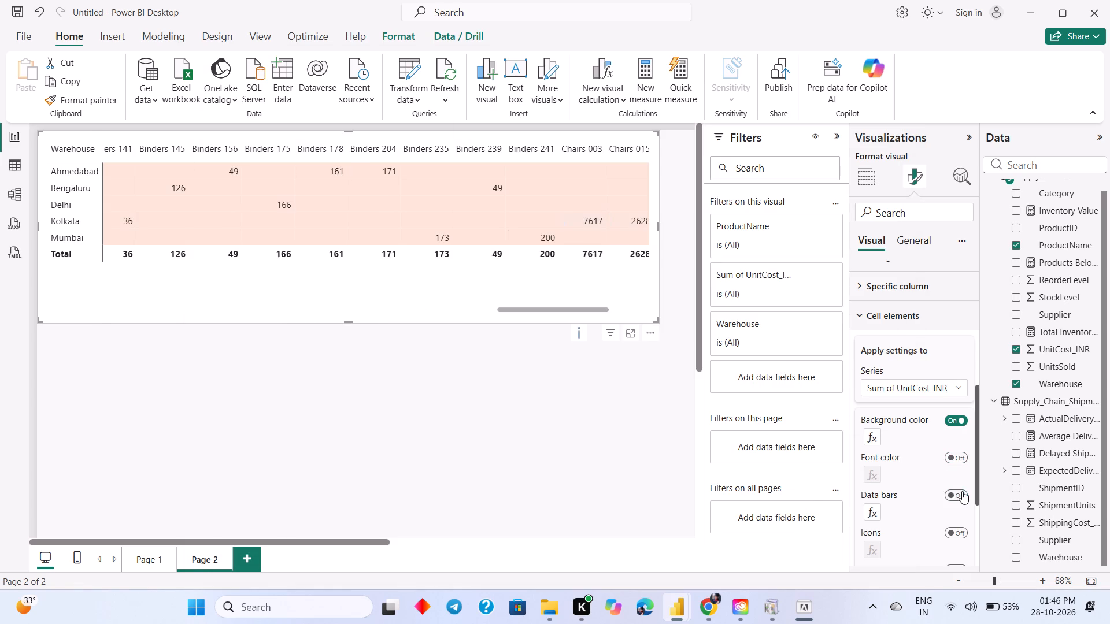
click(962, 491)
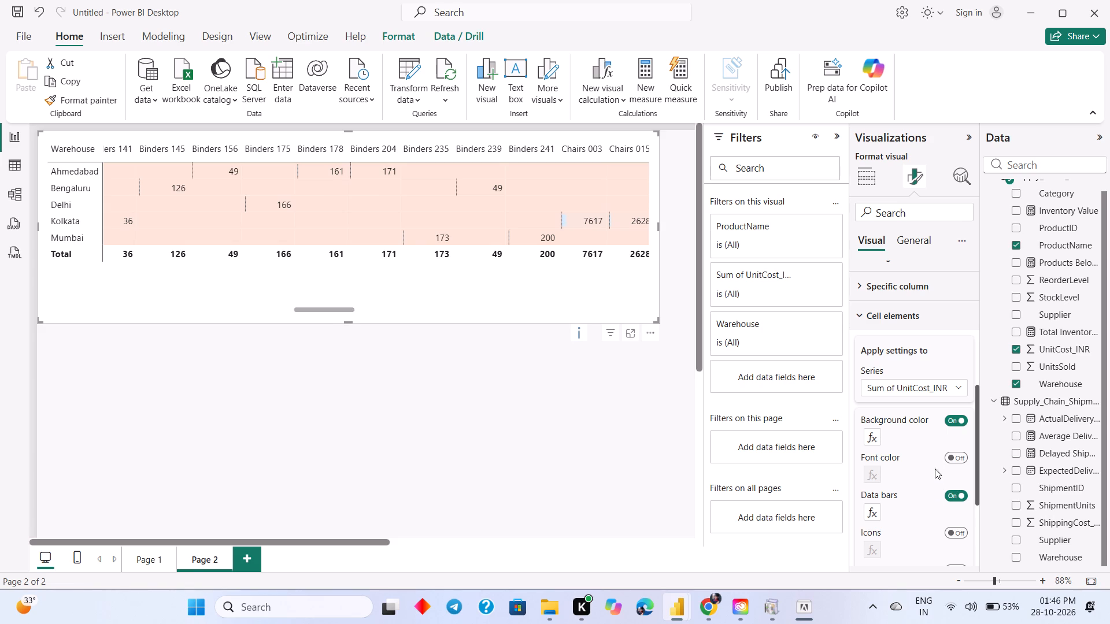
click(957, 422)
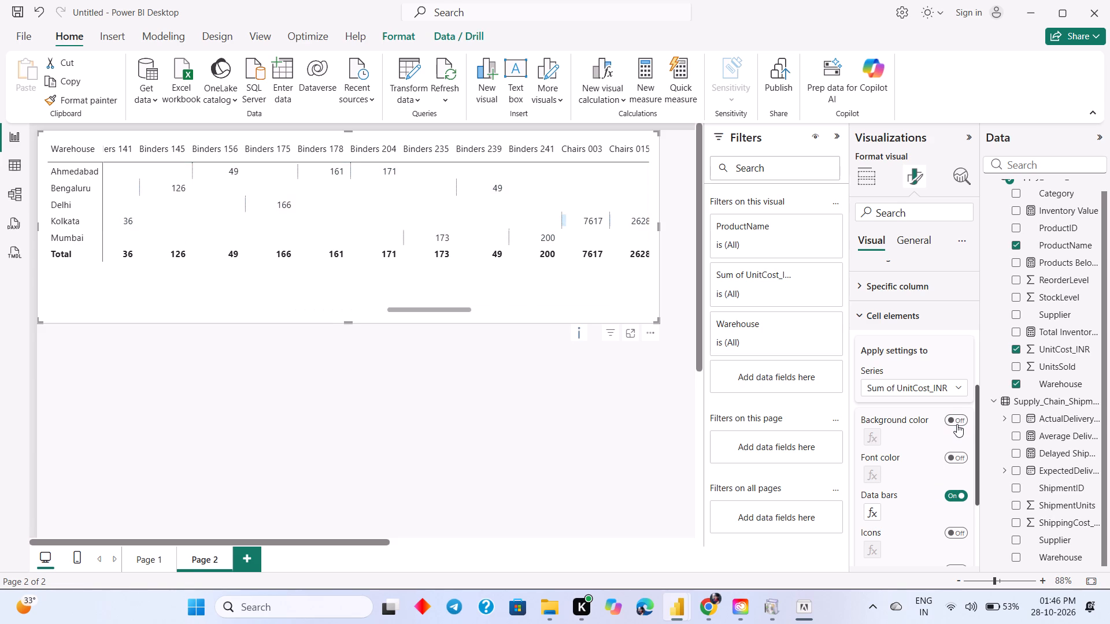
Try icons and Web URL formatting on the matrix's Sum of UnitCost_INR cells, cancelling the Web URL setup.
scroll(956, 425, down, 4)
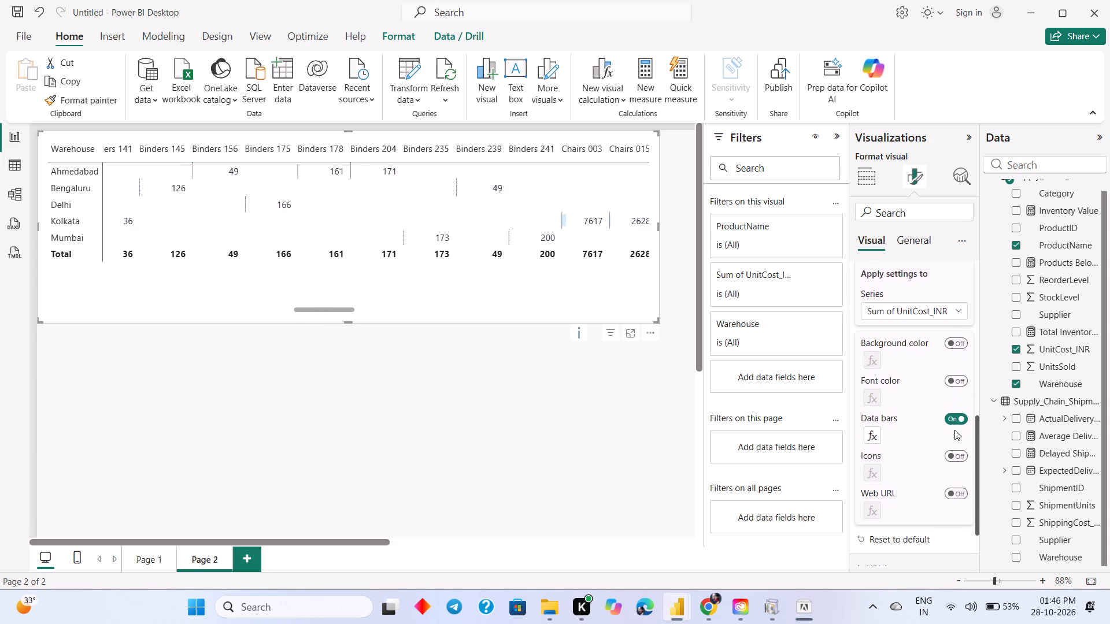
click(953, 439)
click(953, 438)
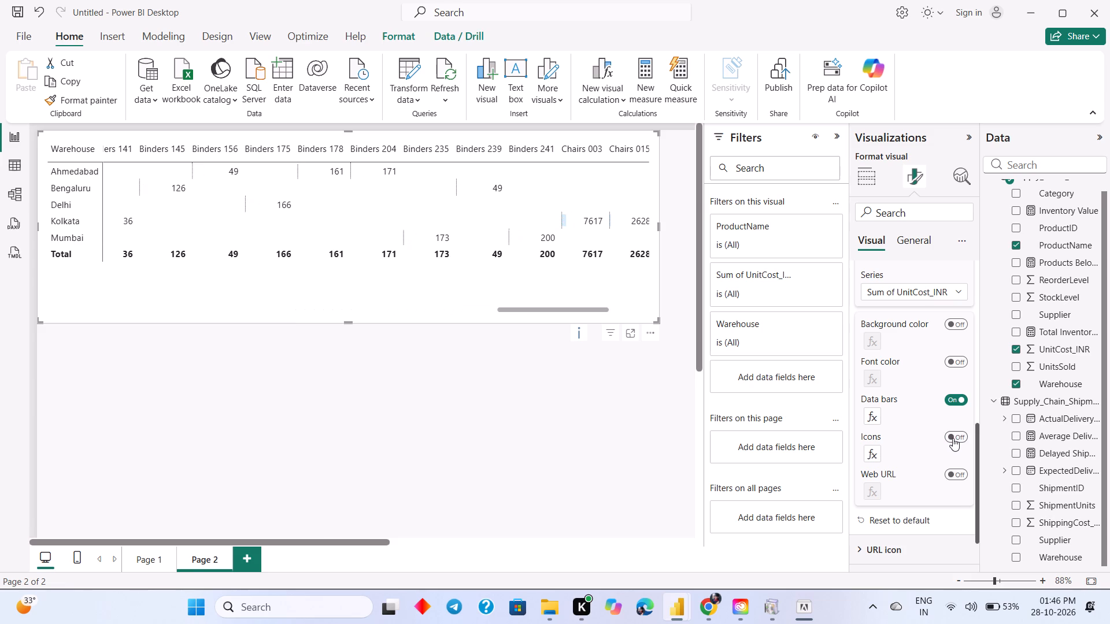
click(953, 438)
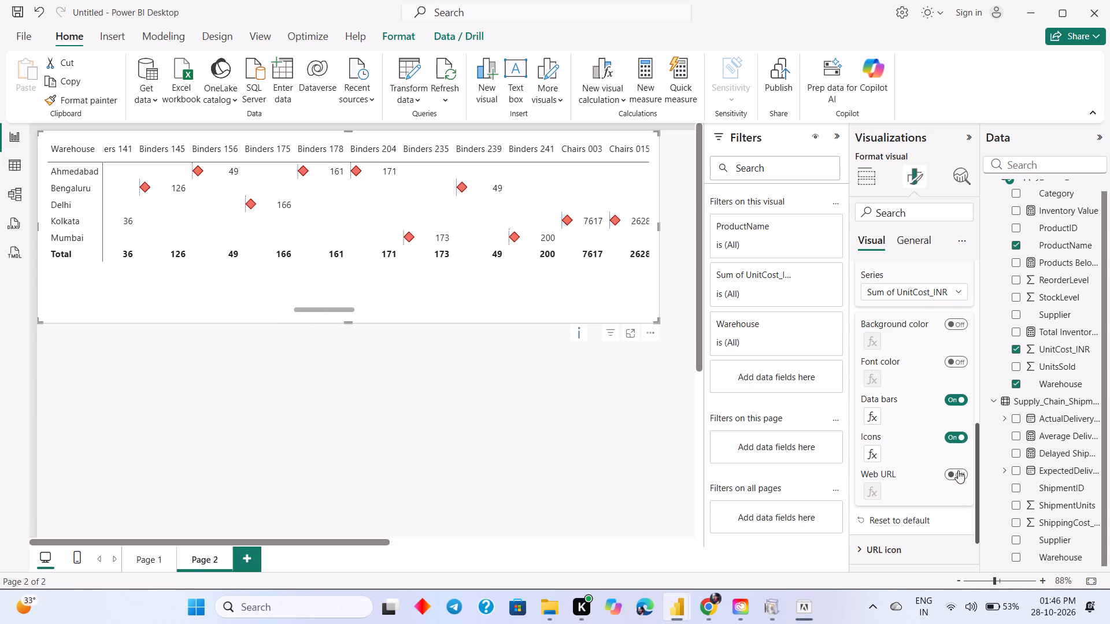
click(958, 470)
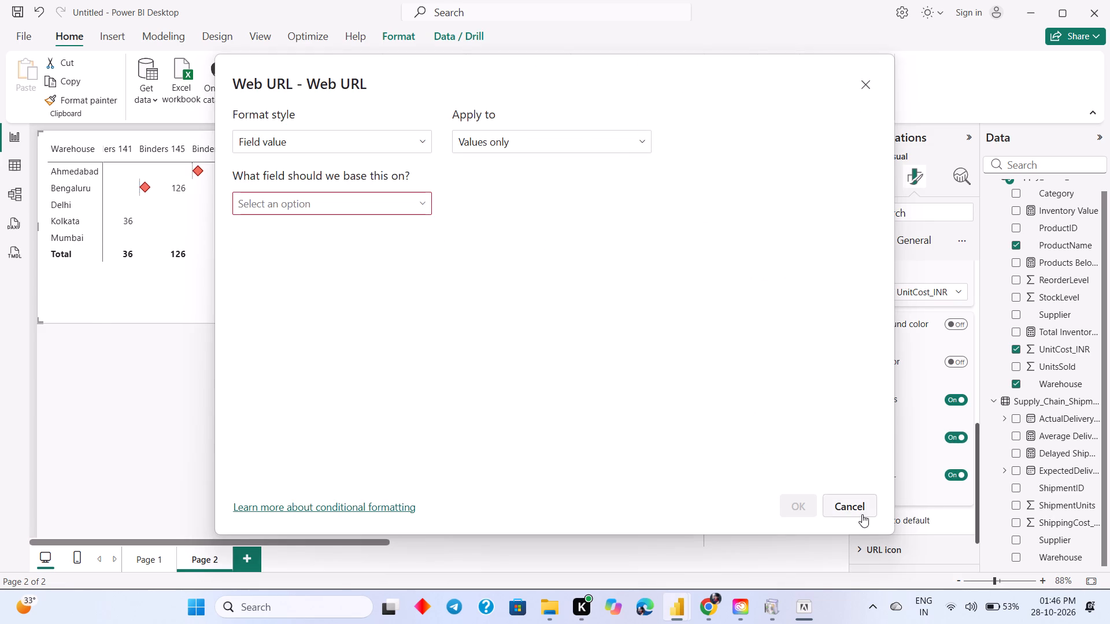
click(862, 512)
Reset the matrix's cell element formatting to default and turn on background colour for the Sum of UnitCost_INR cells.
click(886, 526)
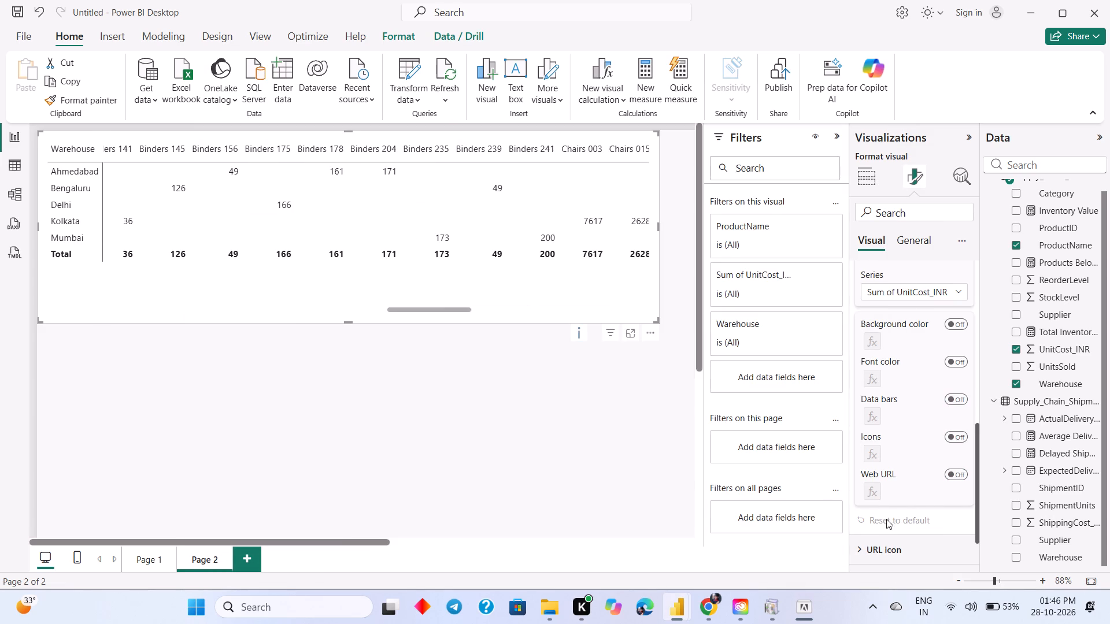
click(955, 322)
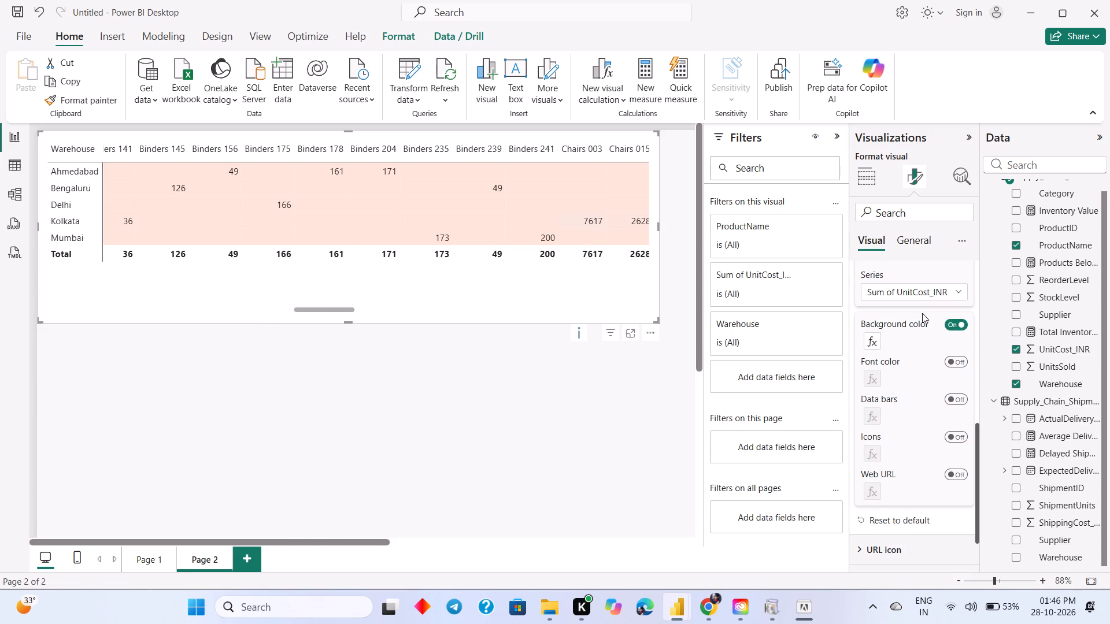
scroll(922, 317, up, 4)
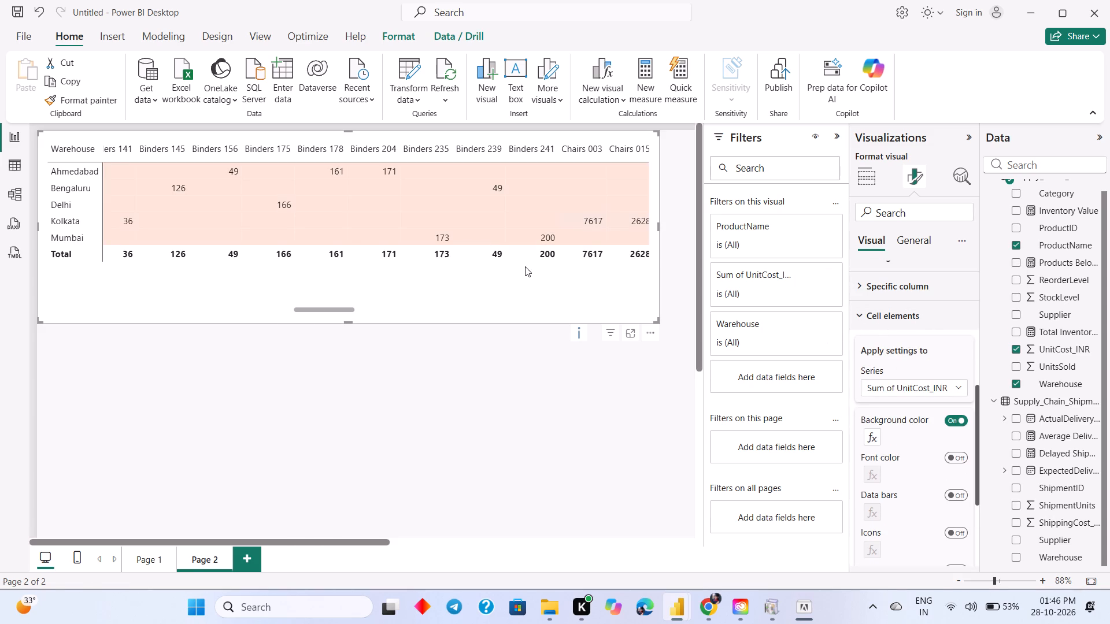
drag(343, 309, 343, 308)
drag(343, 308, 138, 357)
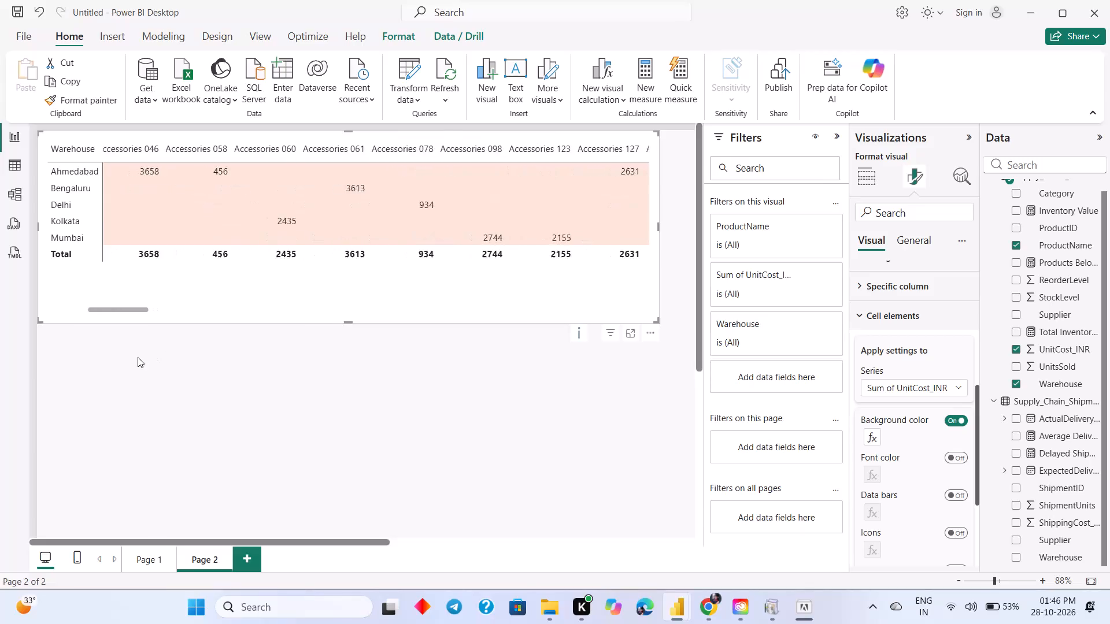
drag(138, 357, 626, 376)
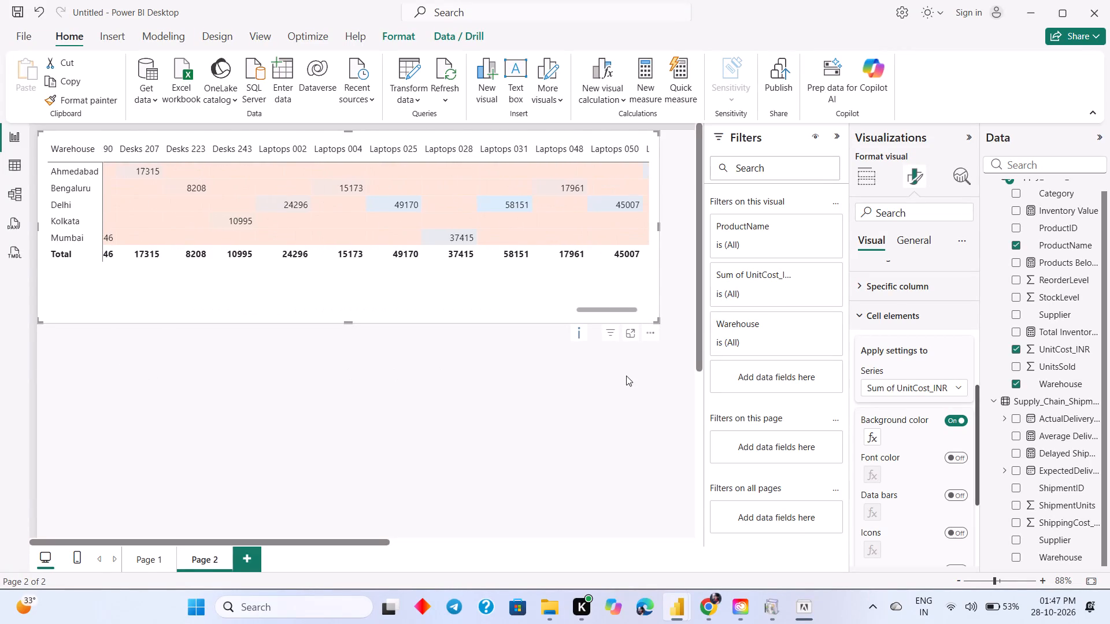
drag(626, 376, 650, 367)
click(543, 412)
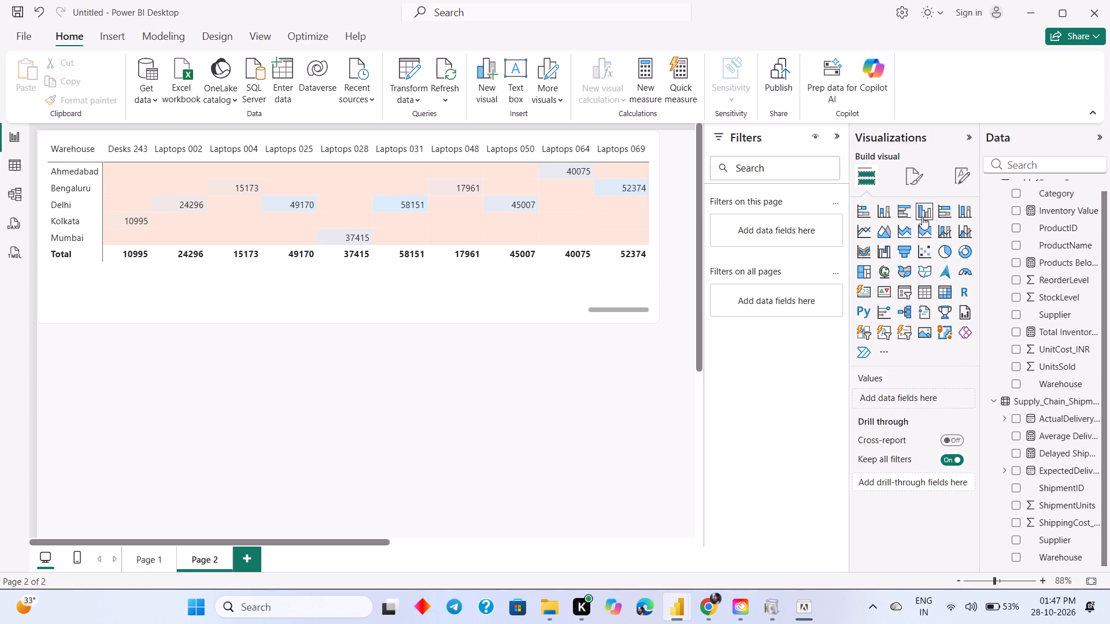
Set the lowest-value colour of the matrix's Sum of UnitCost_INR background gradient to white.
click(917, 180)
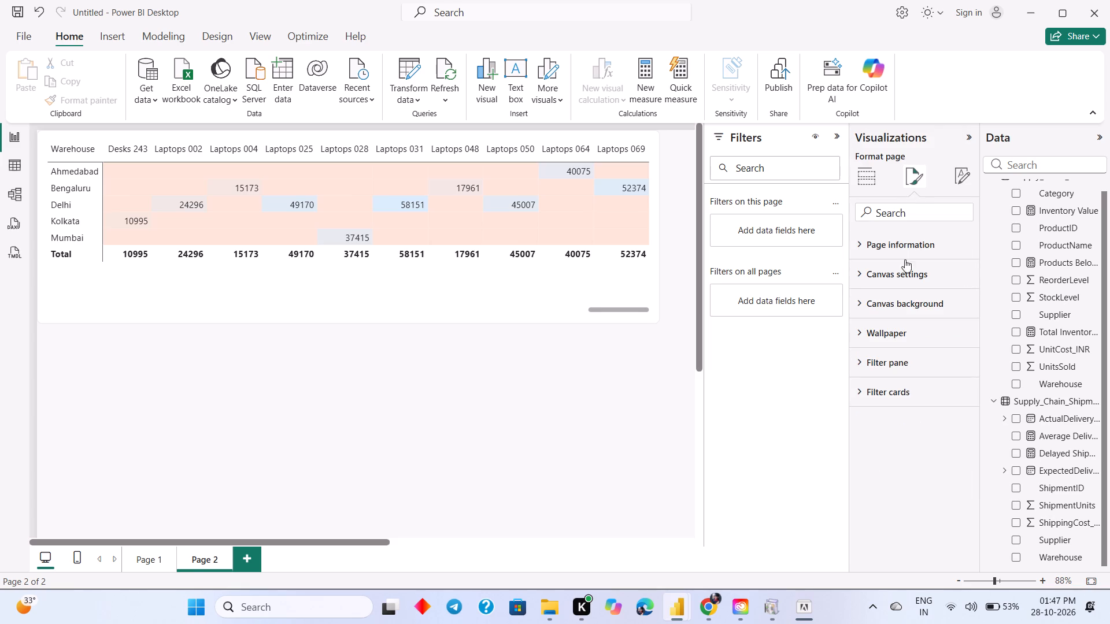
click(545, 295)
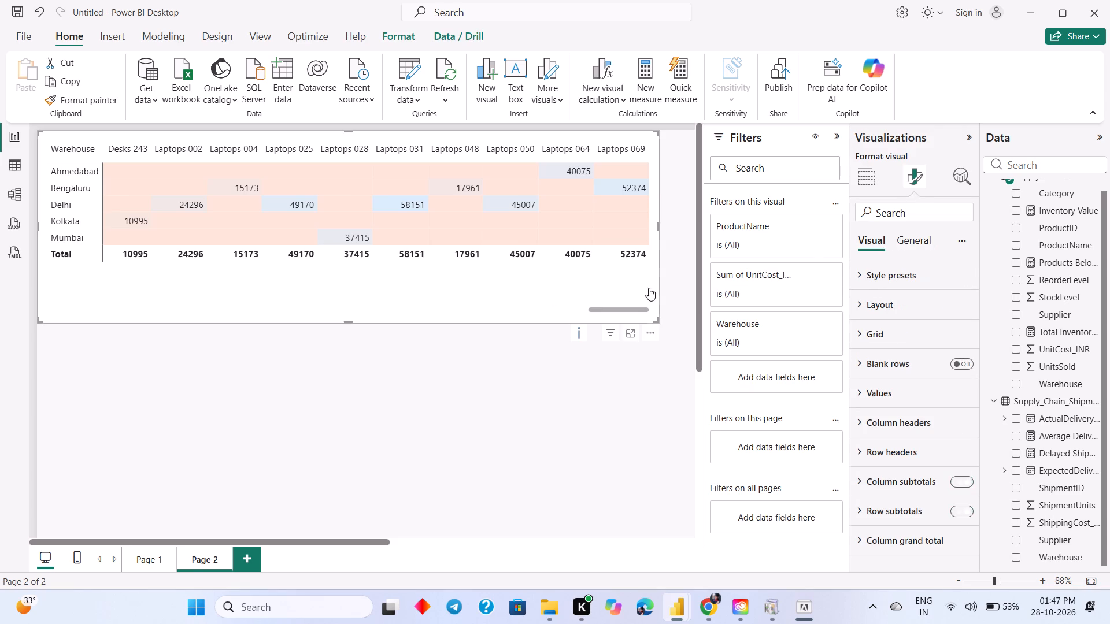
scroll(896, 439, down, 6)
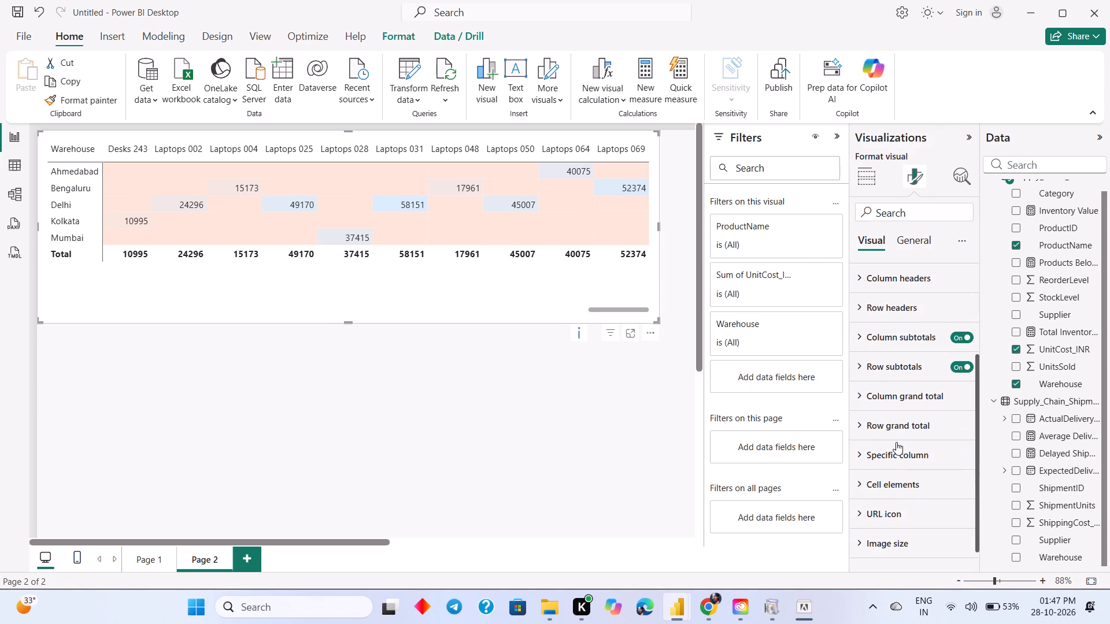
scroll(896, 442, down, 2)
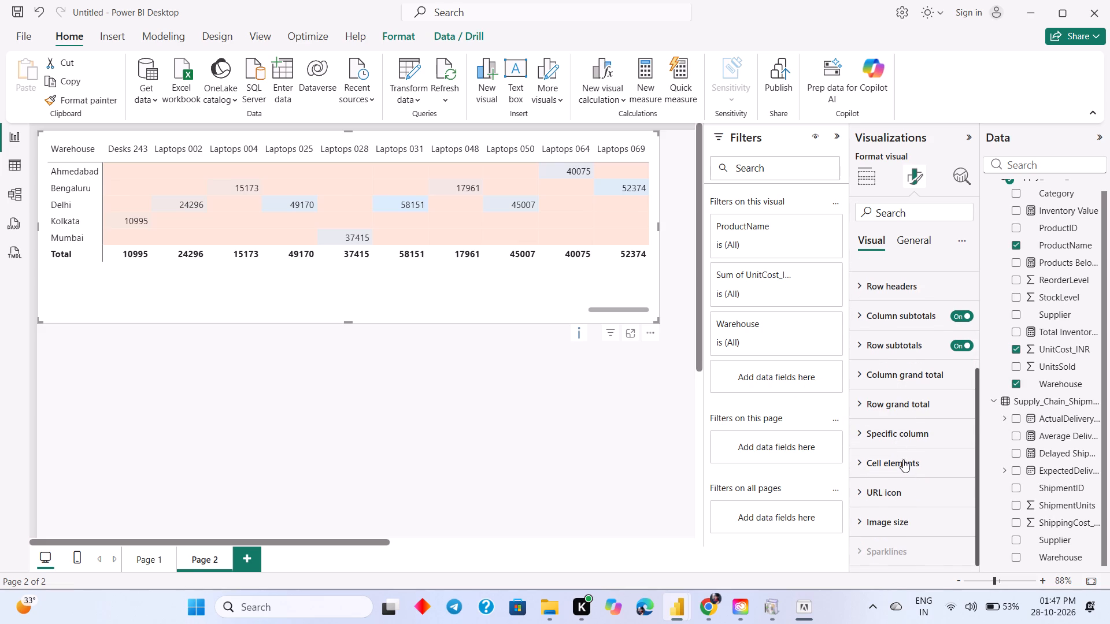
click(903, 458)
scroll(904, 487, down, 4)
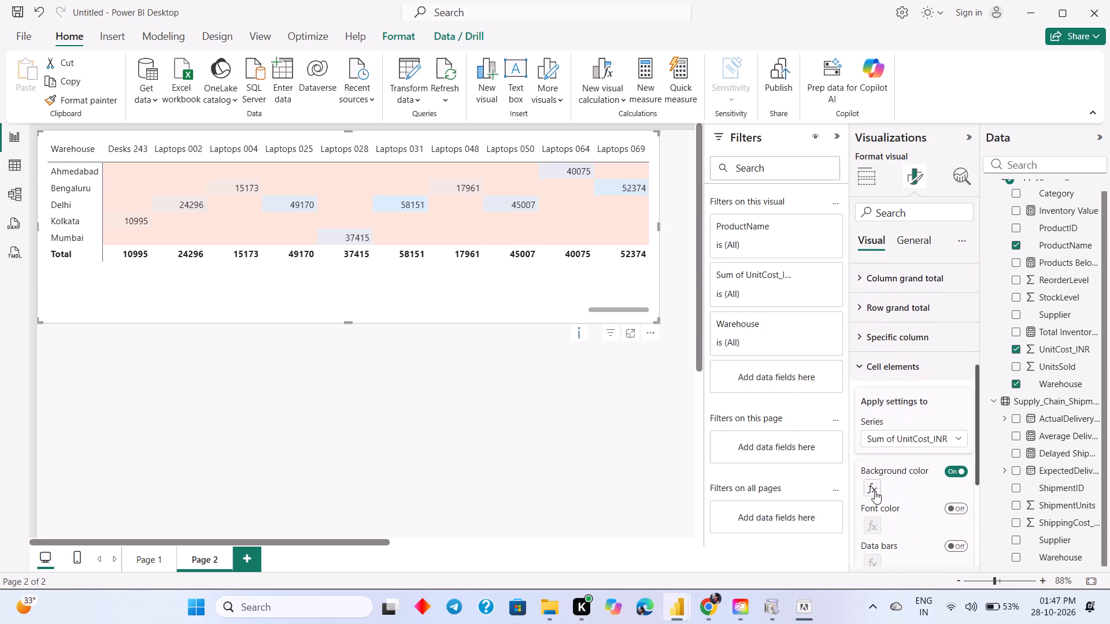
click(869, 491)
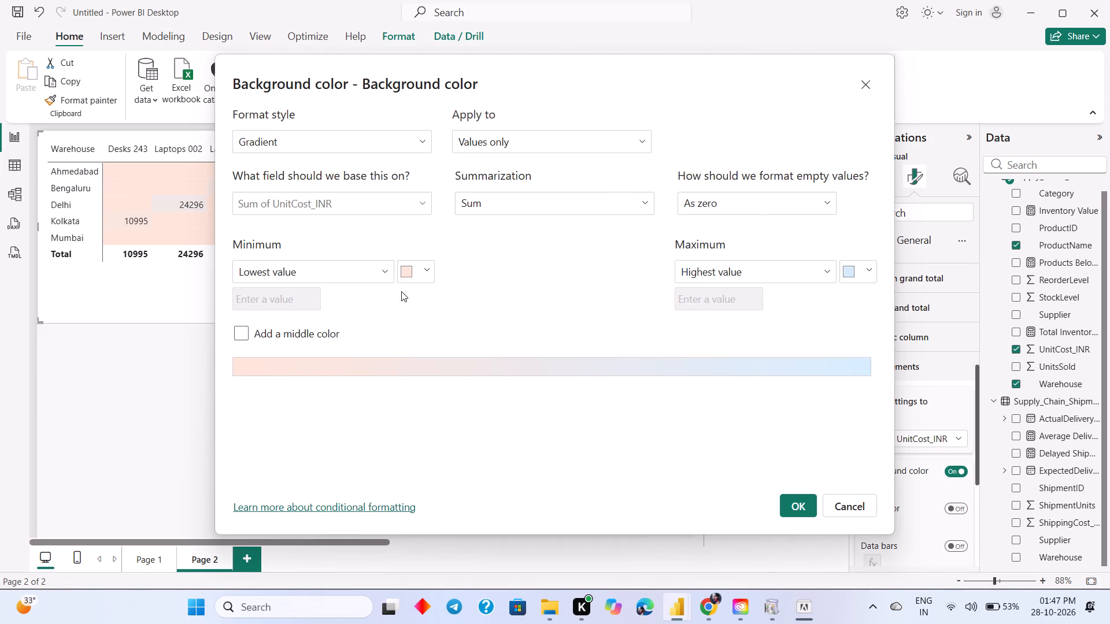
click(429, 271)
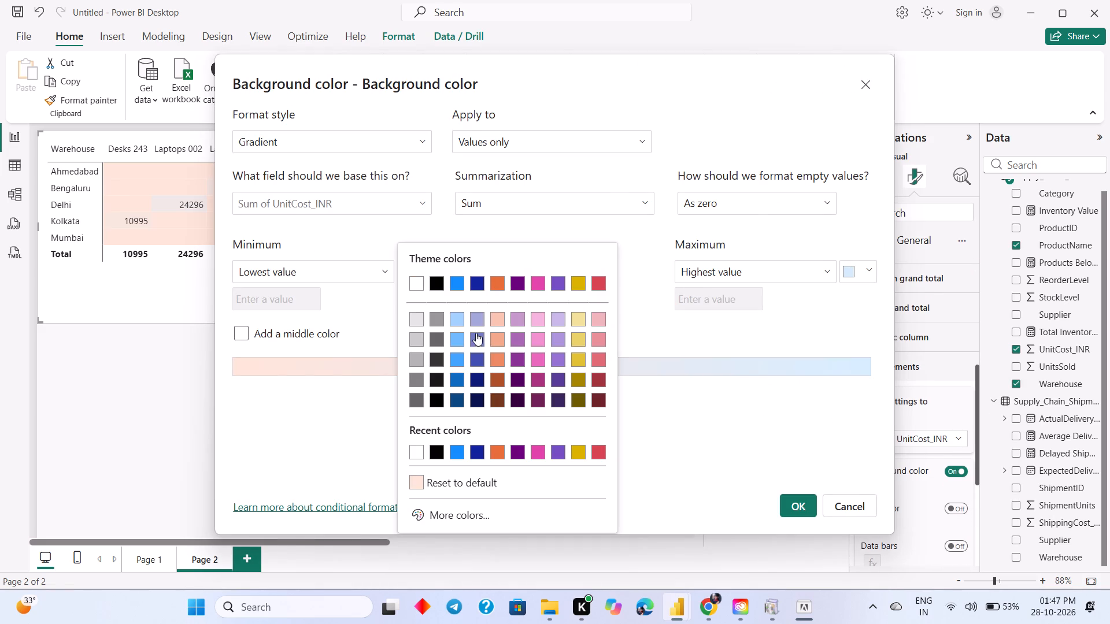
click(420, 281)
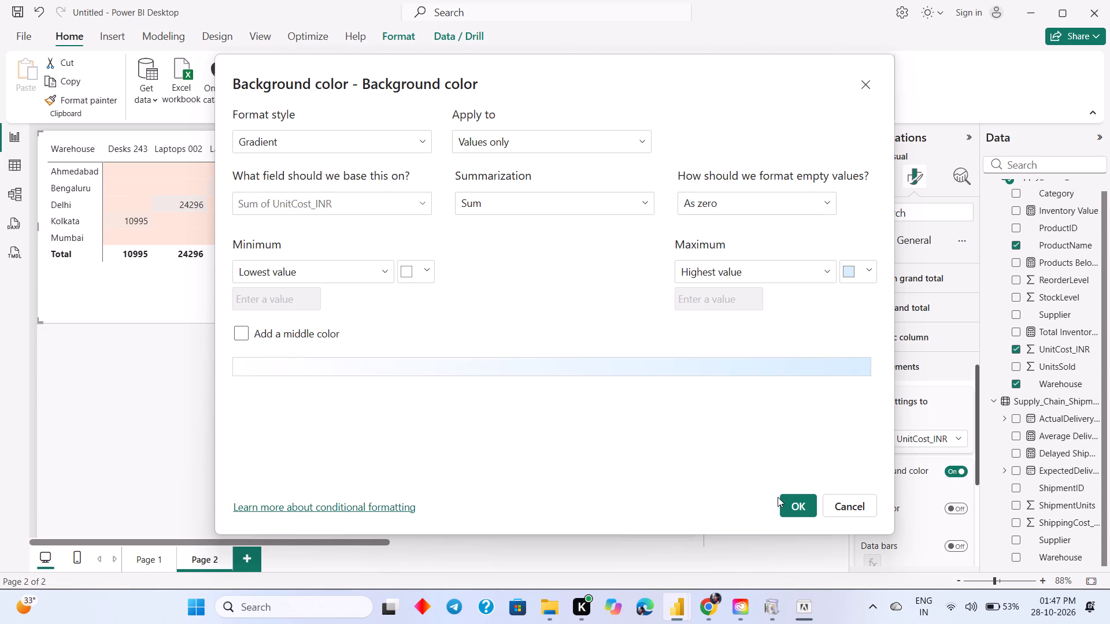
click(789, 504)
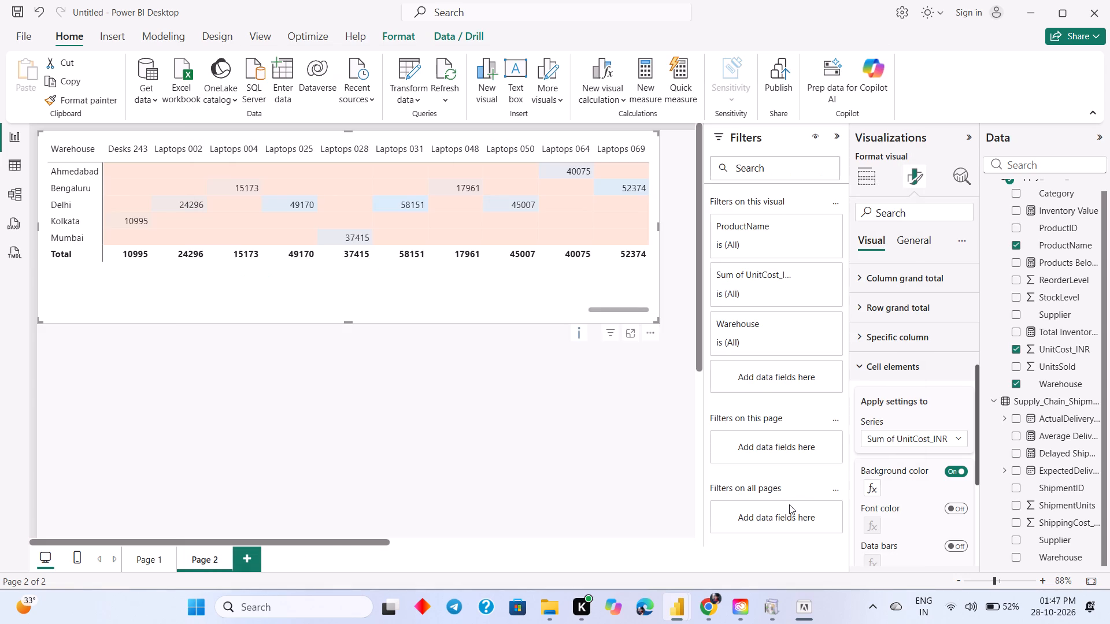
click(649, 408)
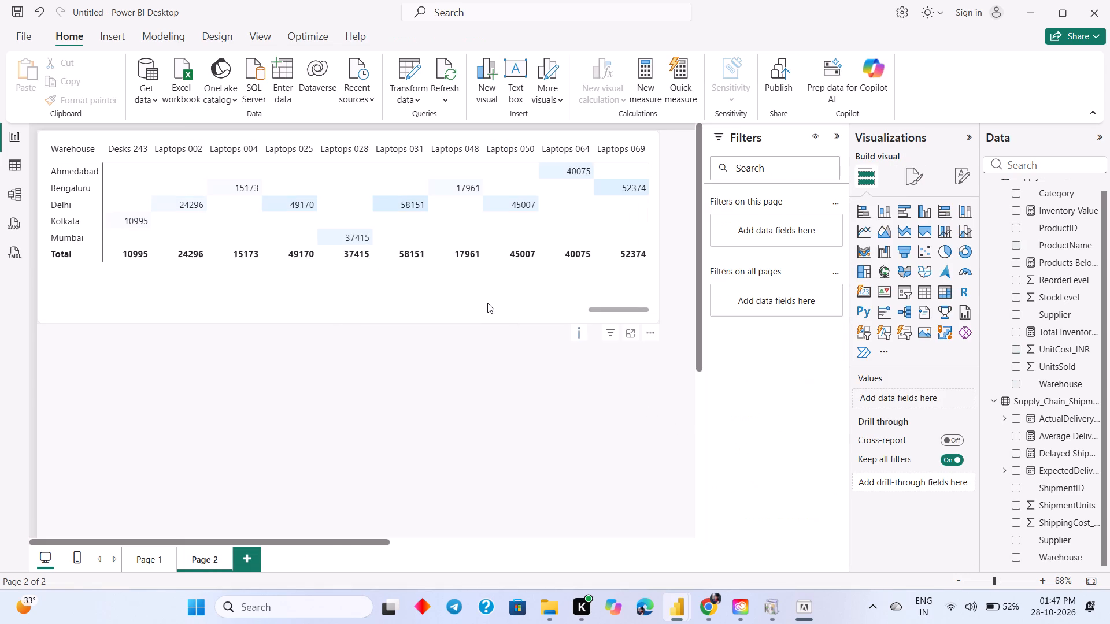
drag(485, 308, 449, 319)
click(453, 320)
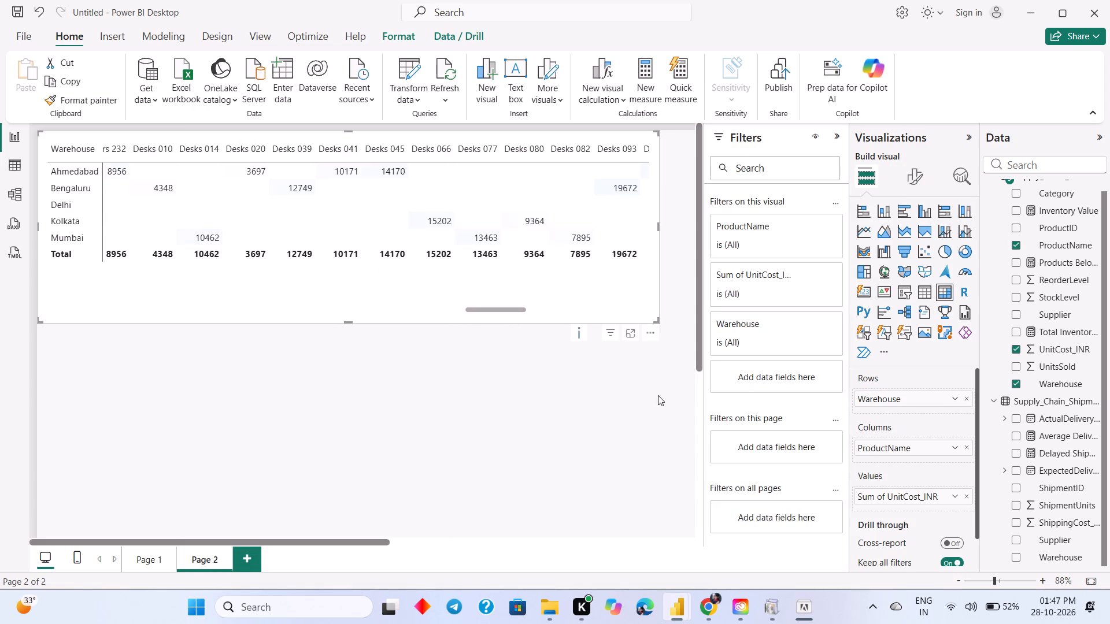
Set the highest-value colour of the matrix's Sum of UnitCost_INR background gradient to a medium red theme shade.
scroll(897, 501, down, 1)
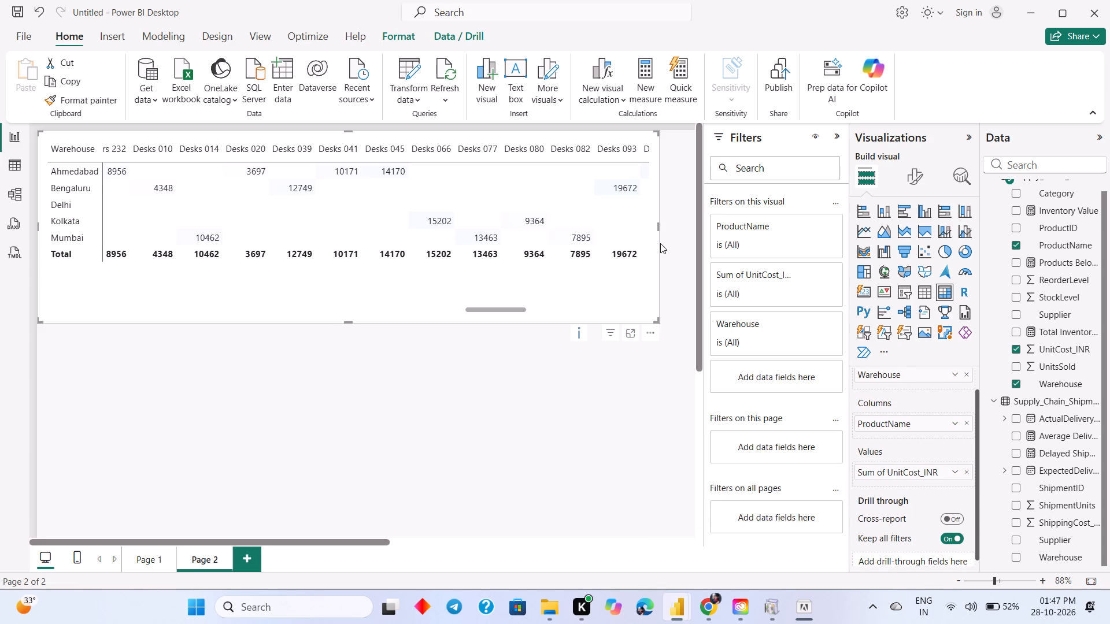
click(908, 186)
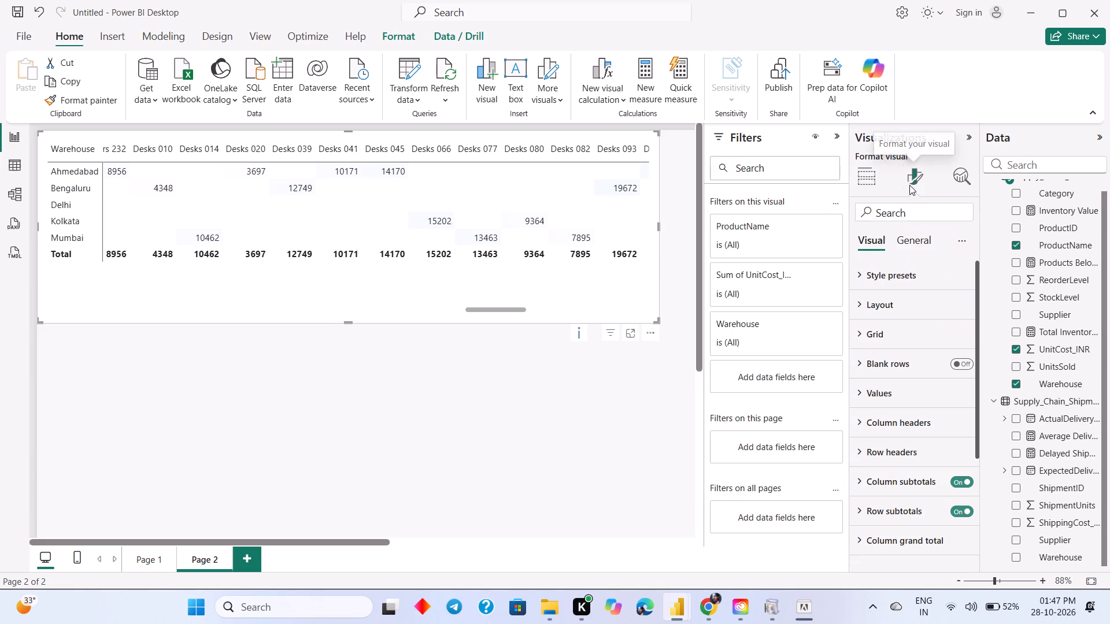
scroll(930, 459, down, 5)
click(896, 506)
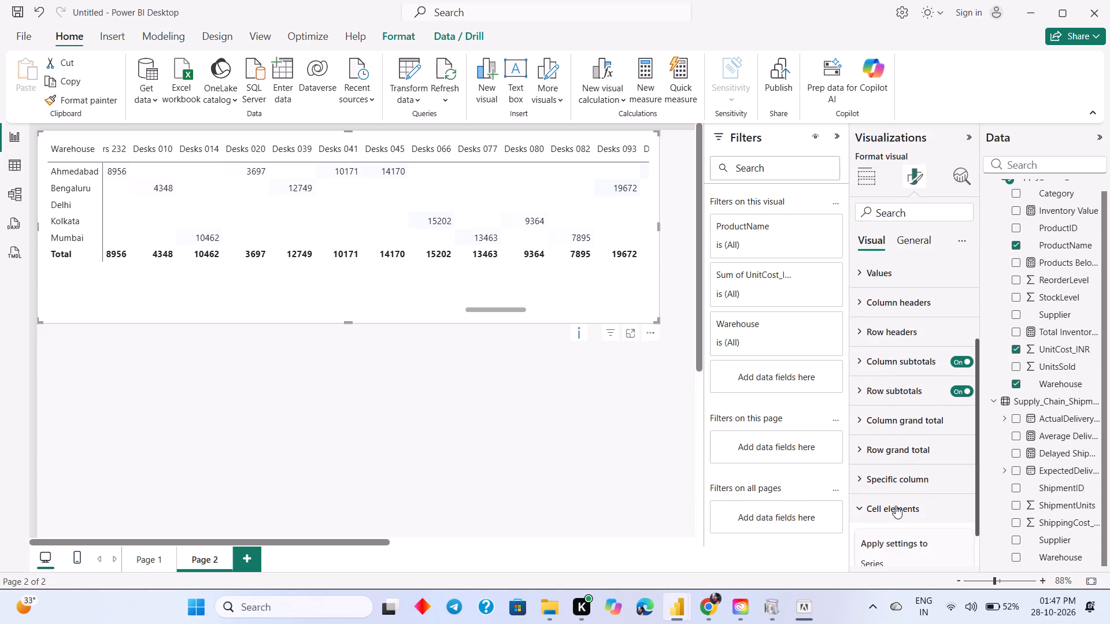
scroll(896, 506, down, 9)
click(875, 415)
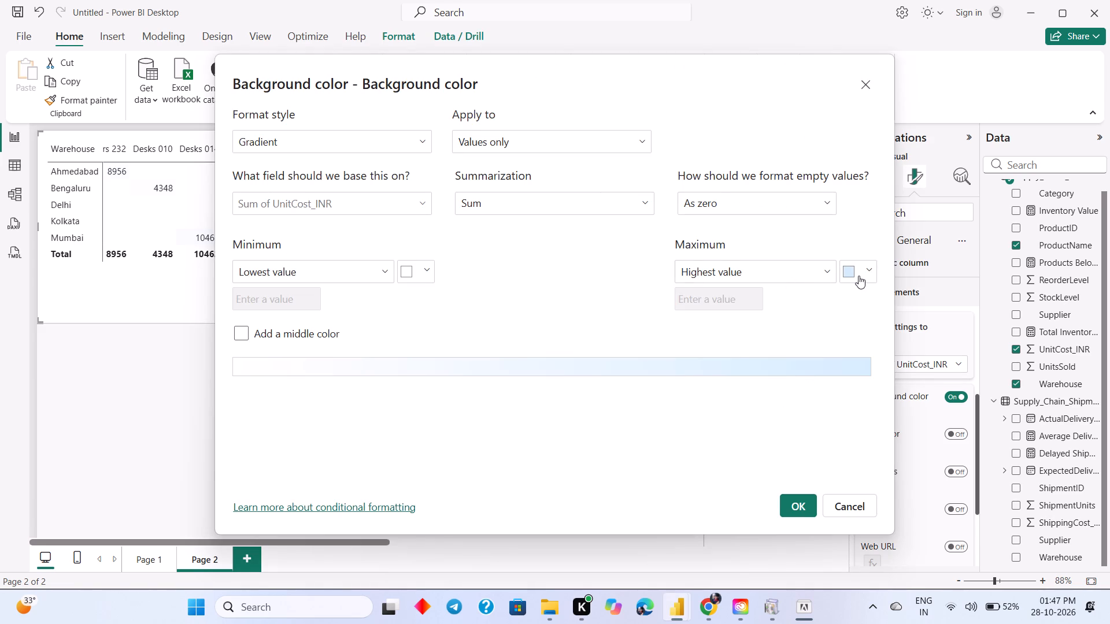
click(859, 276)
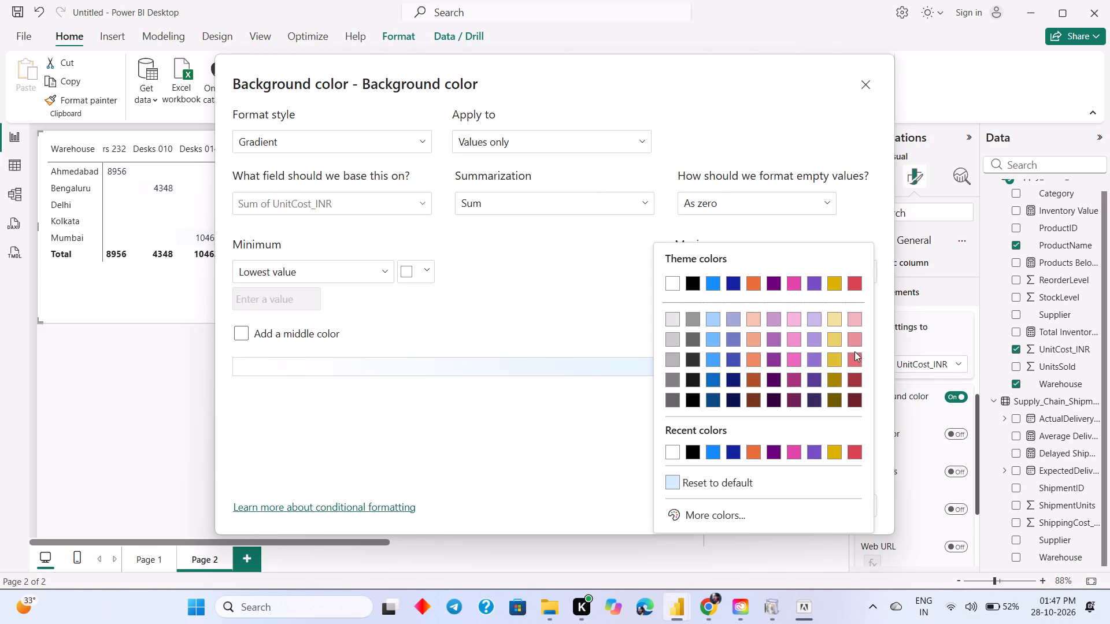
click(855, 357)
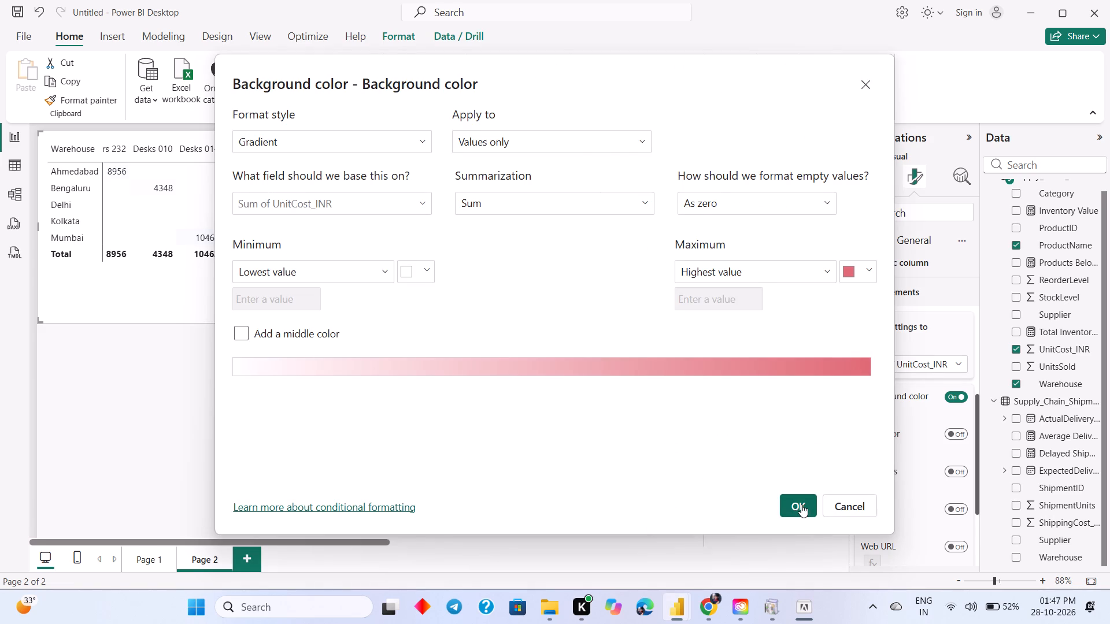
click(801, 503)
click(588, 408)
drag(439, 303, 484, 309)
drag(466, 298, 435, 289)
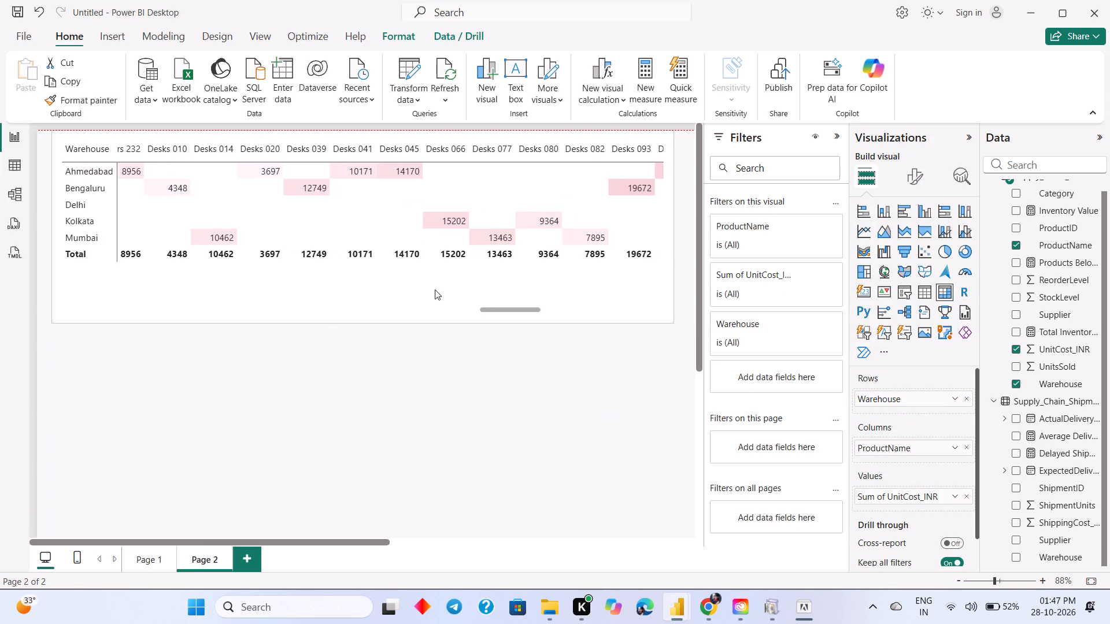
drag(435, 289, 419, 289)
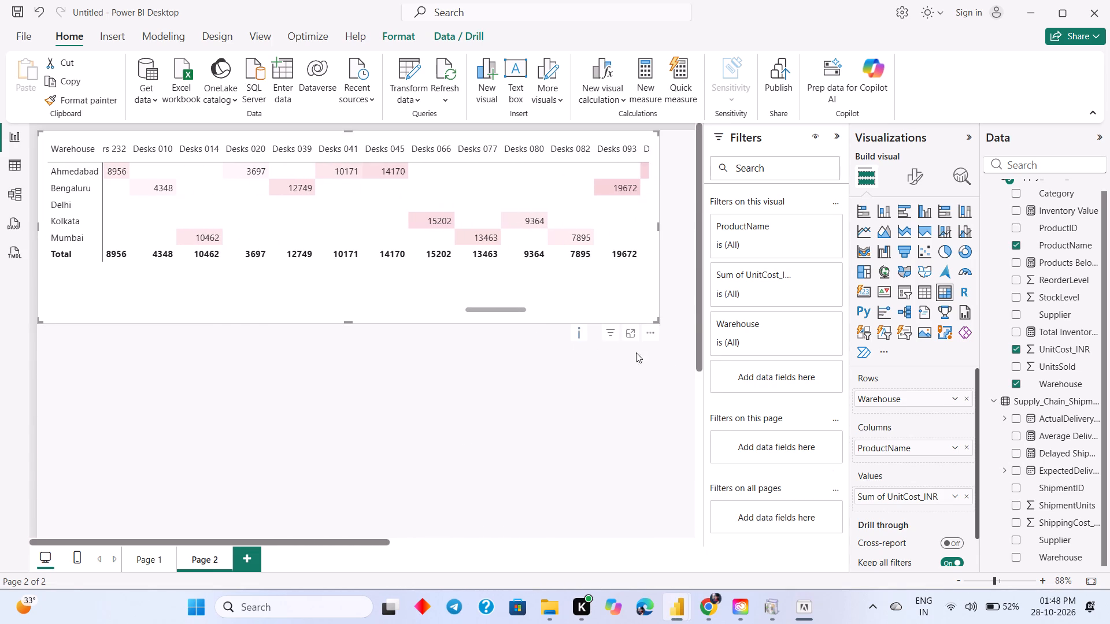
Turn on horizontal gridlines for the warehouse-by-product matrix.
scroll(919, 476, down, 5)
scroll(914, 458, up, 5)
click(909, 177)
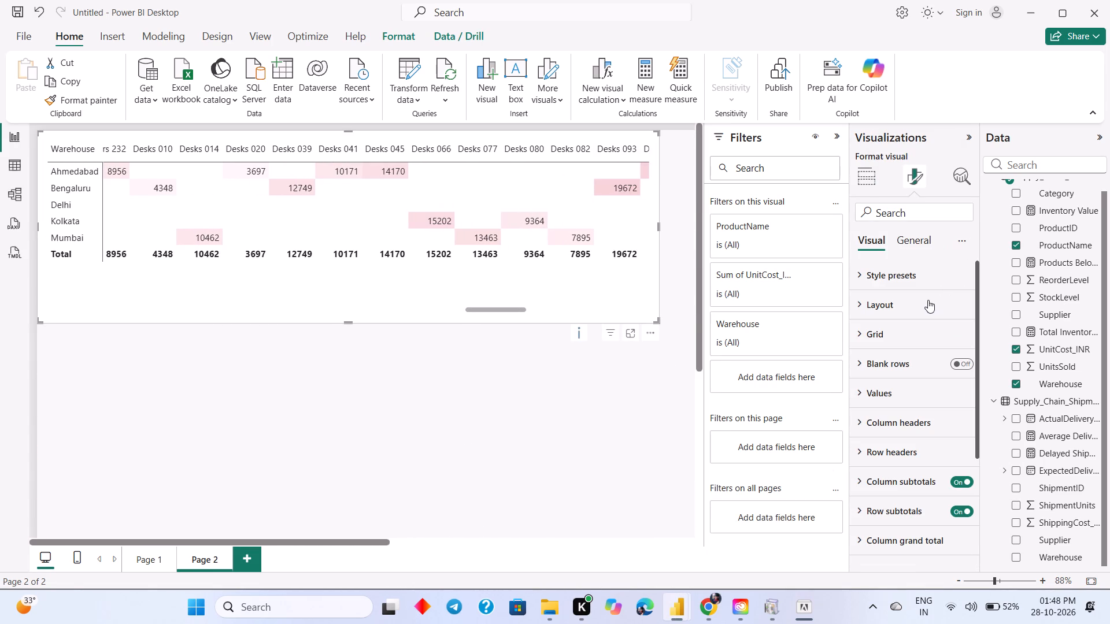
click(886, 333)
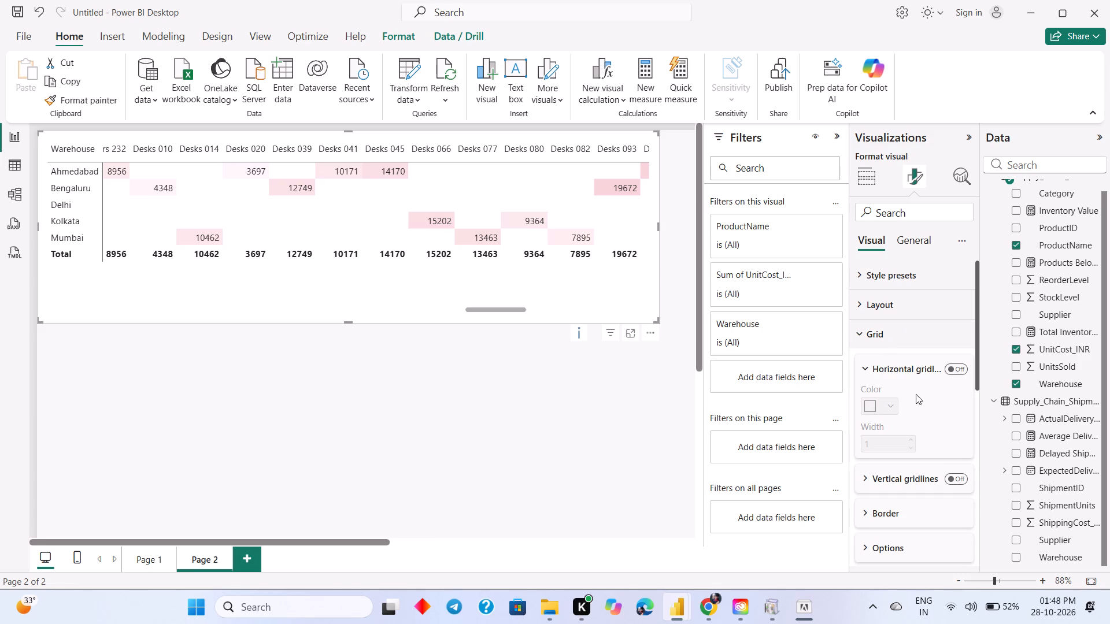
click(944, 370)
click(952, 365)
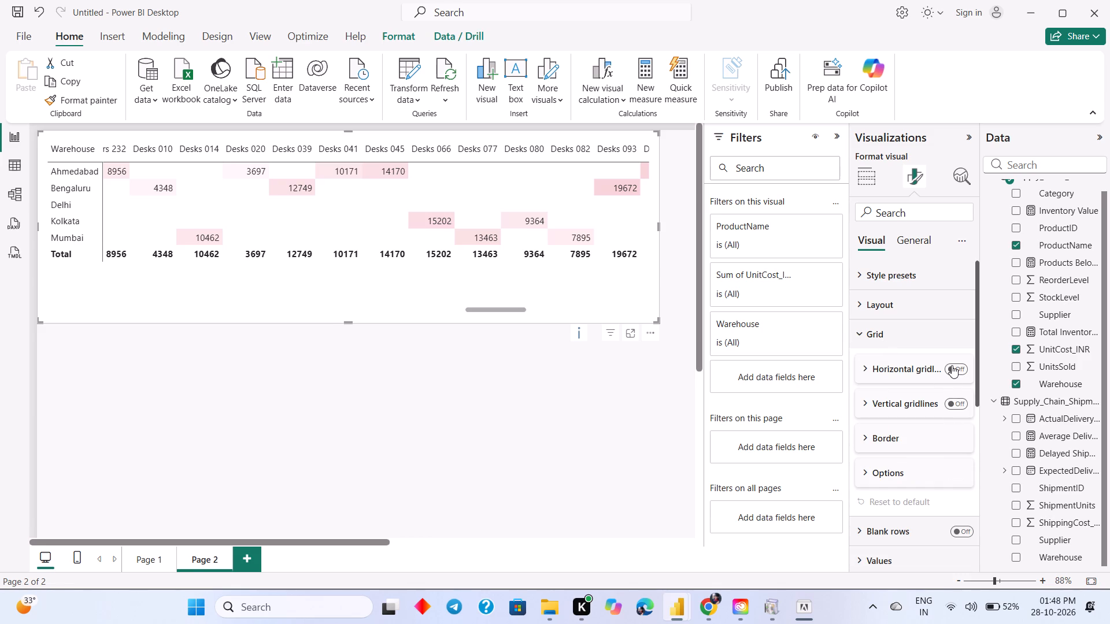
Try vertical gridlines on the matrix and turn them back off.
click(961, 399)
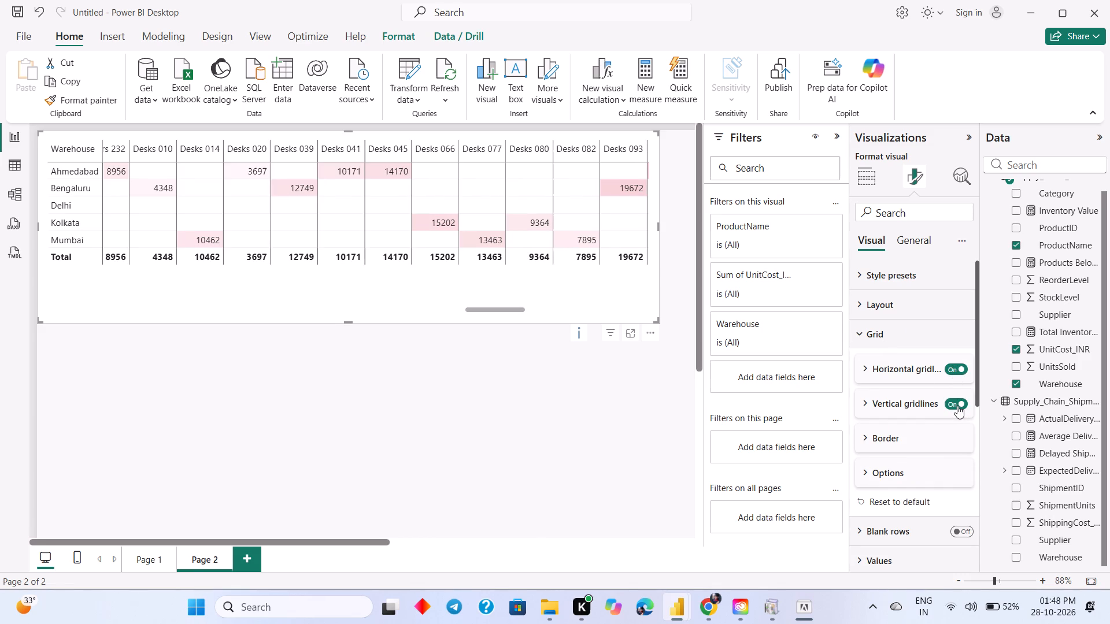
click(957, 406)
Add top, bottom, left and right borders to all sections of the matrix grid.
click(893, 434)
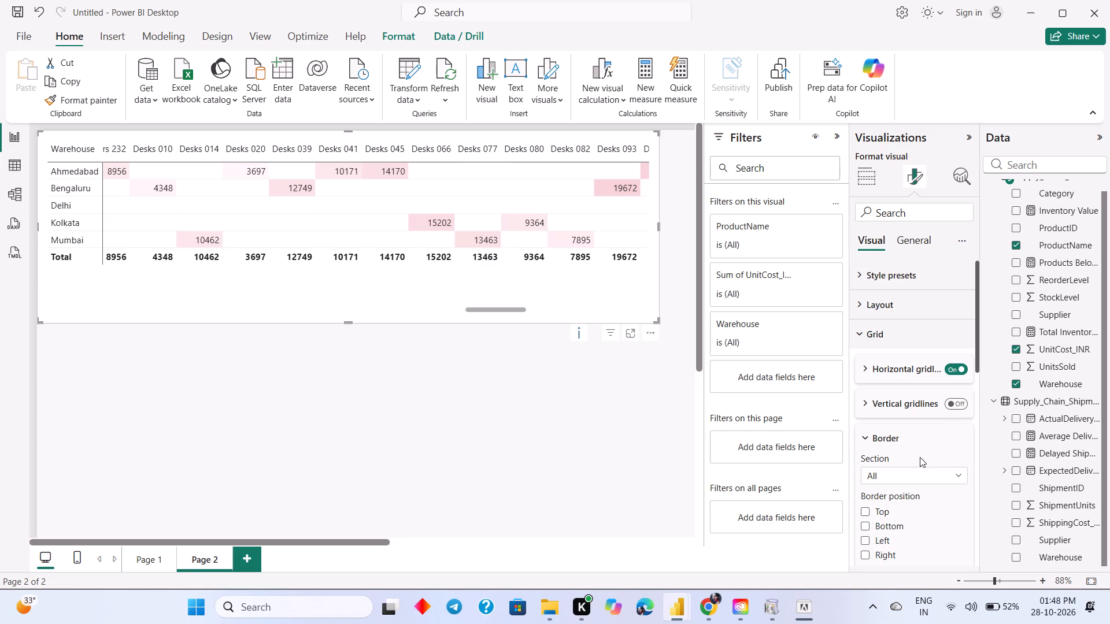
click(858, 512)
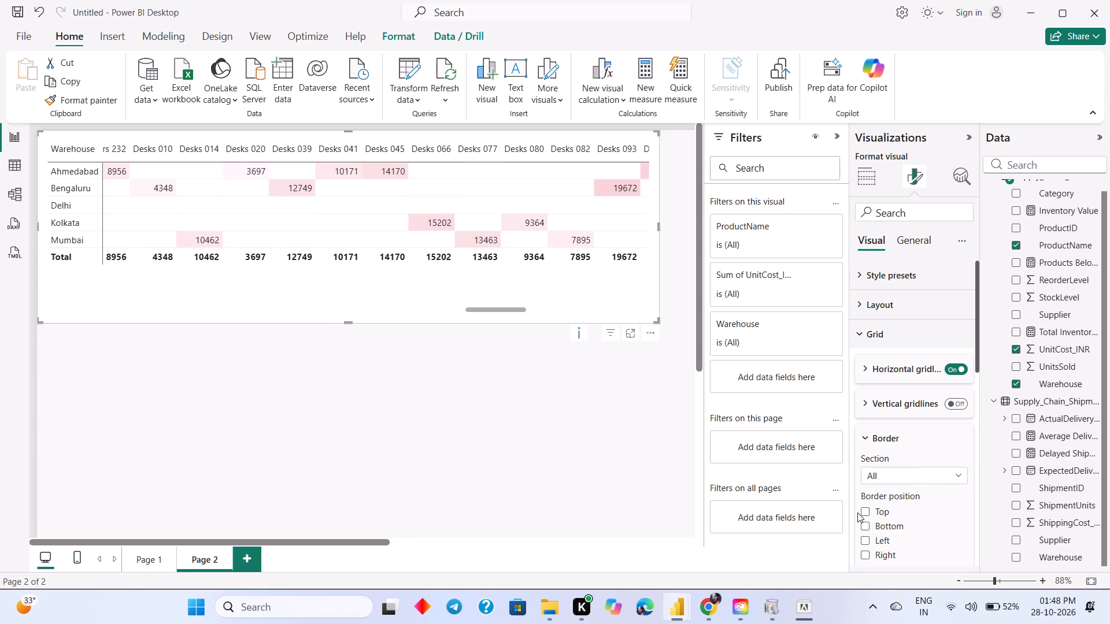
click(868, 510)
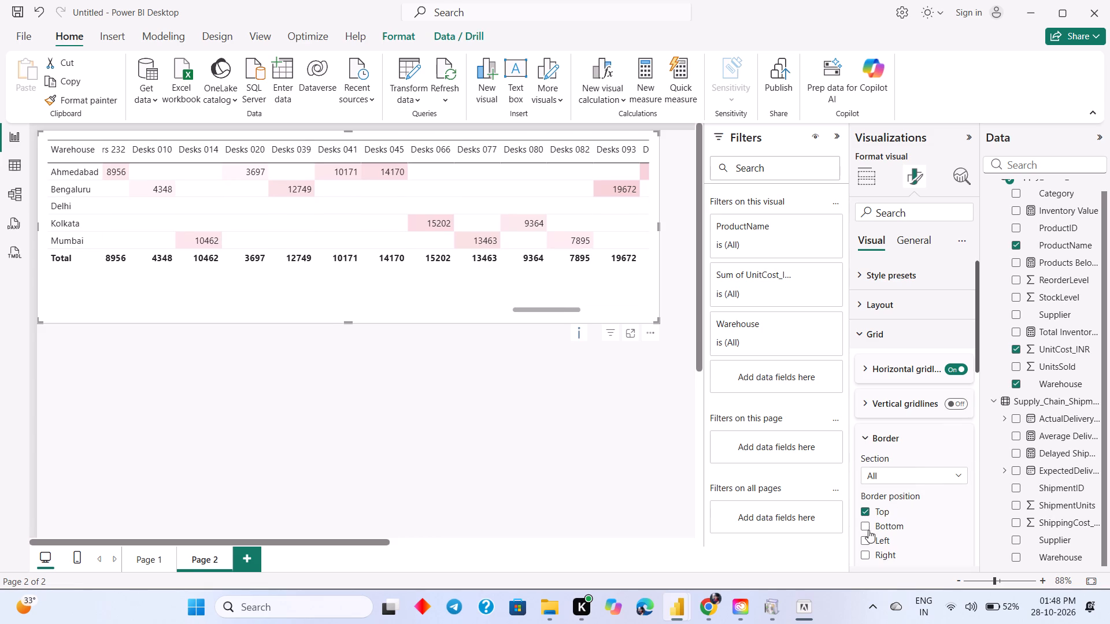
click(865, 528)
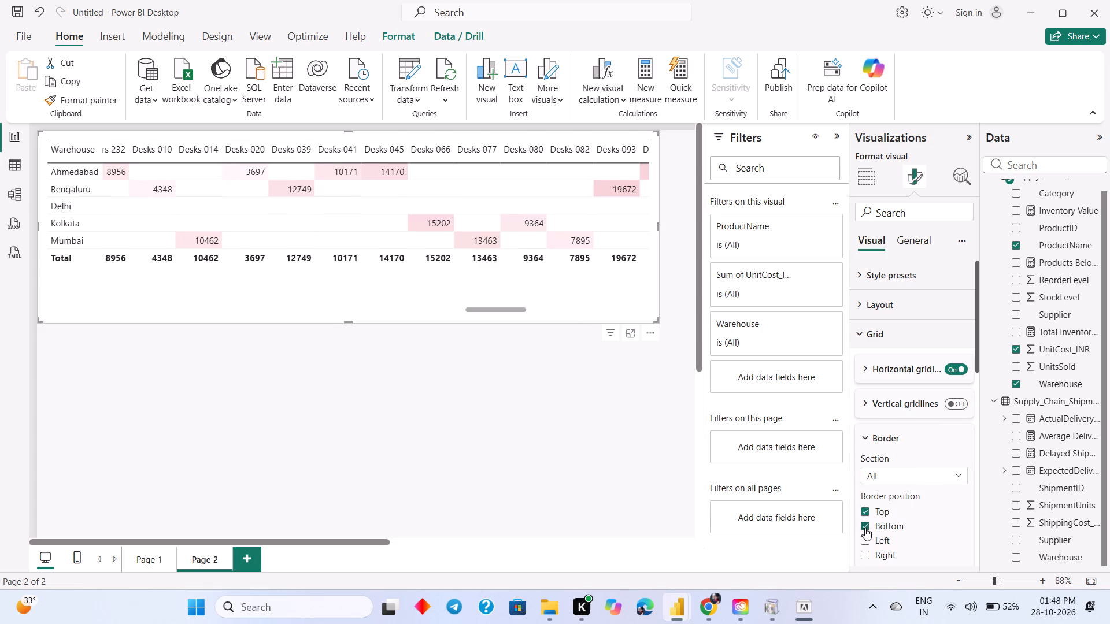
click(864, 542)
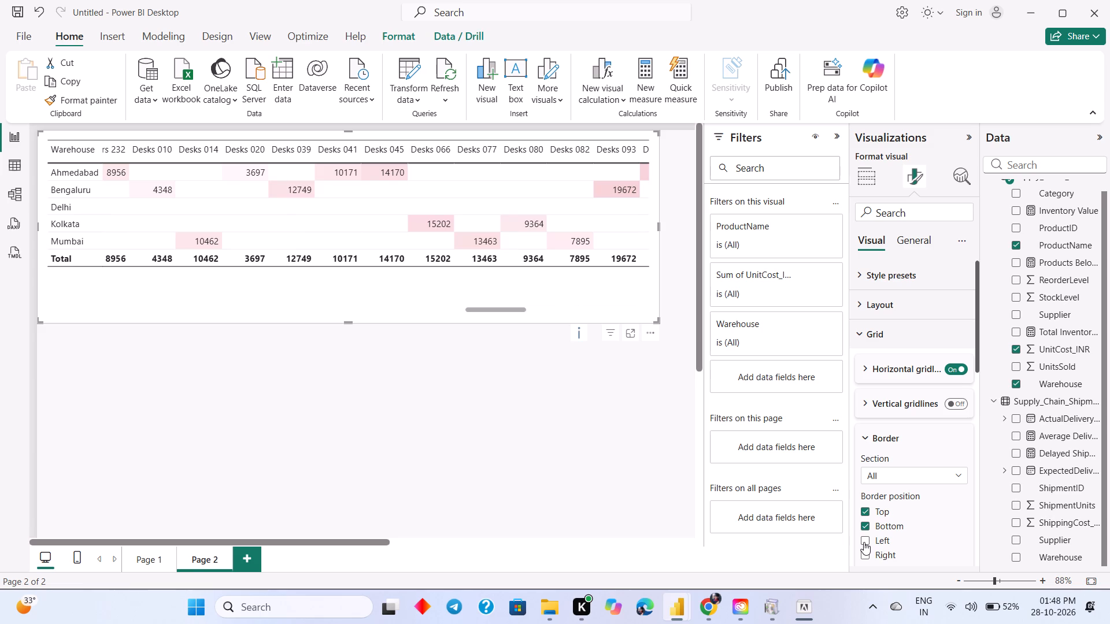
click(865, 556)
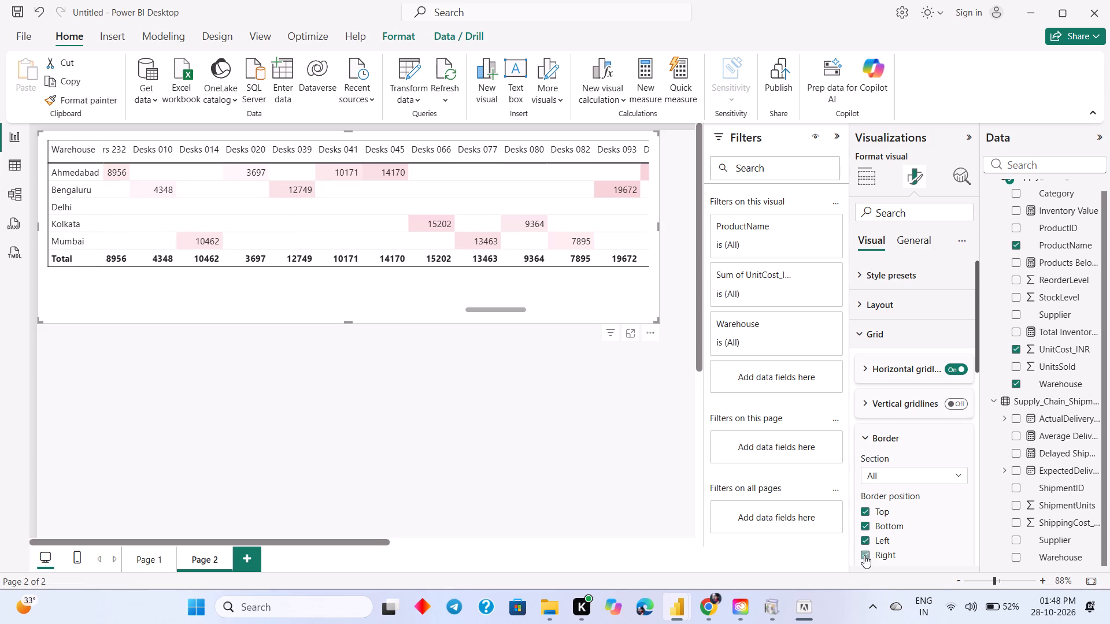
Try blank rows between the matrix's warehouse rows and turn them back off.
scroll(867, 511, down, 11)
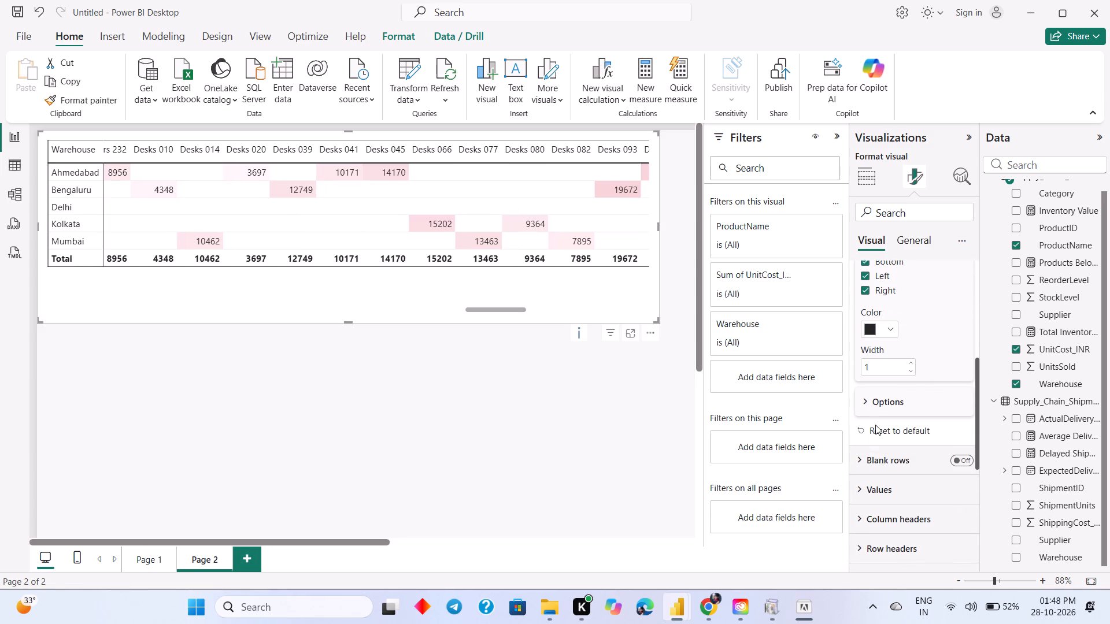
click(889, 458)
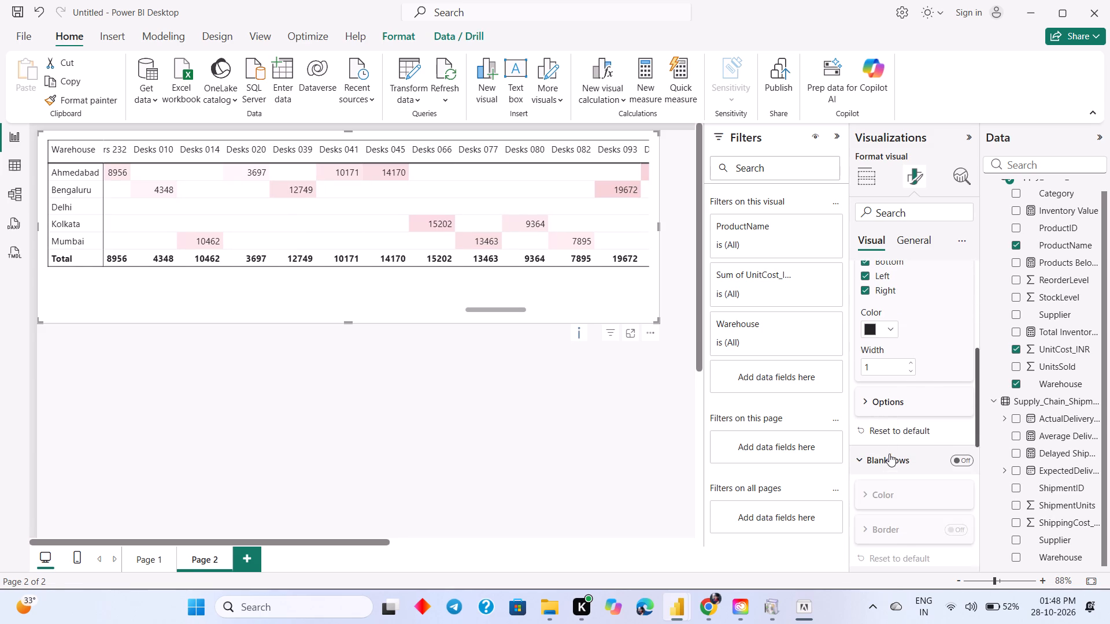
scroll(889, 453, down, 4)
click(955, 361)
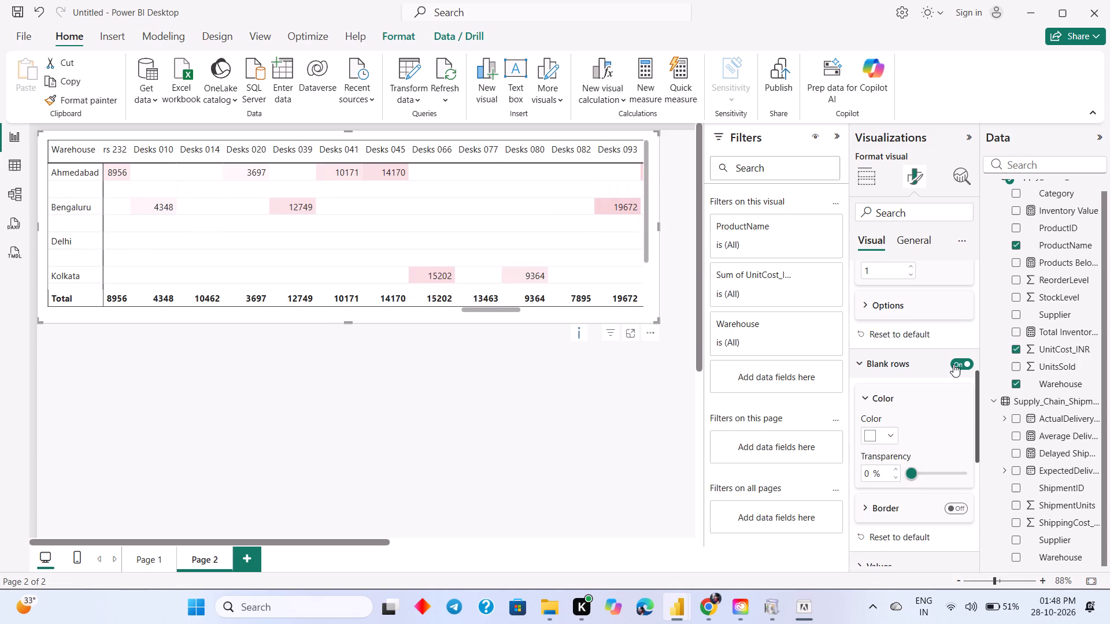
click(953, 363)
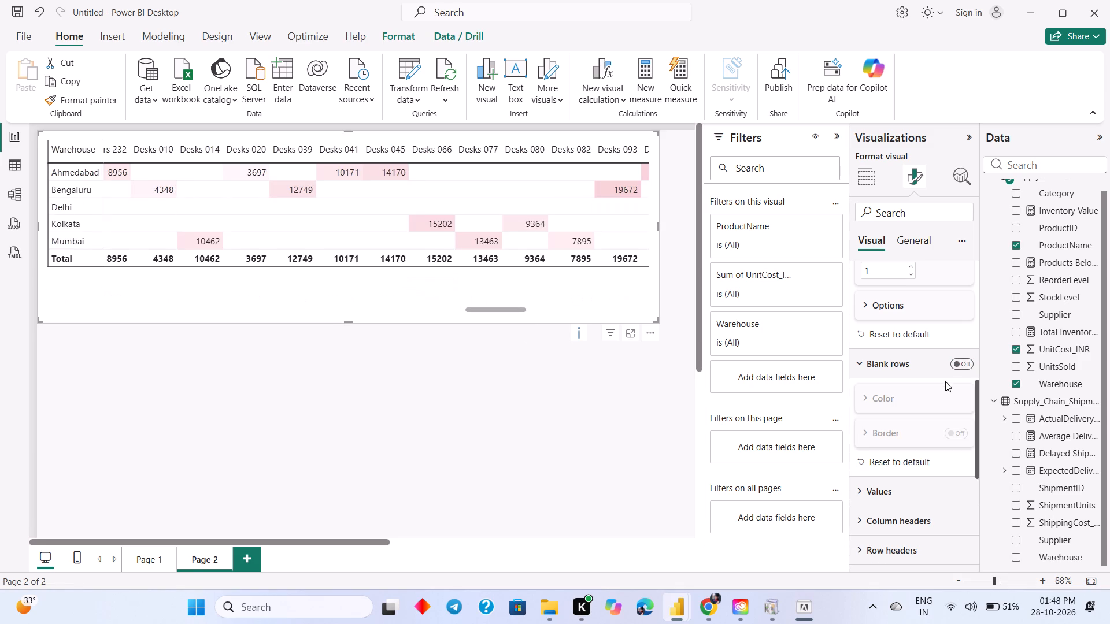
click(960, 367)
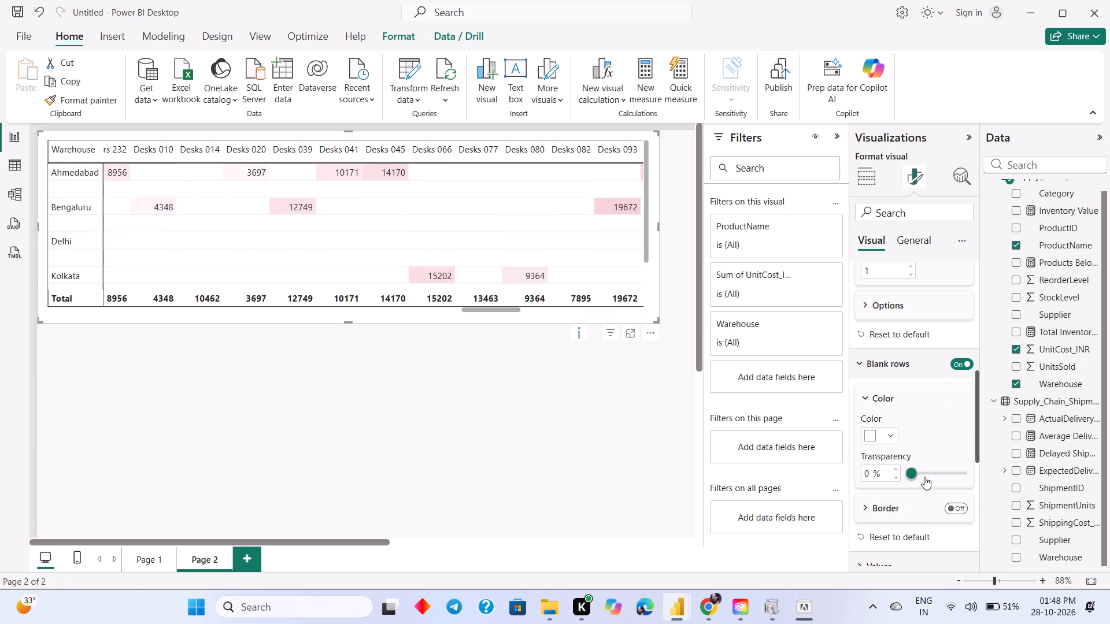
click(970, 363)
Set the font size of the matrix's values to 12.
scroll(946, 373, down, 2)
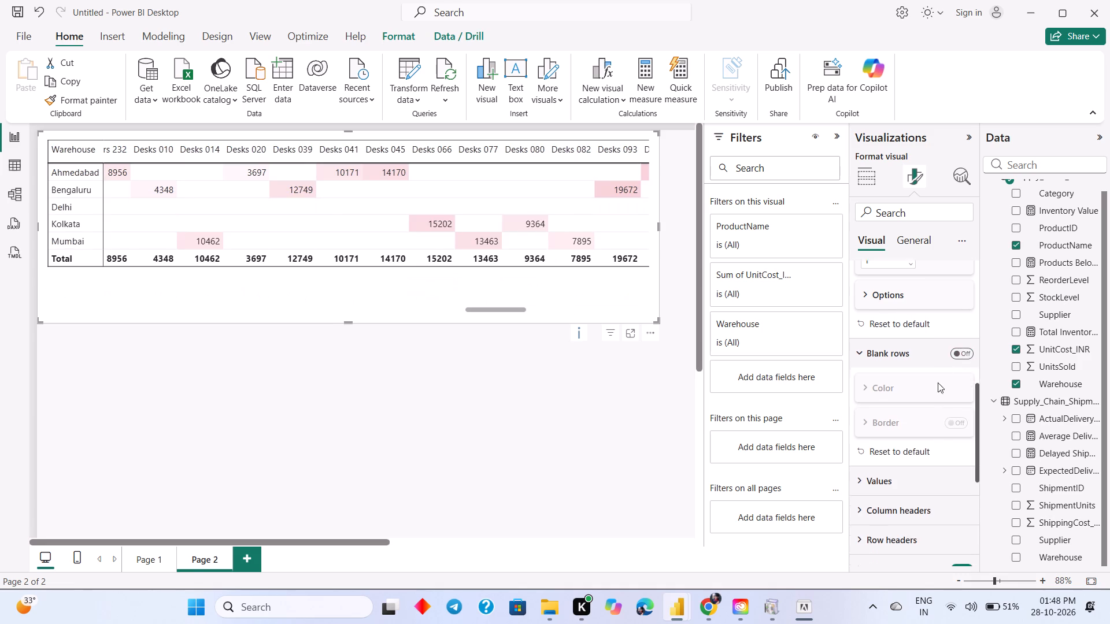
scroll(938, 382, down, 3)
click(928, 377)
scroll(928, 388, down, 1)
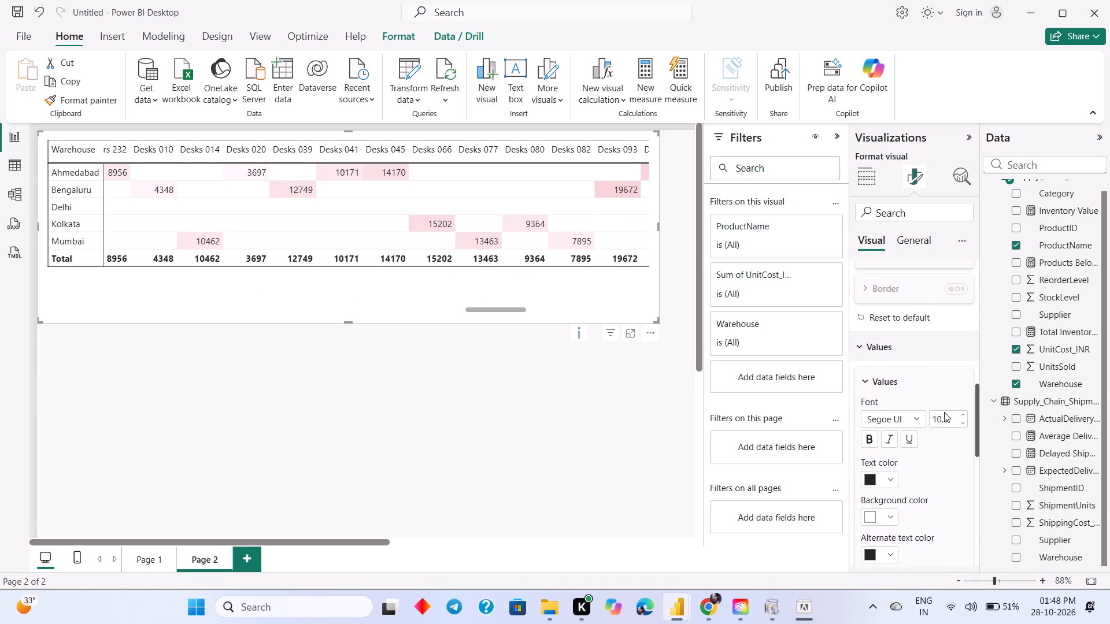
click(960, 415)
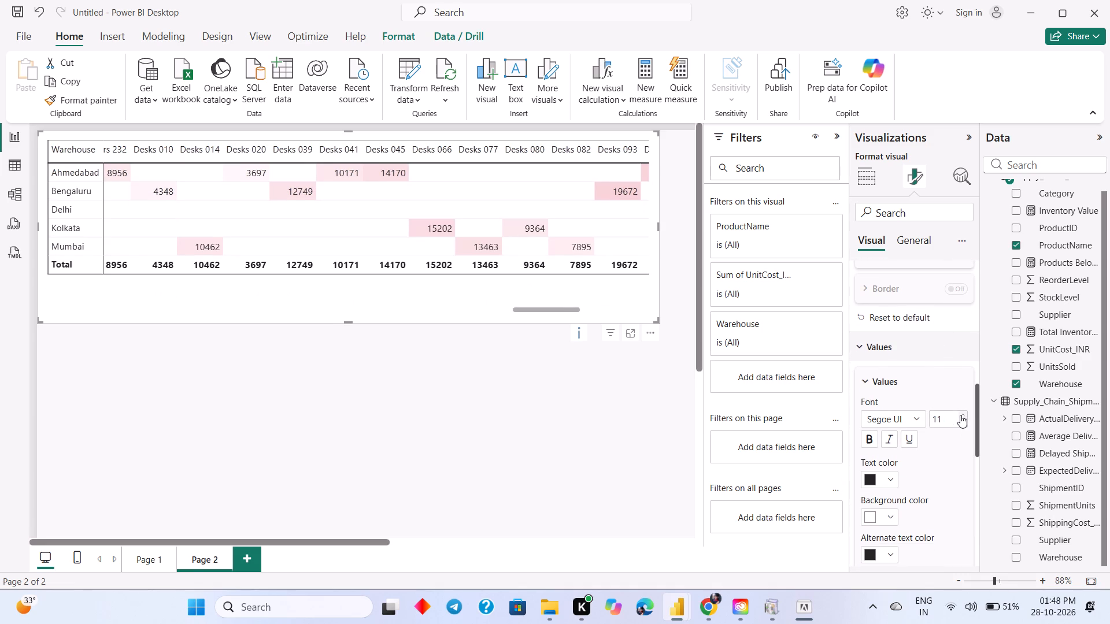
click(961, 414)
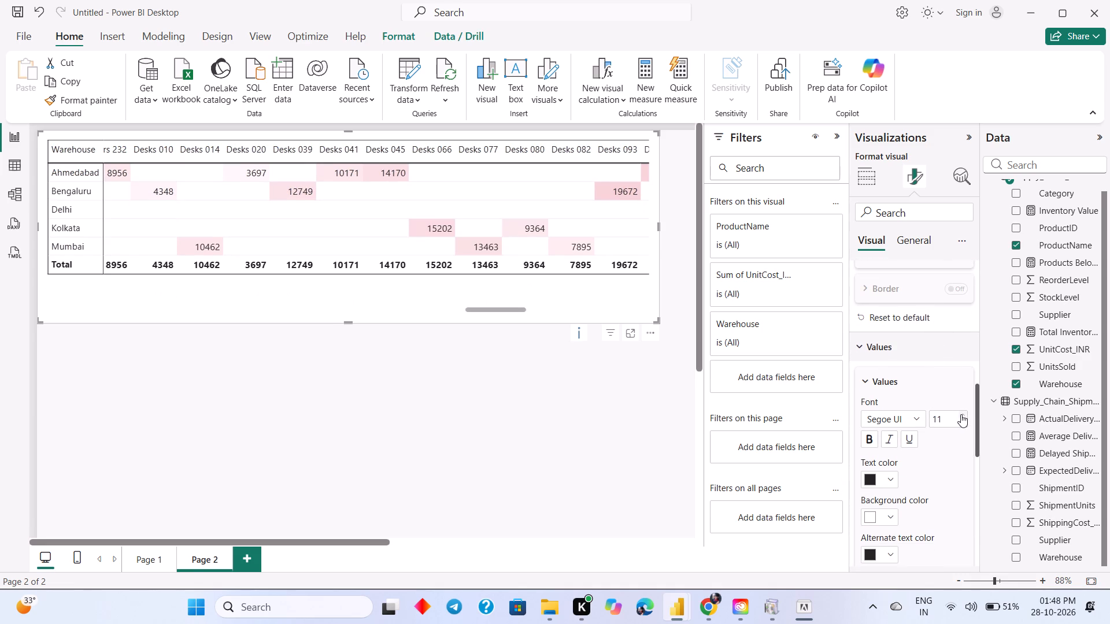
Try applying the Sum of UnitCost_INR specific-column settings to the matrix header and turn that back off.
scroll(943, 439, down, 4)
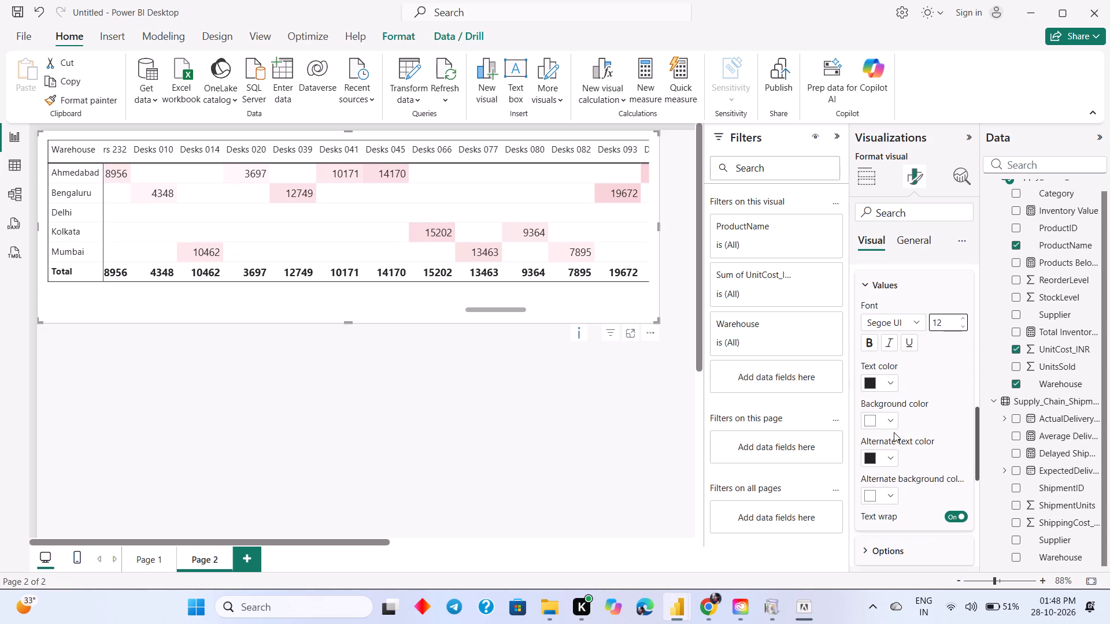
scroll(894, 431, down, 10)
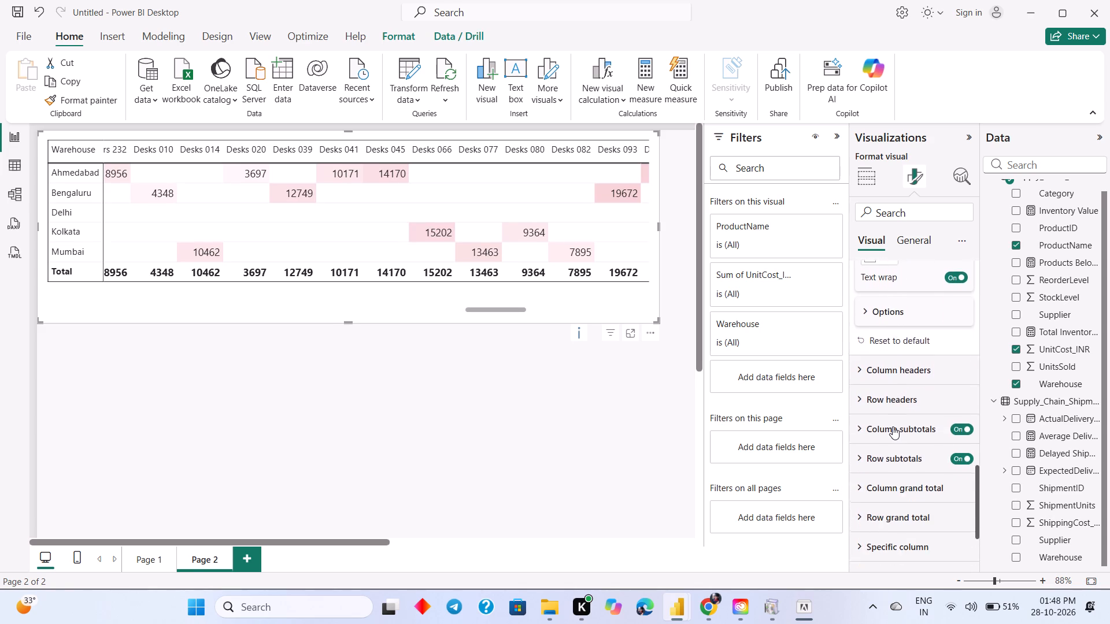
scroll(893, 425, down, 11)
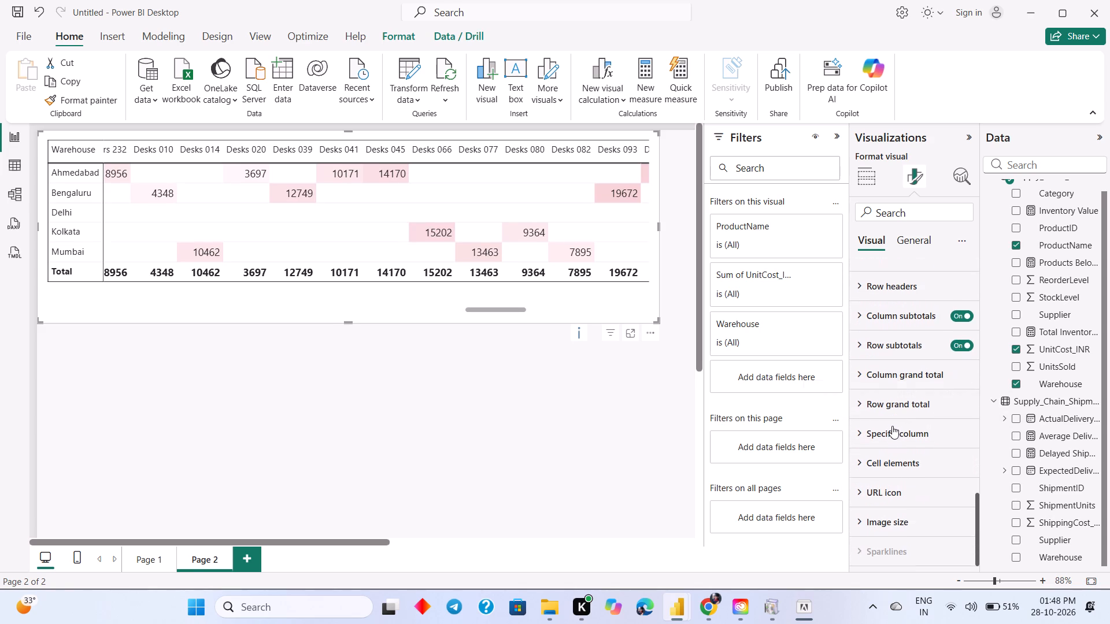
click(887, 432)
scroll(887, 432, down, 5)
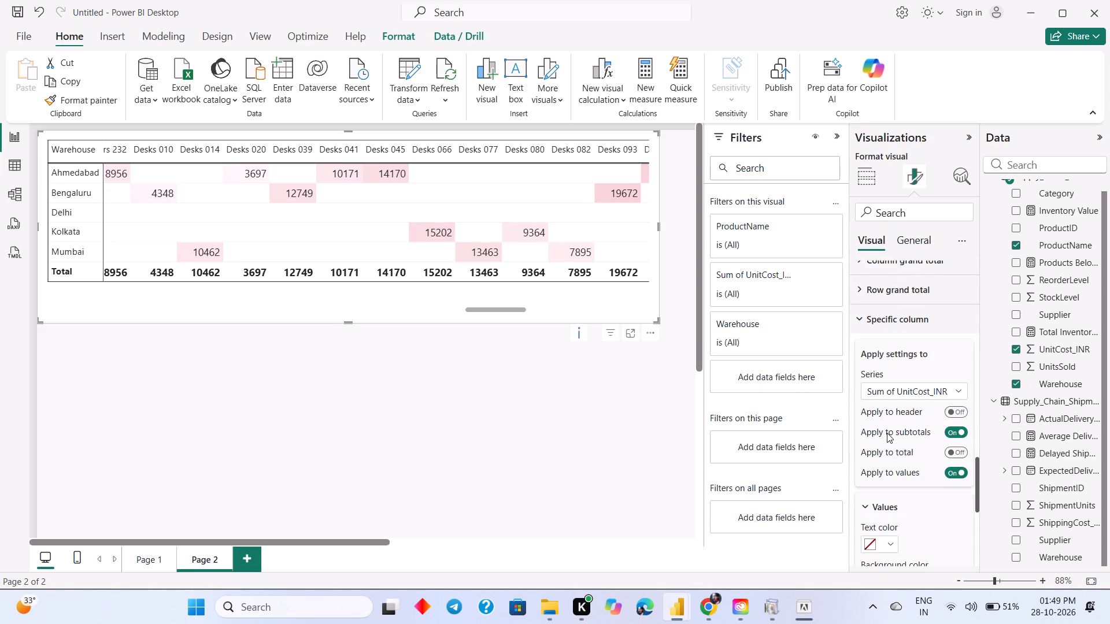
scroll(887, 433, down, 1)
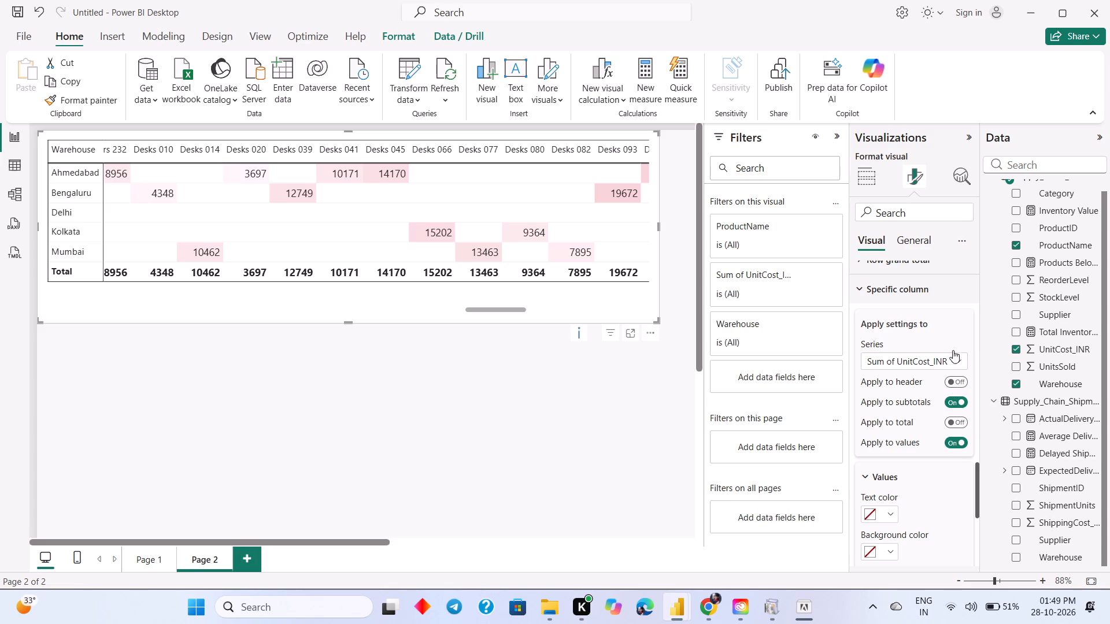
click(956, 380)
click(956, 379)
Add a blank third page to the report.
click(250, 558)
scroll(503, 497, down, 1)
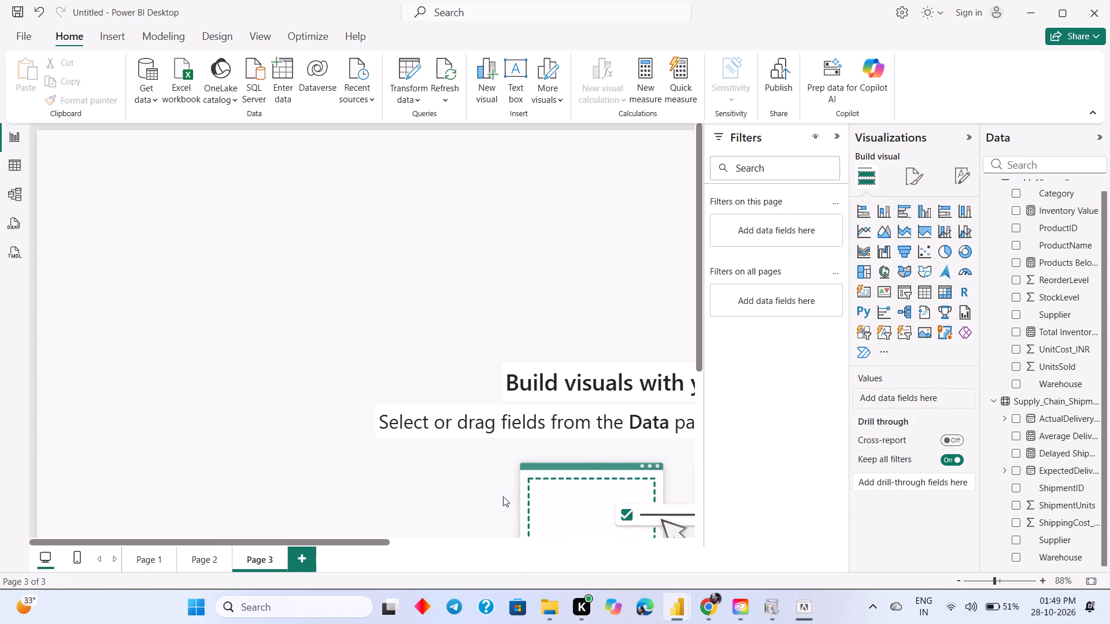
scroll(503, 496, down, 2)
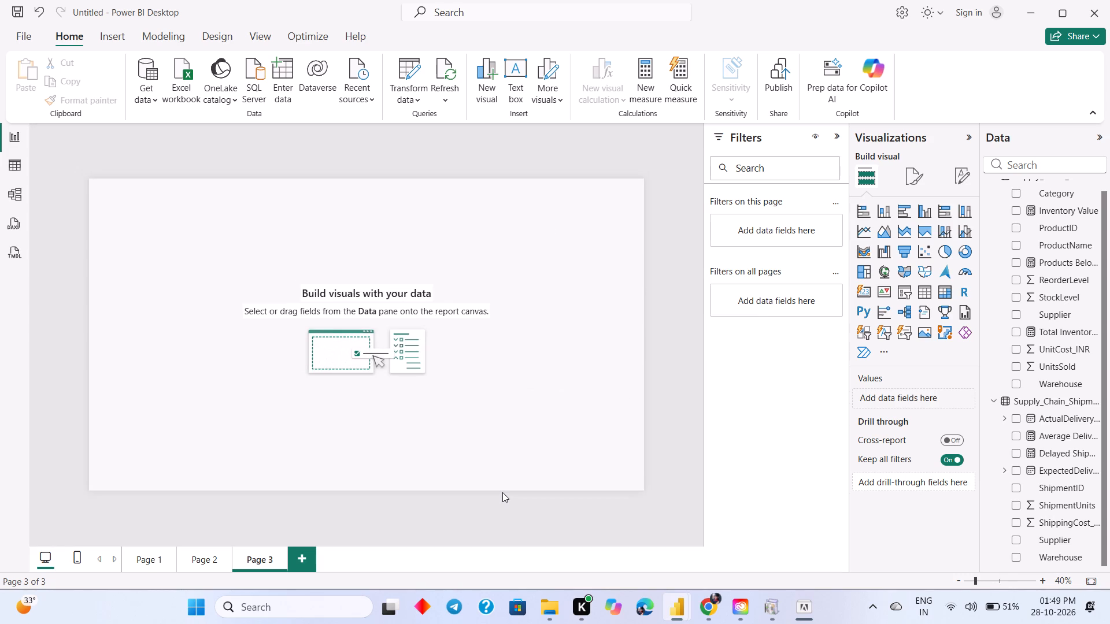
scroll(502, 492, up, 2)
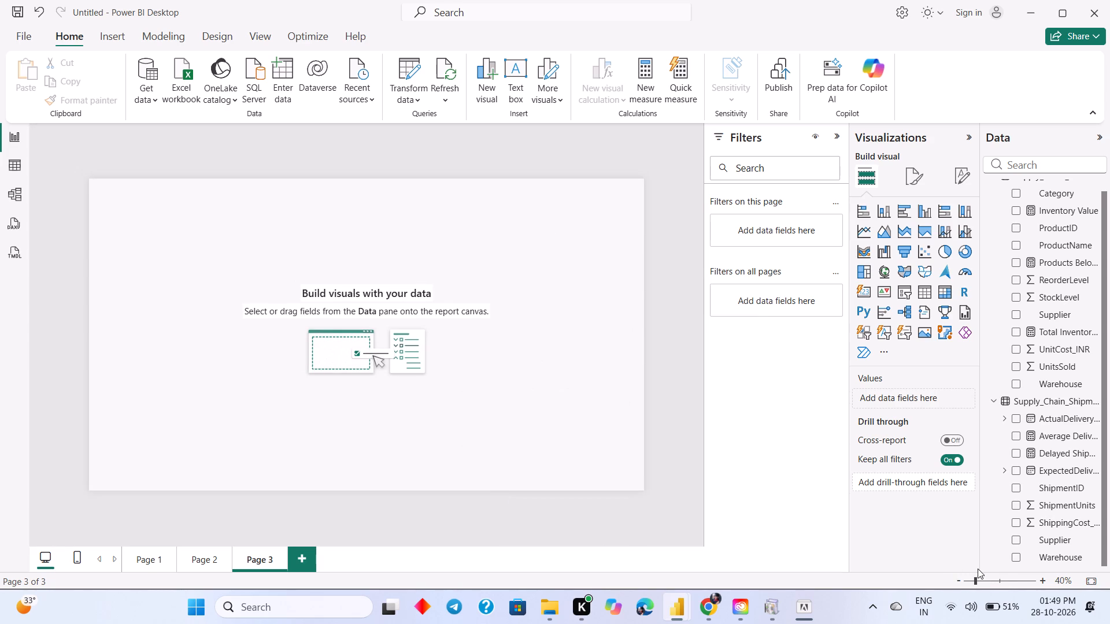
click(980, 580)
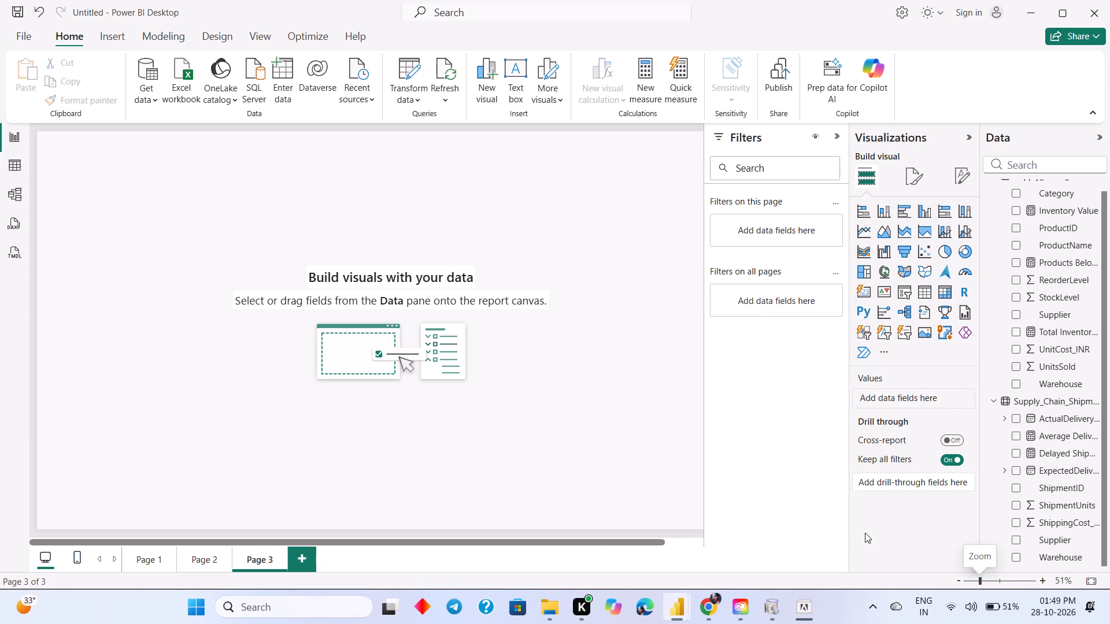
click(706, 460)
drag(684, 518, 664, 528)
drag(664, 528, 664, 528)
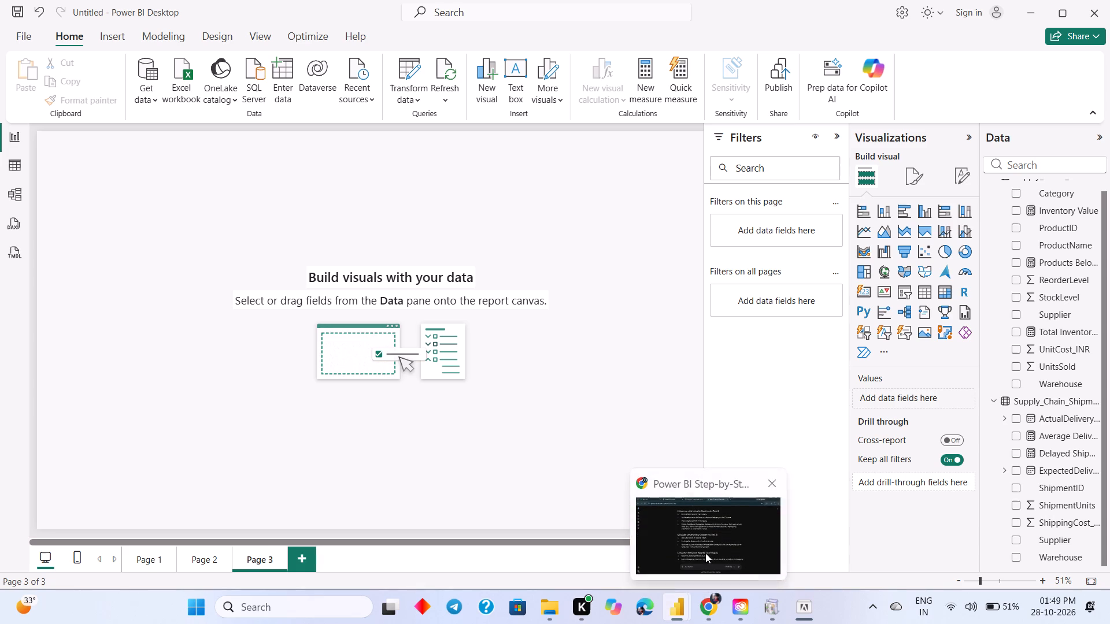
Switch to Gemini's guide in Chrome and read the supplier delivery delay comparison (Task 4) instructions.
click(705, 552)
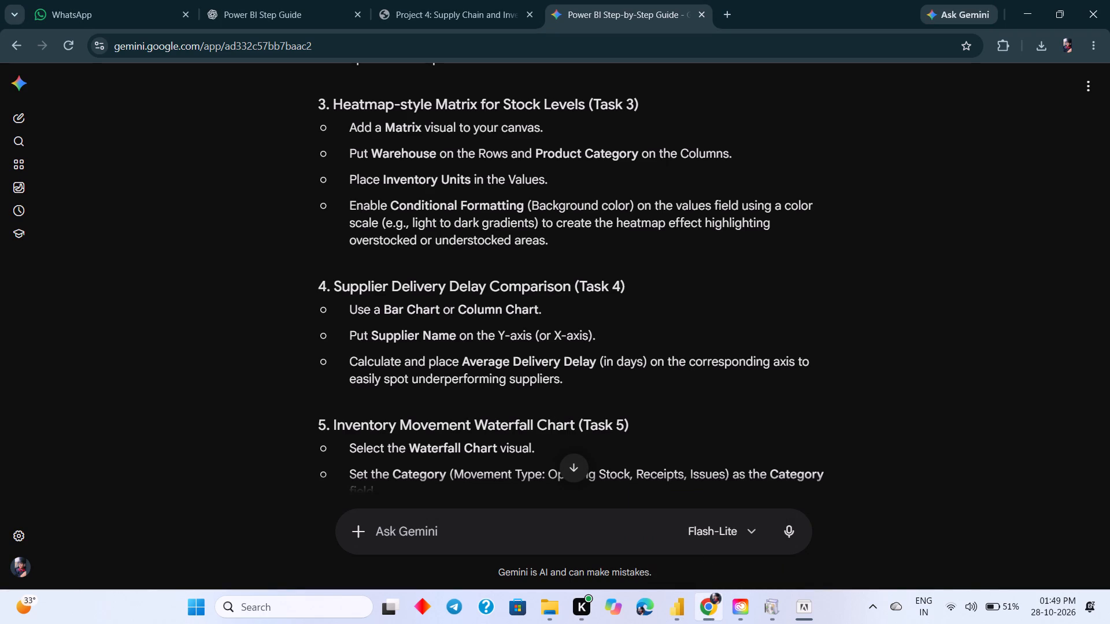
scroll(552, 415, down, 1)
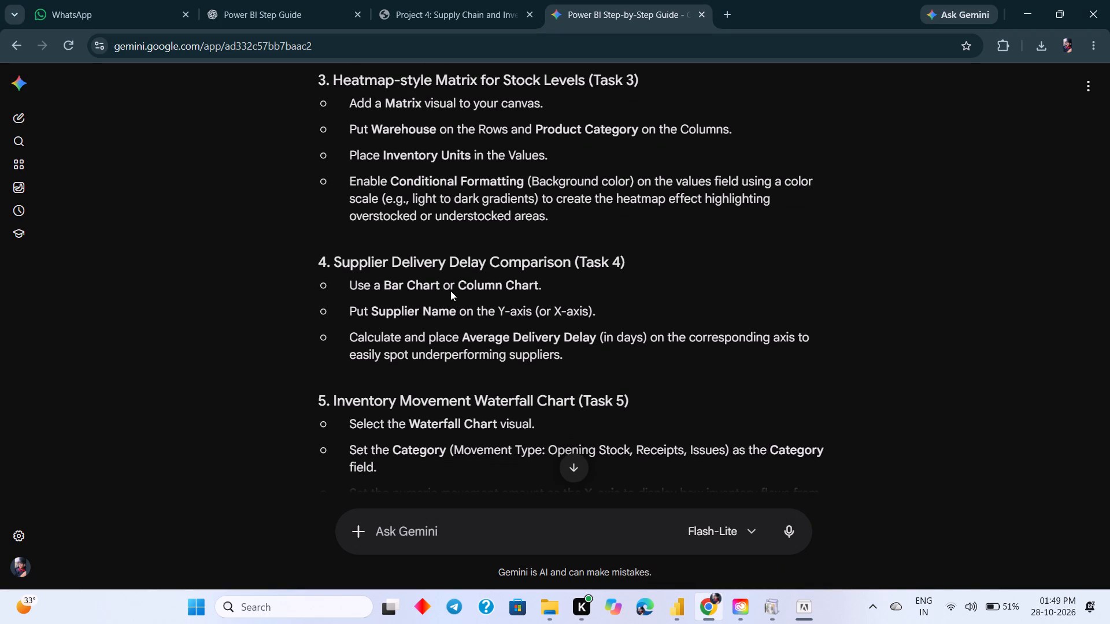
drag(586, 399, 588, 404)
right_drag(586, 399, 588, 404)
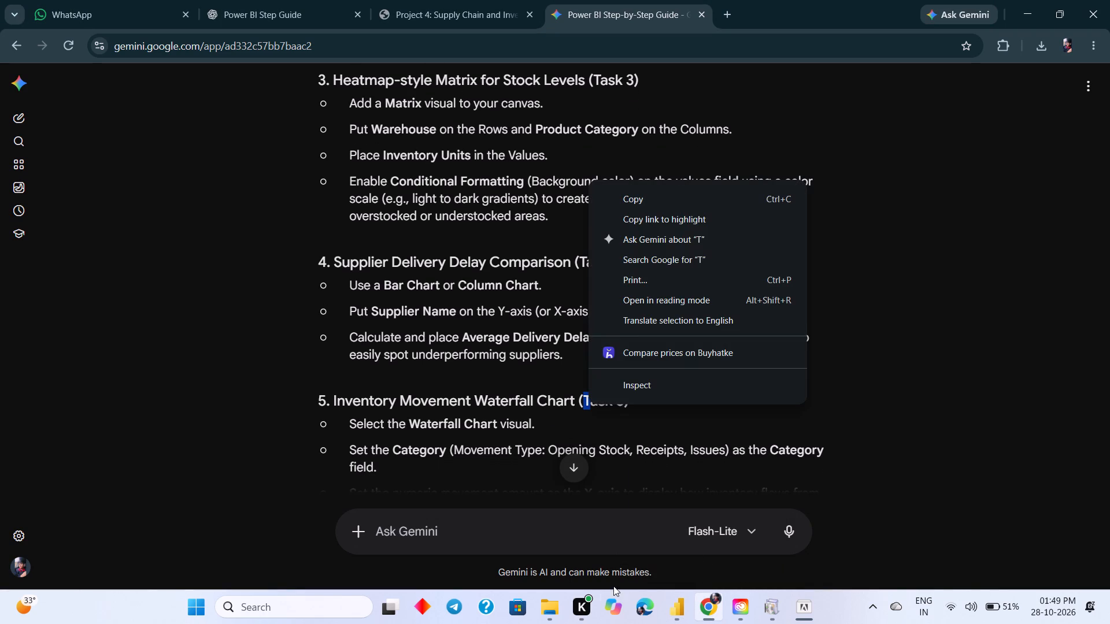
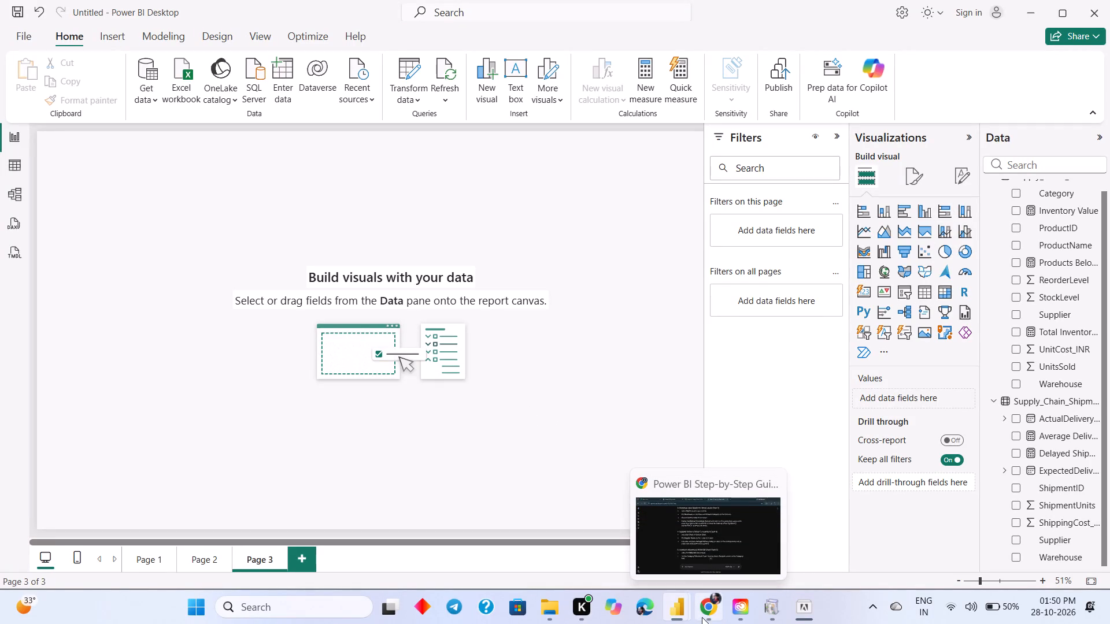
Return to Power BI, insert a stacked column chart on the blank Page 3, and enlarge it to fill the page.
click(712, 561)
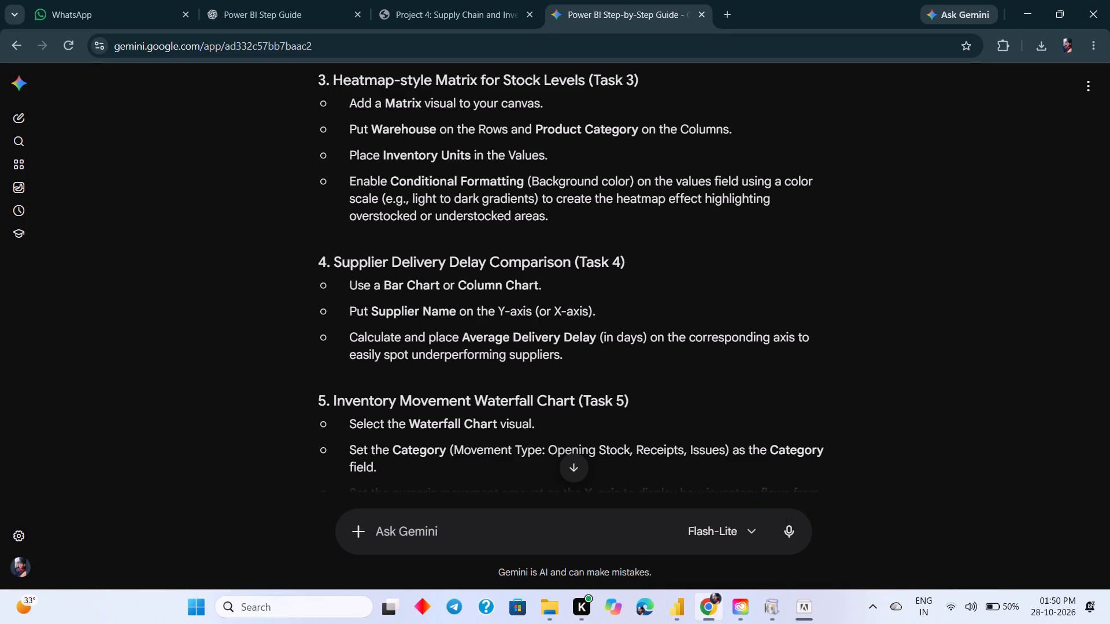
click(683, 608)
click(717, 554)
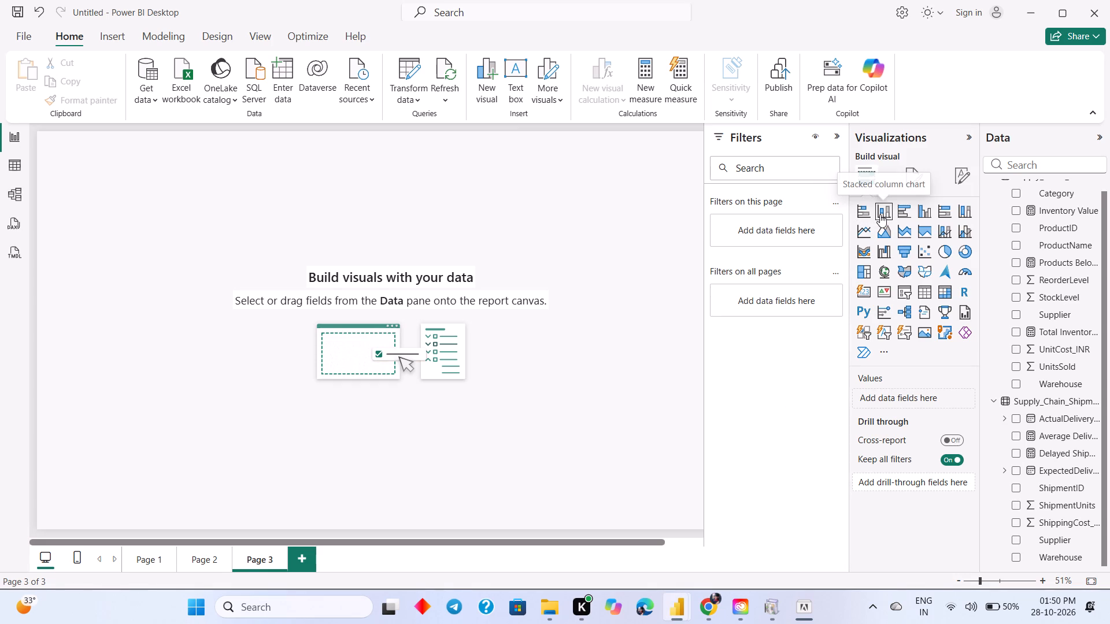
click(883, 216)
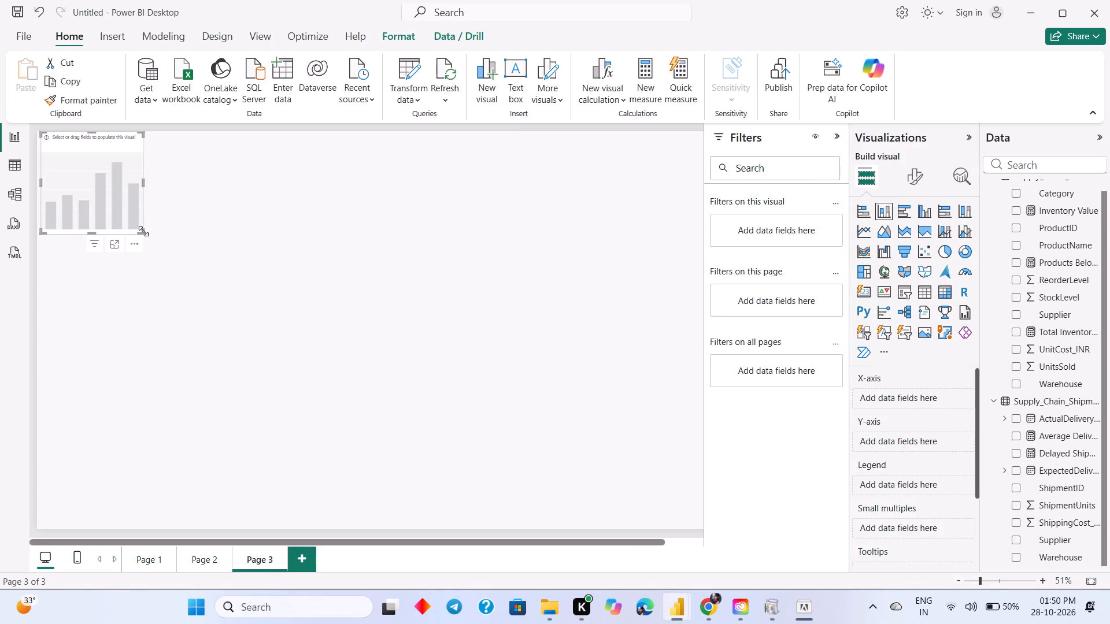
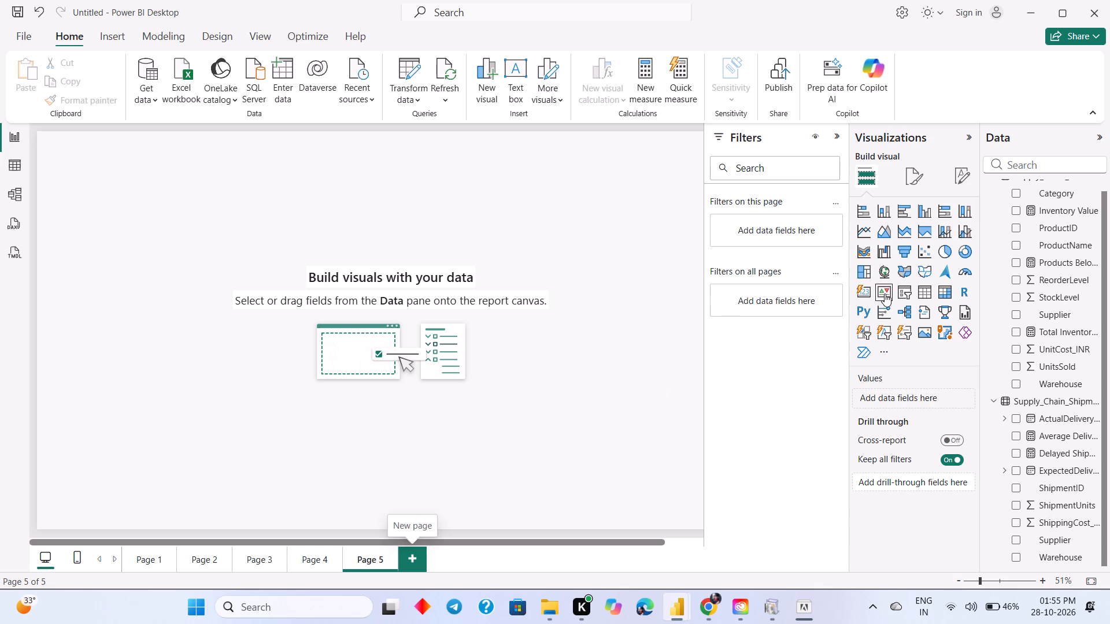
click(905, 294)
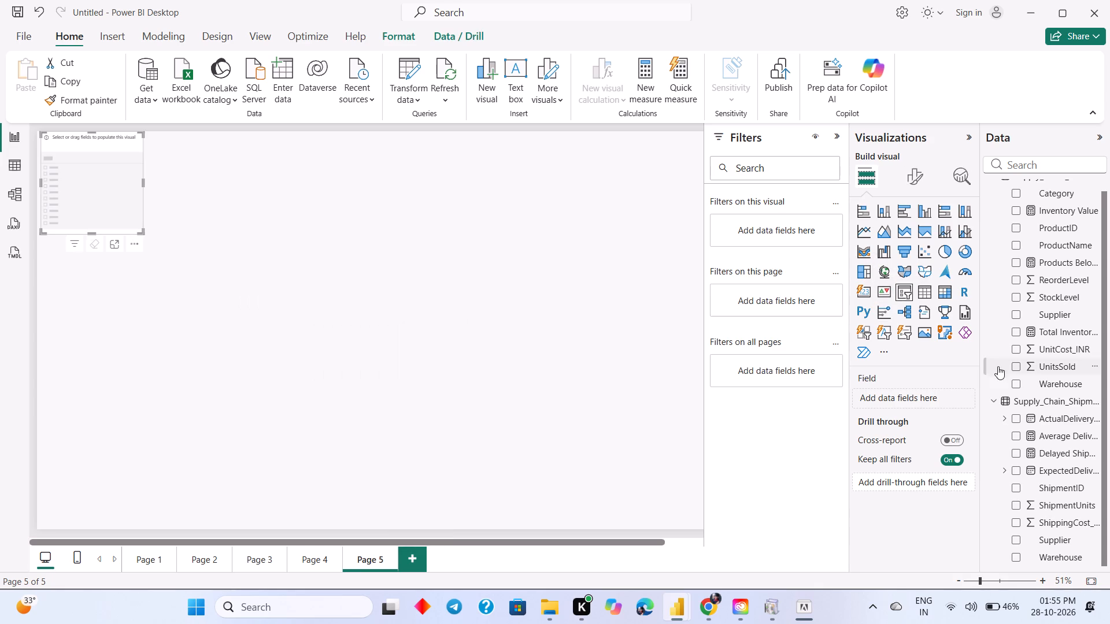
drag(1049, 380, 959, 394)
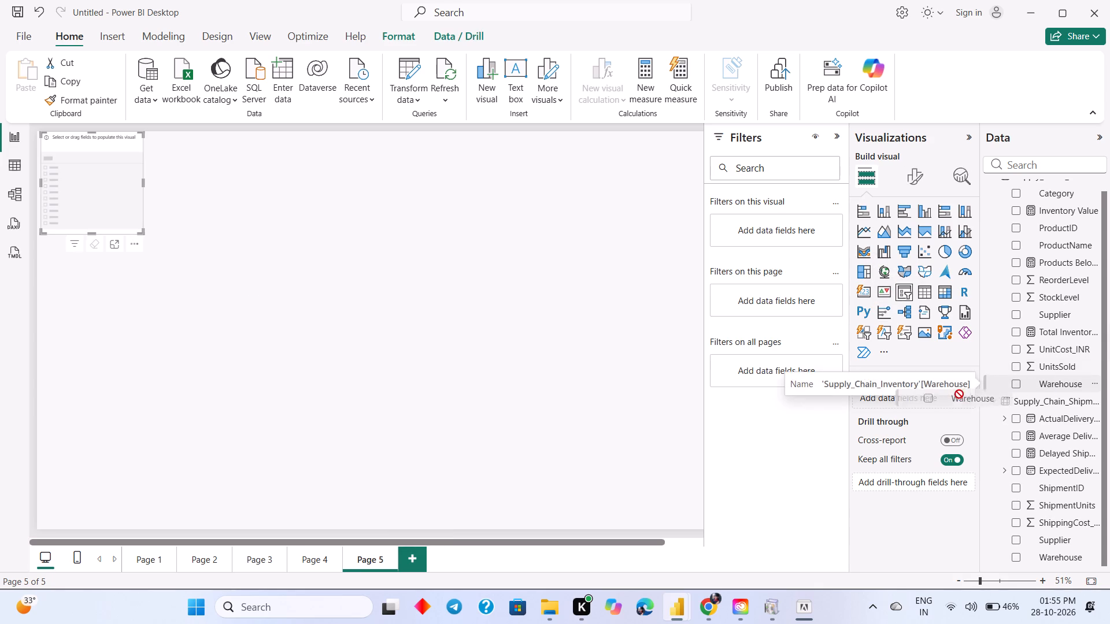
drag(959, 394, 912, 398)
click(653, 352)
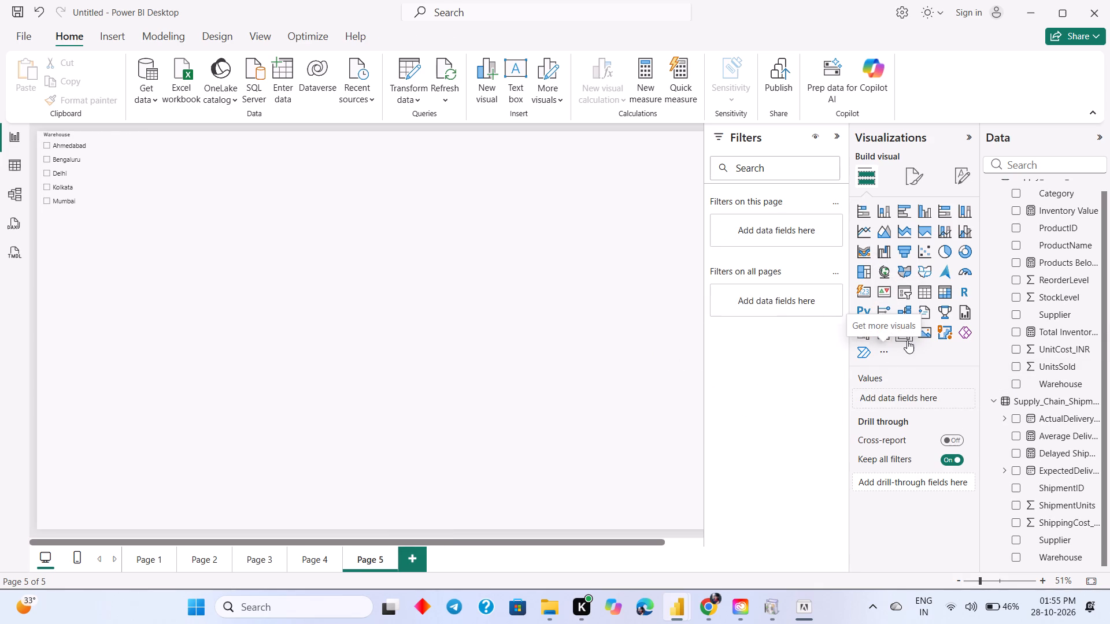
Set the font size of the Warehouse slicer's header text to 25.
click(84, 198)
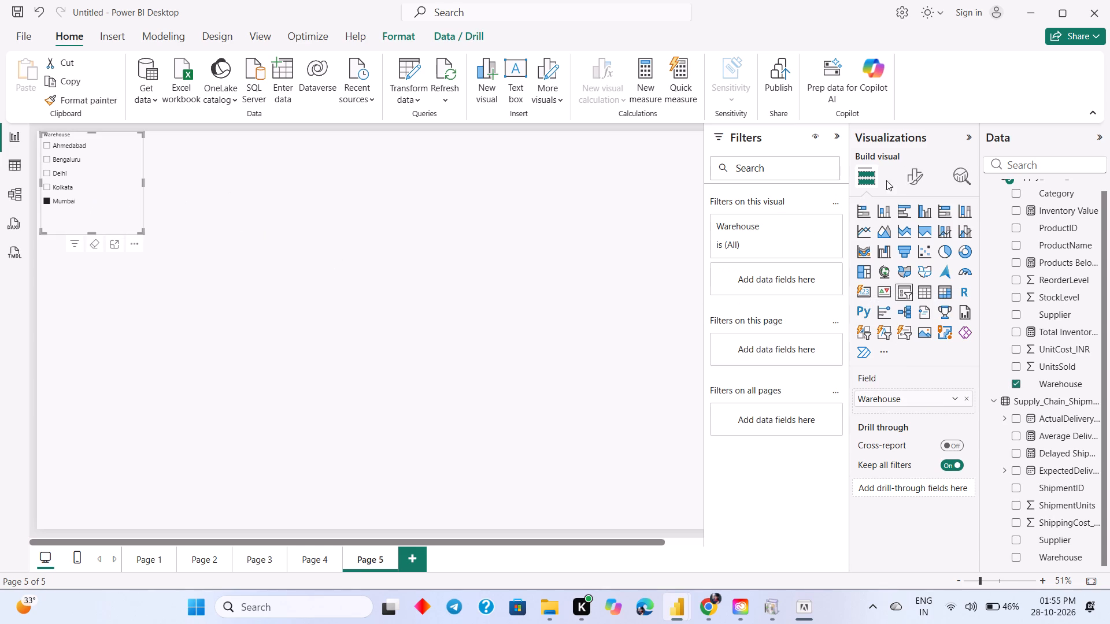
click(908, 184)
click(915, 274)
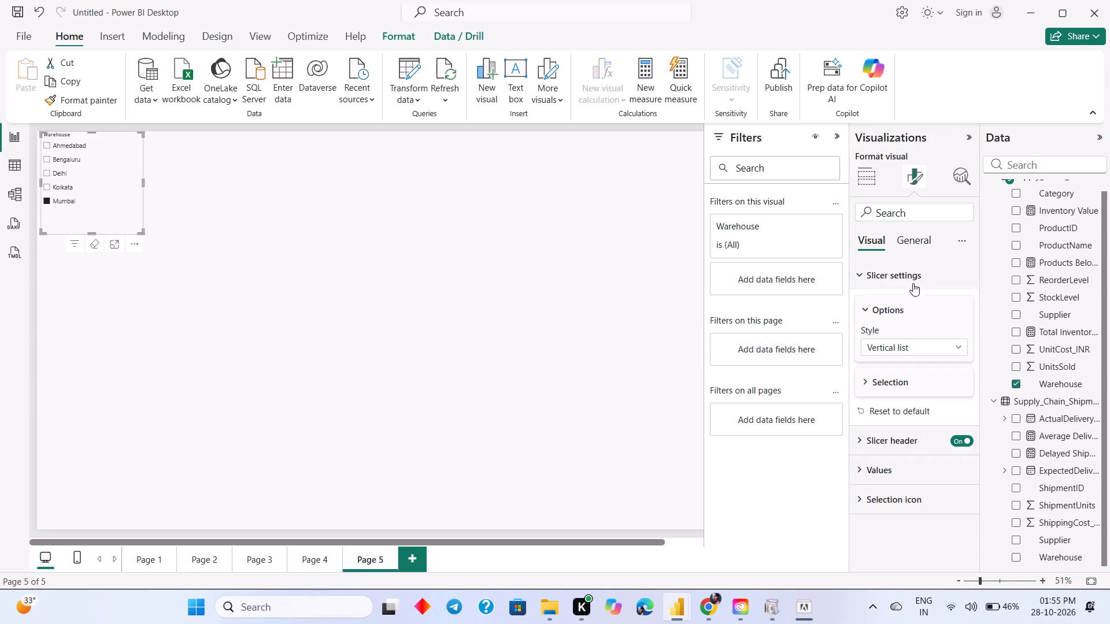
click(889, 272)
click(881, 303)
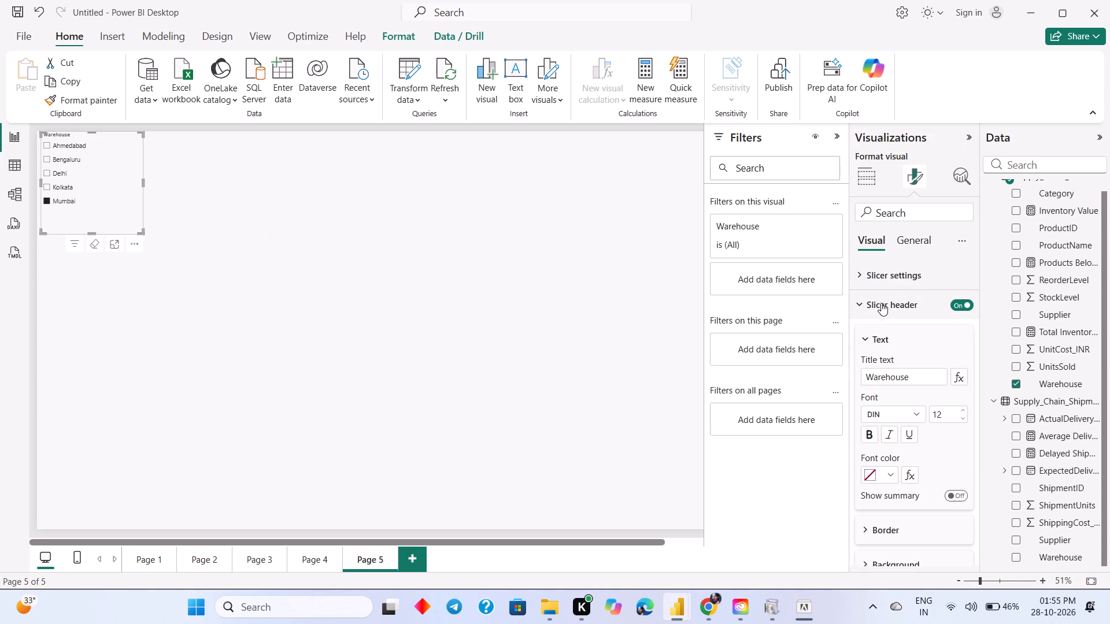
triple_click(960, 411)
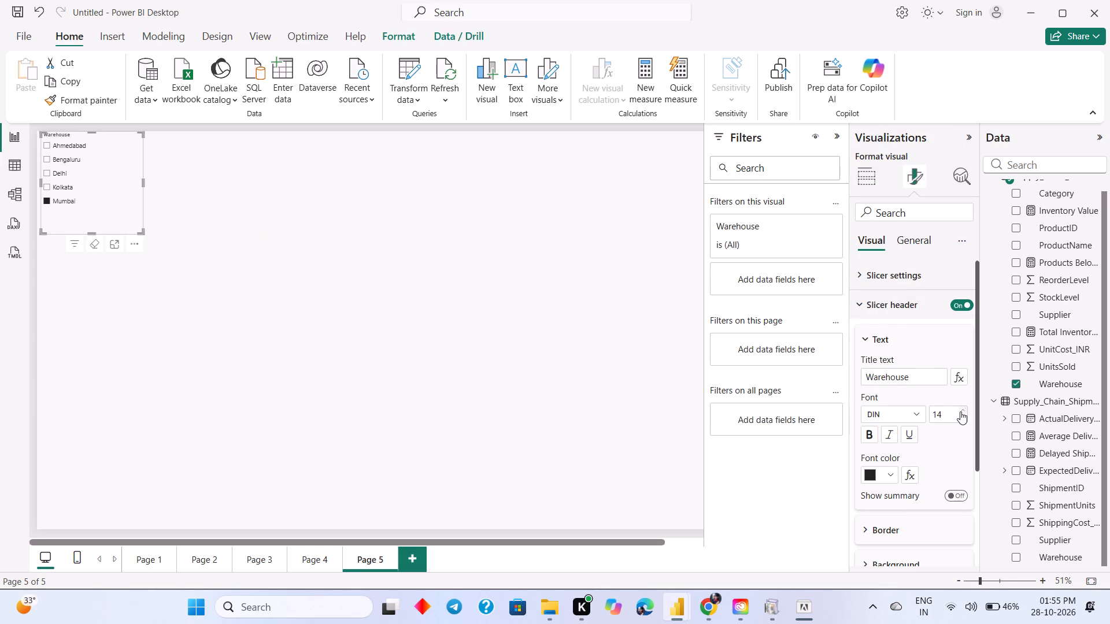
triple_click(960, 411)
double_click(960, 411)
click(953, 413)
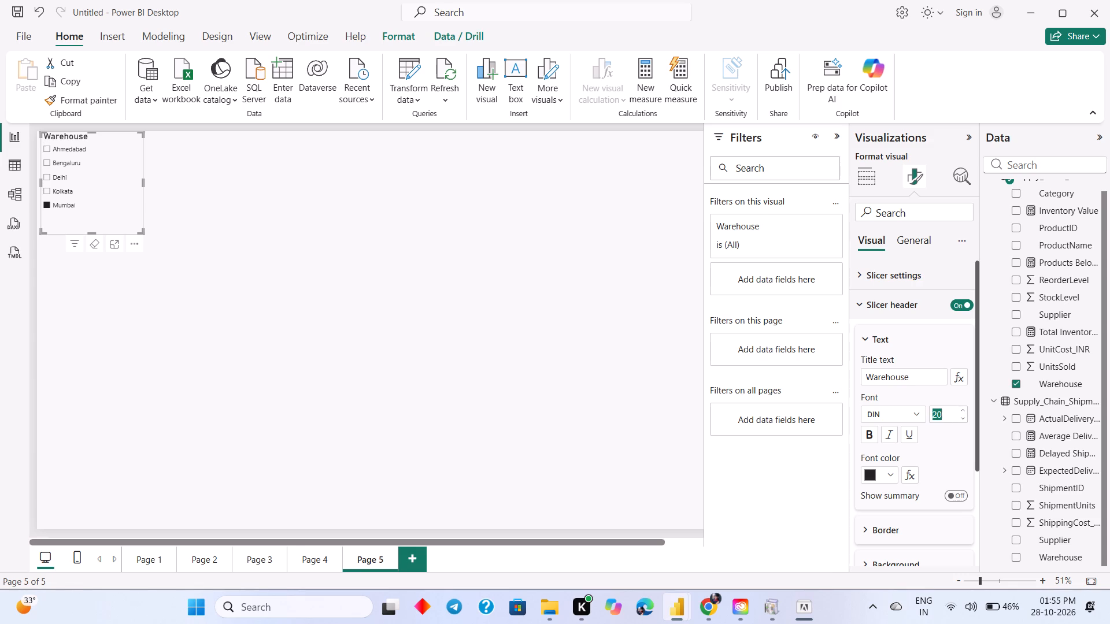
key(2)
key(5)
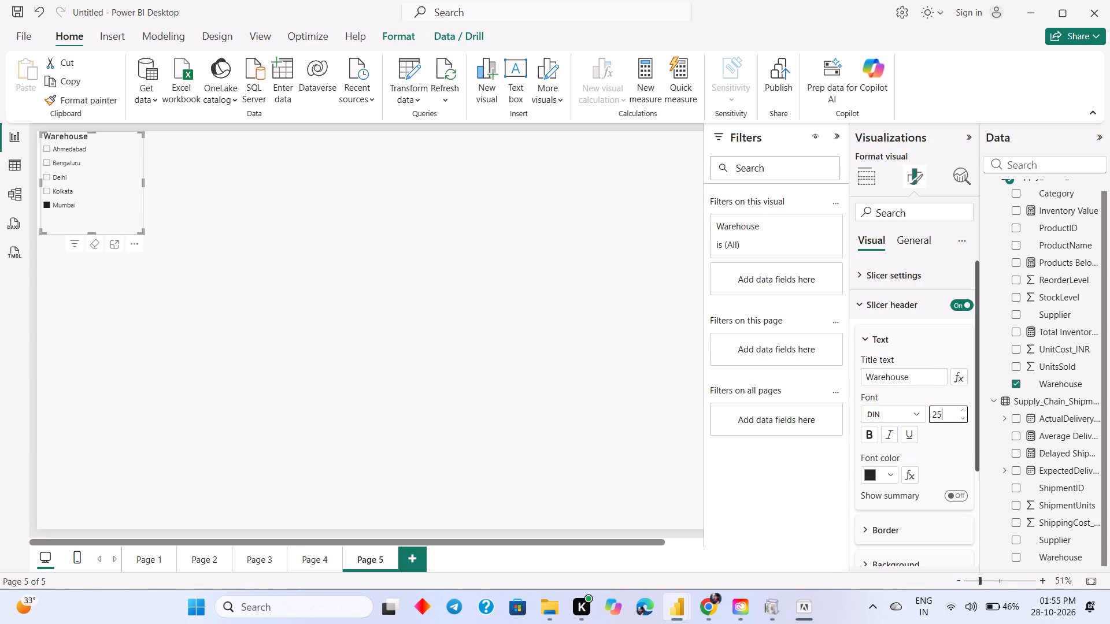
click(869, 339)
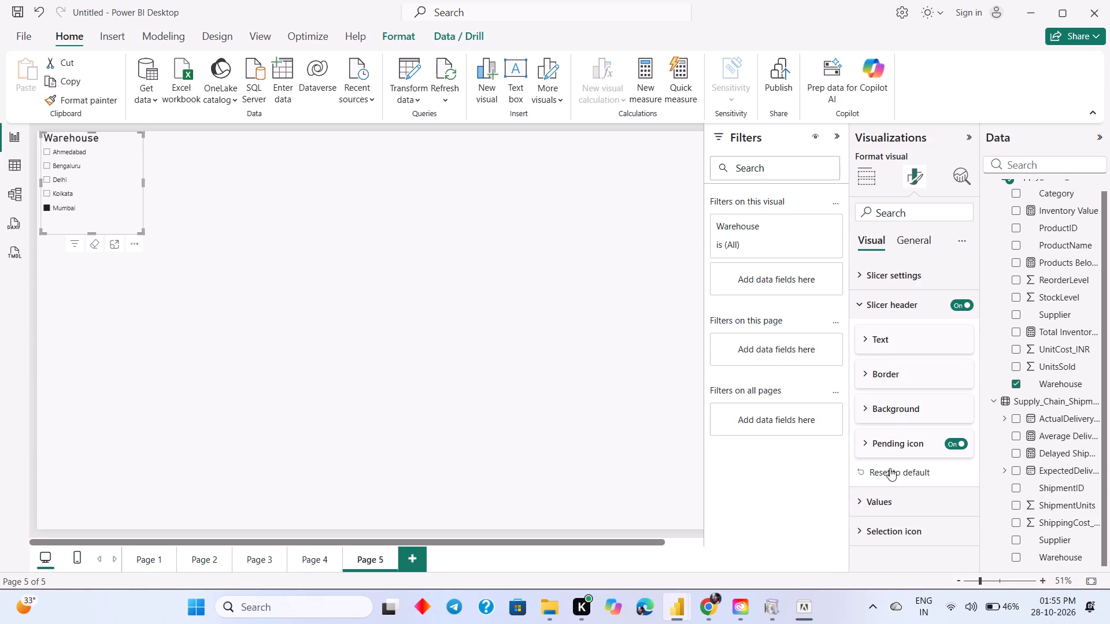
Set the font size of the Warehouse slicer's values to 22.
click(882, 496)
scroll(901, 502, down, 6)
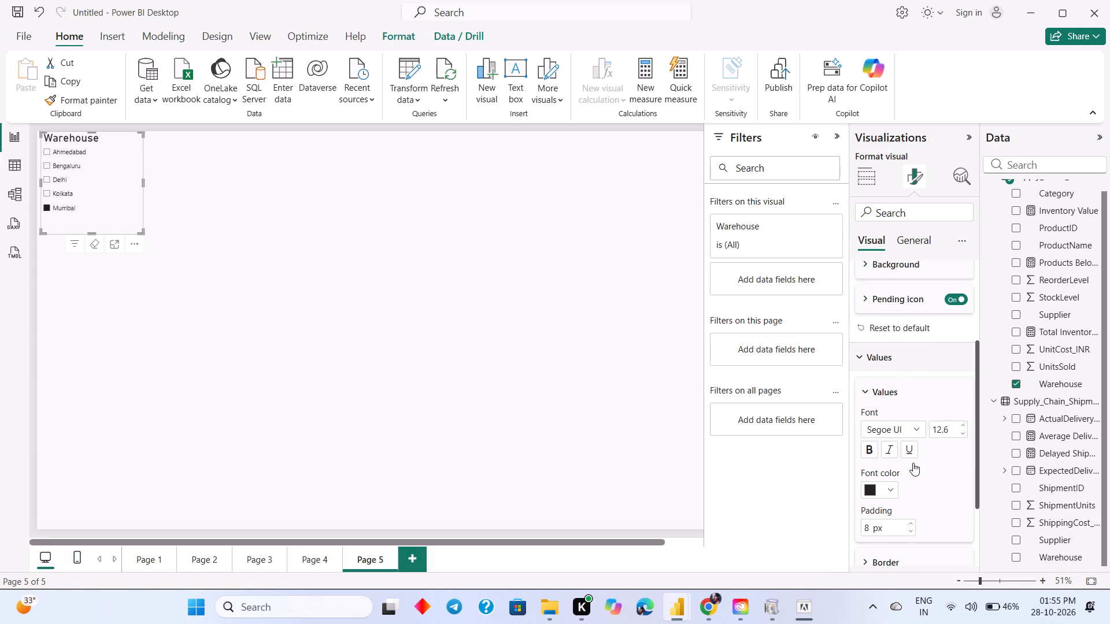
click(952, 431)
text(22)
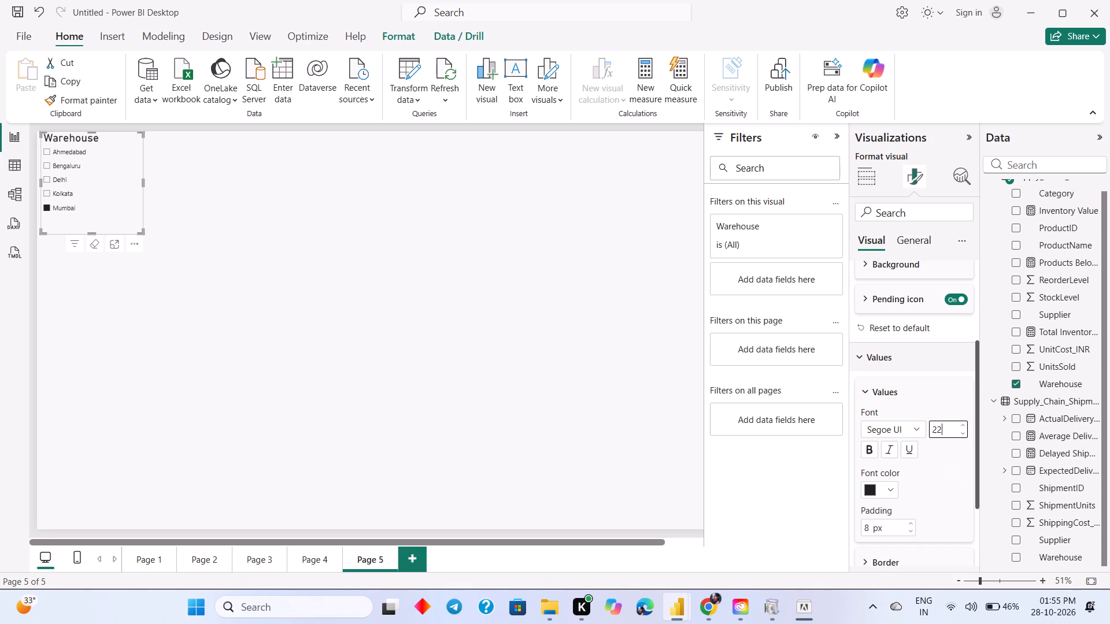
click(845, 469)
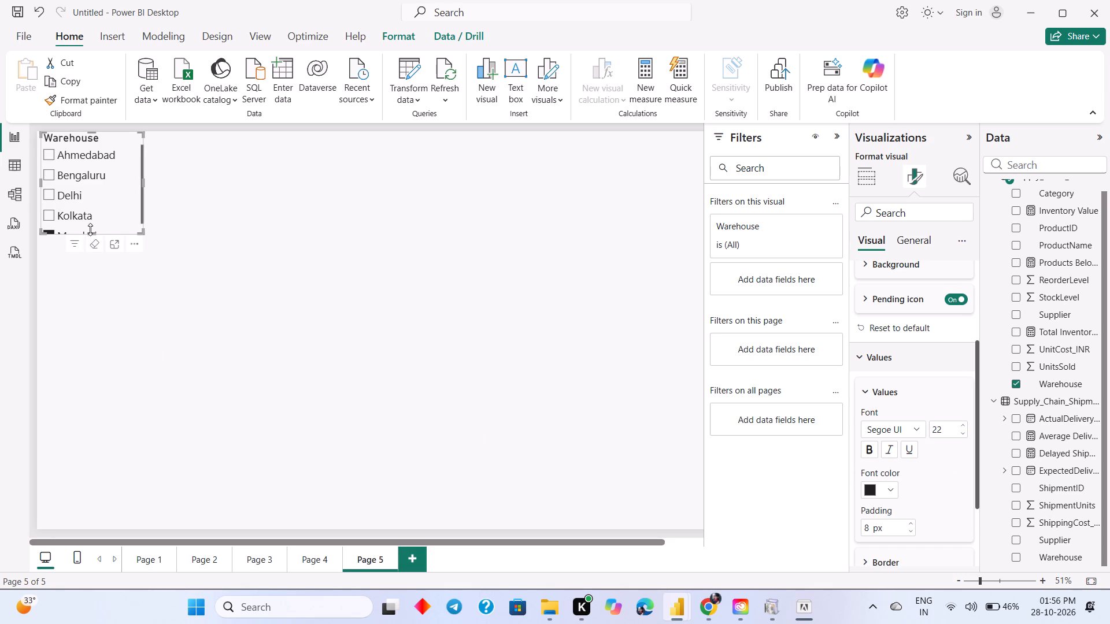
Increase the height of the Warehouse slicer so that all its warehouse entries fit without scrolling.
drag(92, 232, 108, 356)
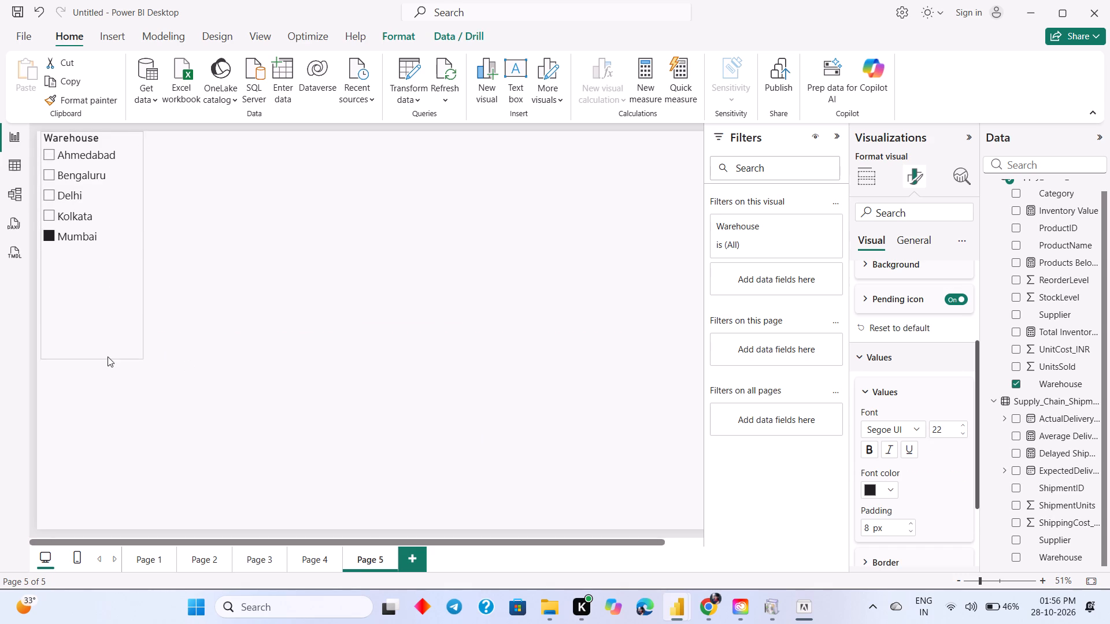
drag(108, 356, 108, 356)
click(283, 281)
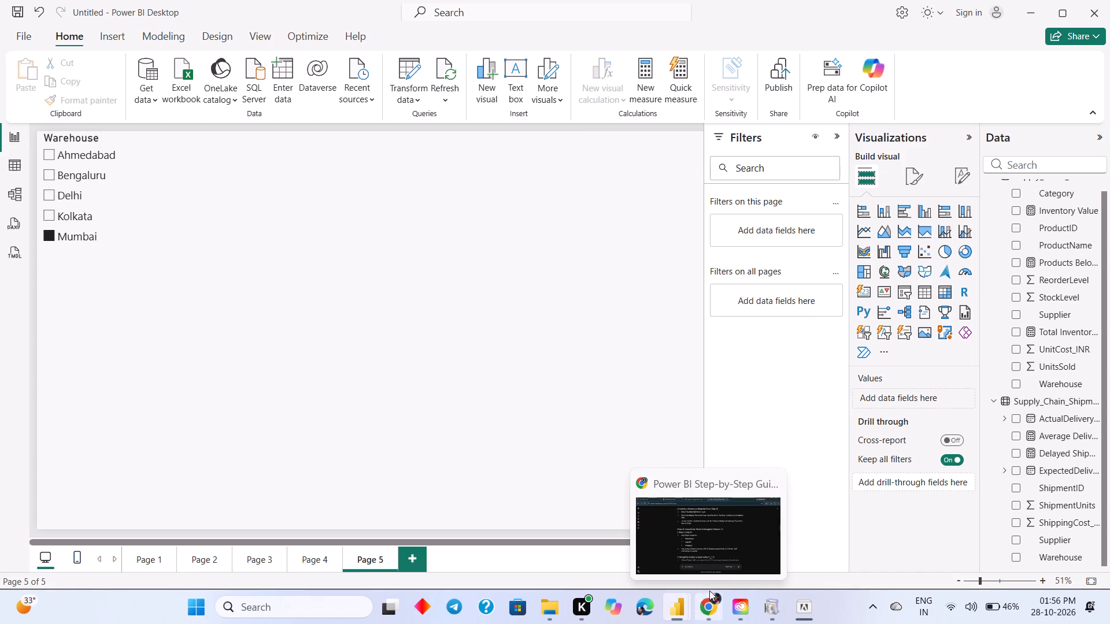
Add a slicer for the inventory table's Supplier field to Page 5.
click(486, 435)
click(898, 297)
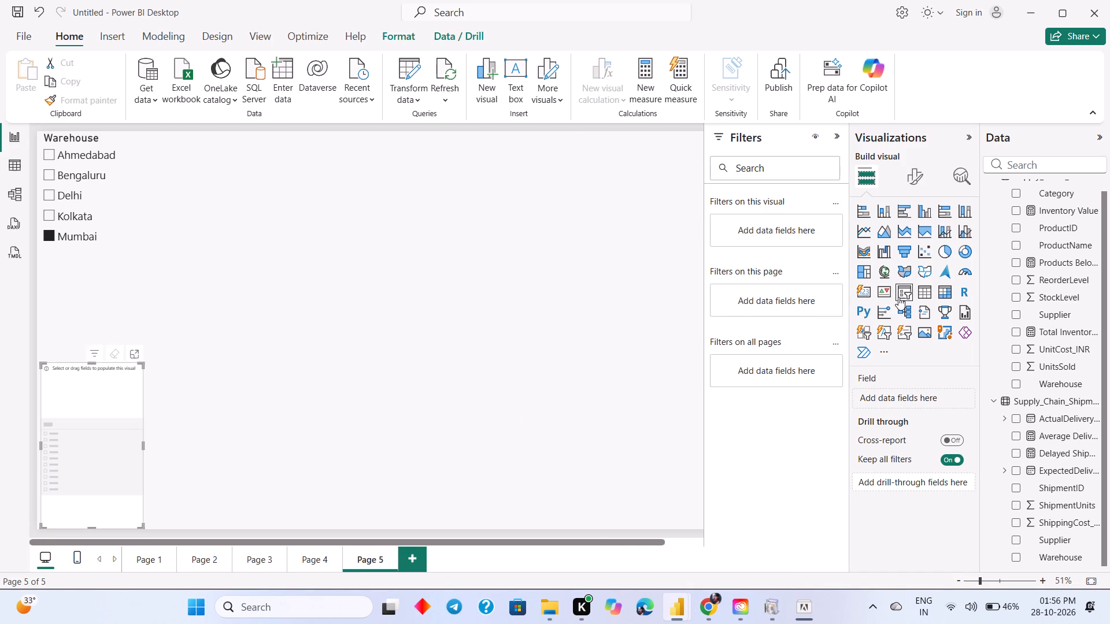
click(1079, 318)
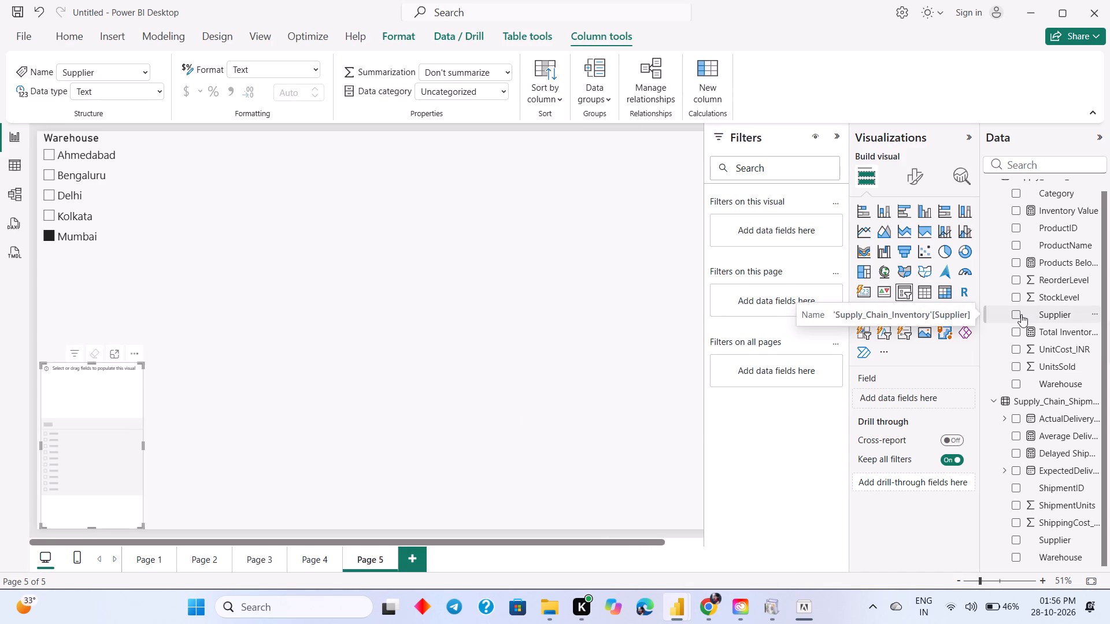
click(1018, 314)
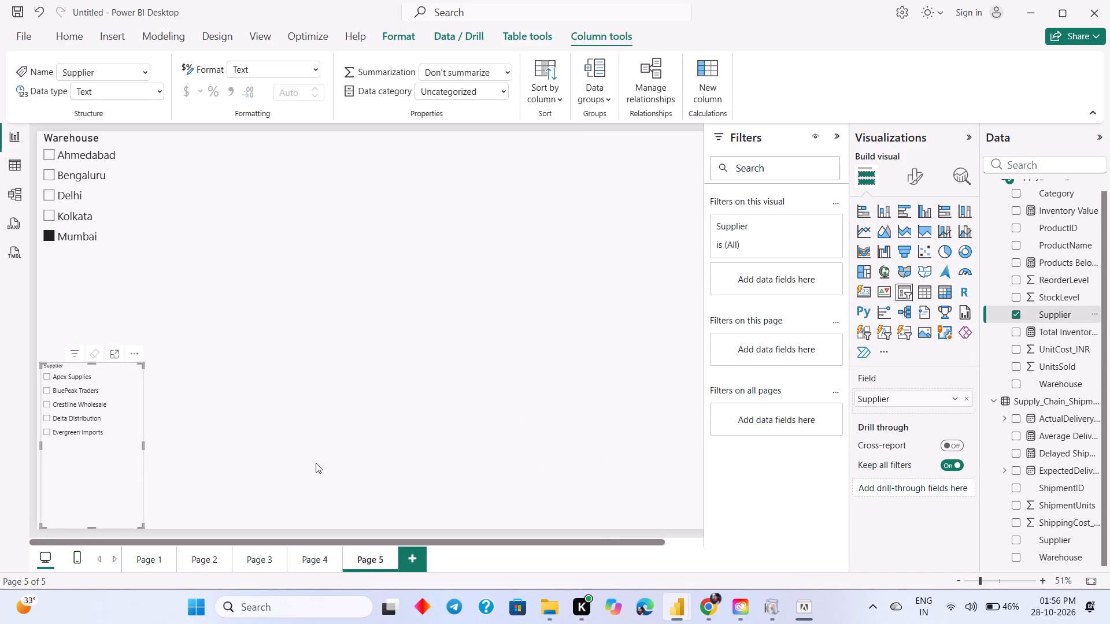
Set the Supplier slicer's font sizes to 22 for the values and 25 for the header text.
click(923, 180)
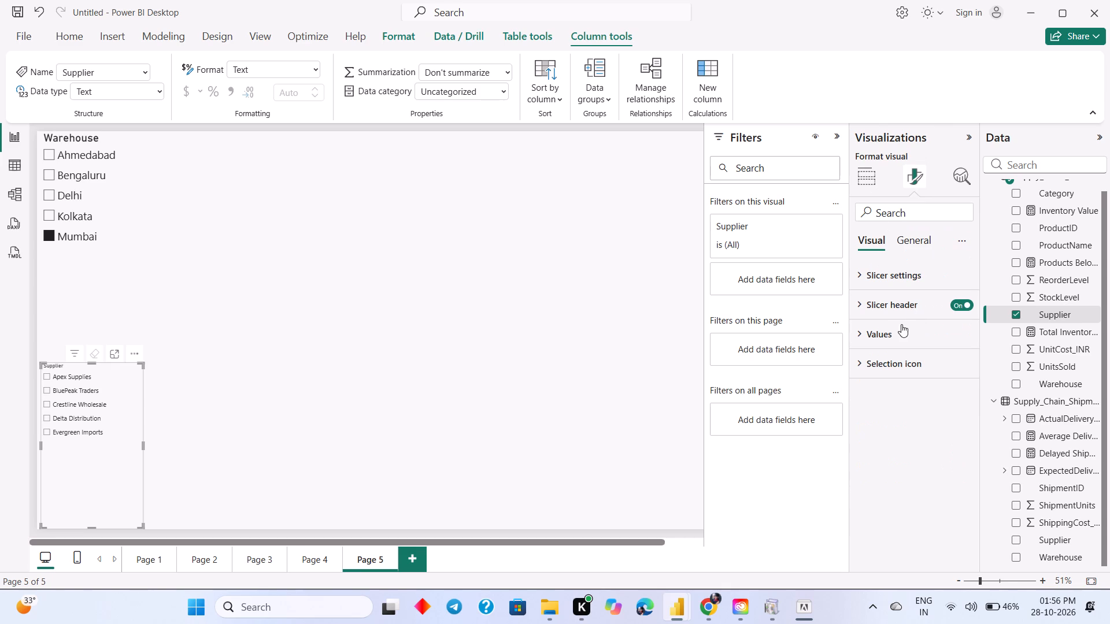
click(893, 330)
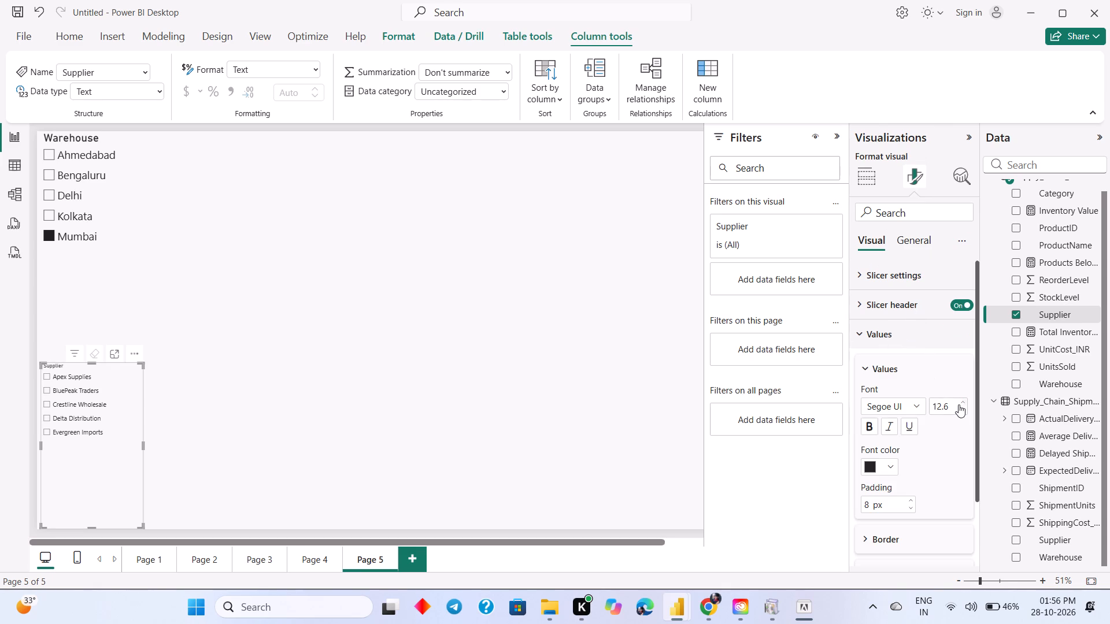
click(956, 406)
text(22)
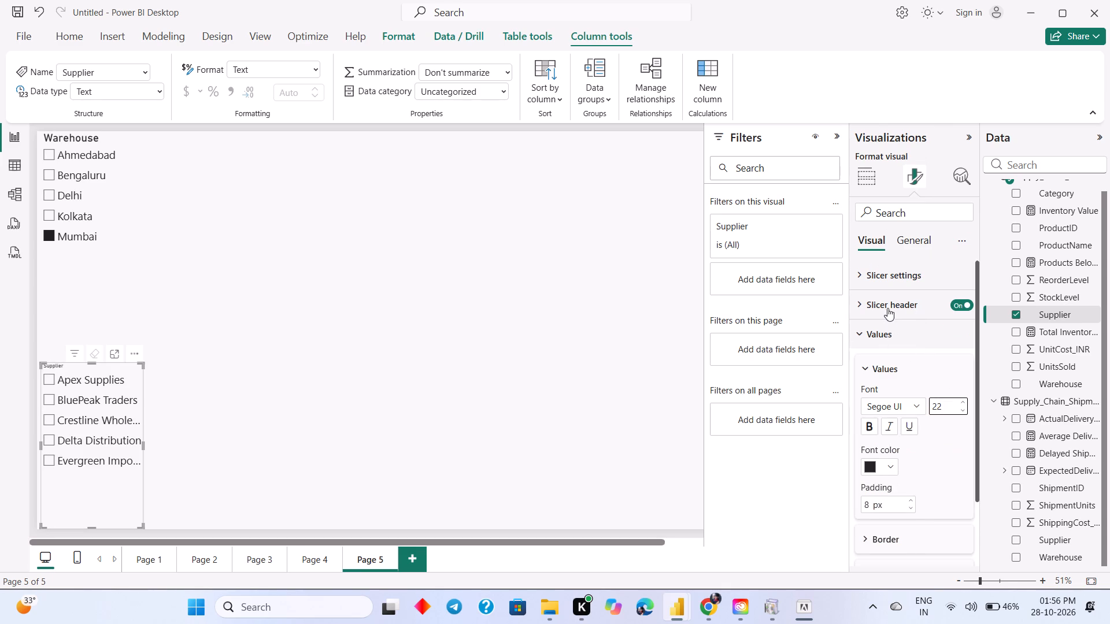
click(883, 310)
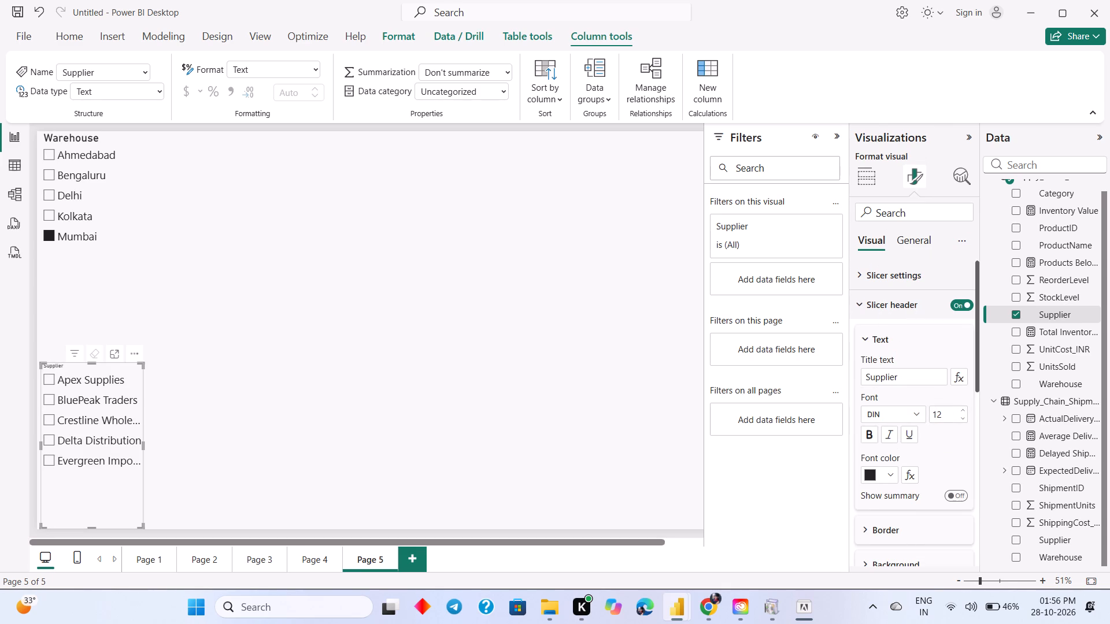
click(942, 414)
text(25)
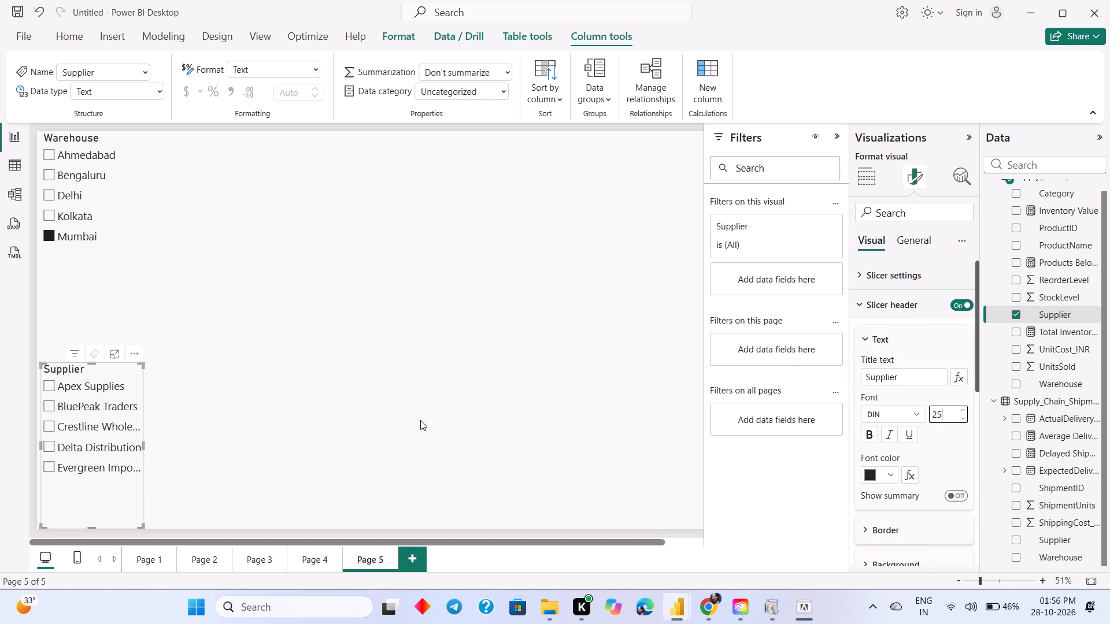
Move the Supplier slicer directly beneath the Warehouse slicer's entries and widen it to fit the full supplier names.
drag(79, 492, 42, 399)
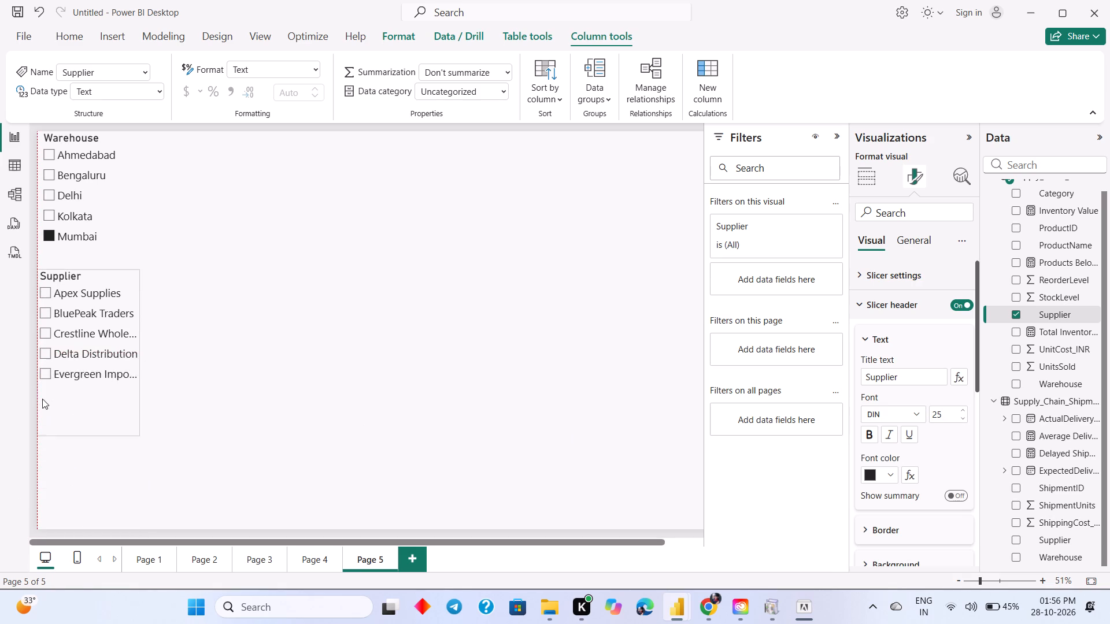
drag(42, 399, 36, 379)
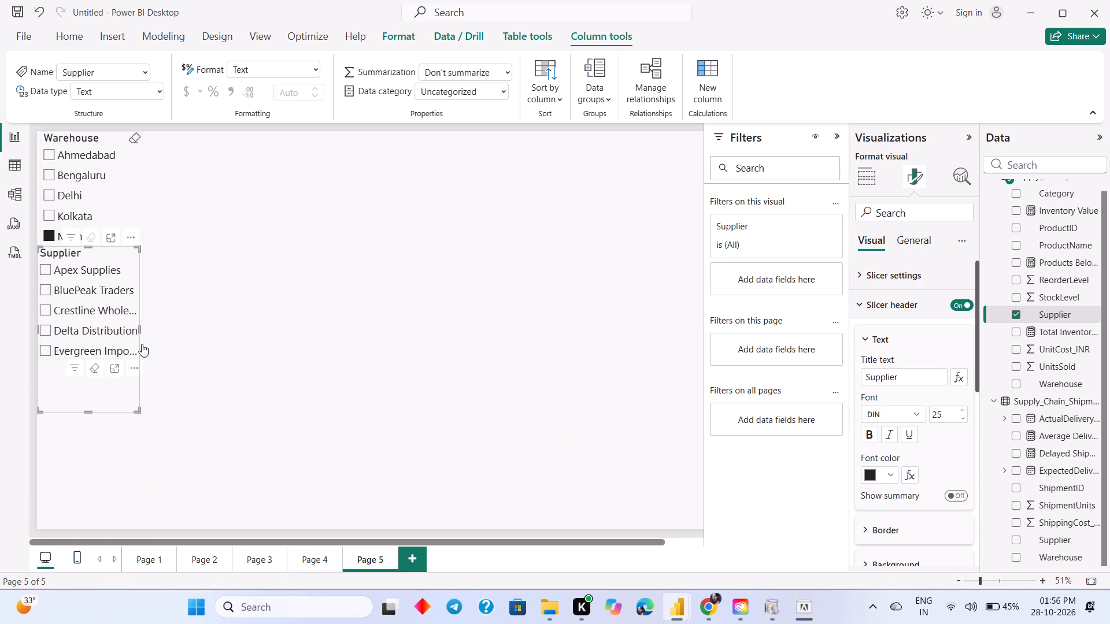
click(141, 331)
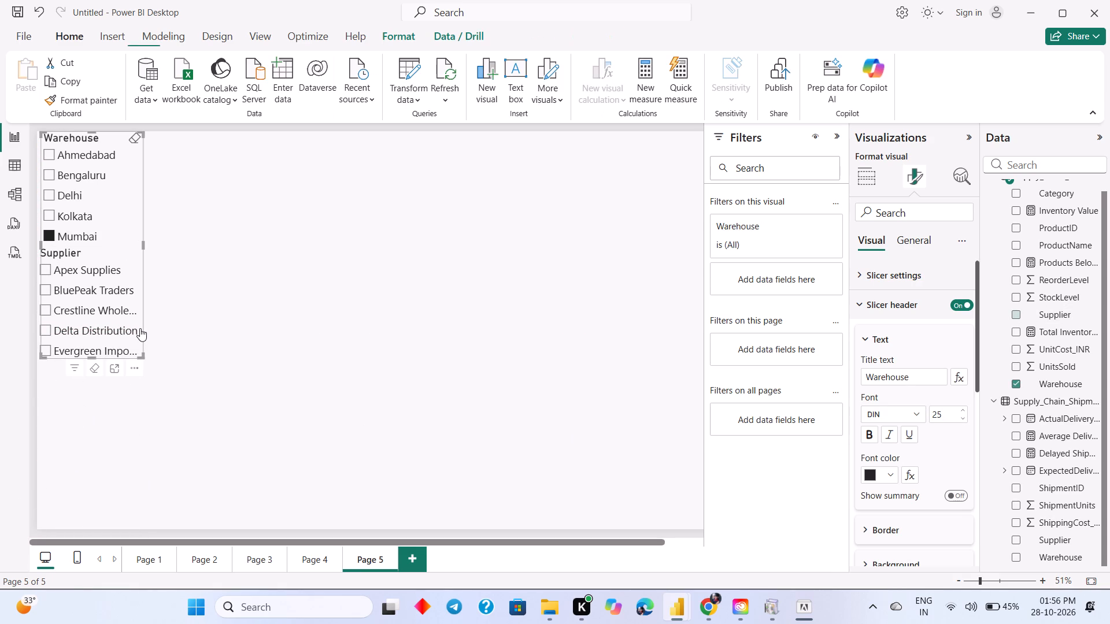
click(224, 309)
click(105, 331)
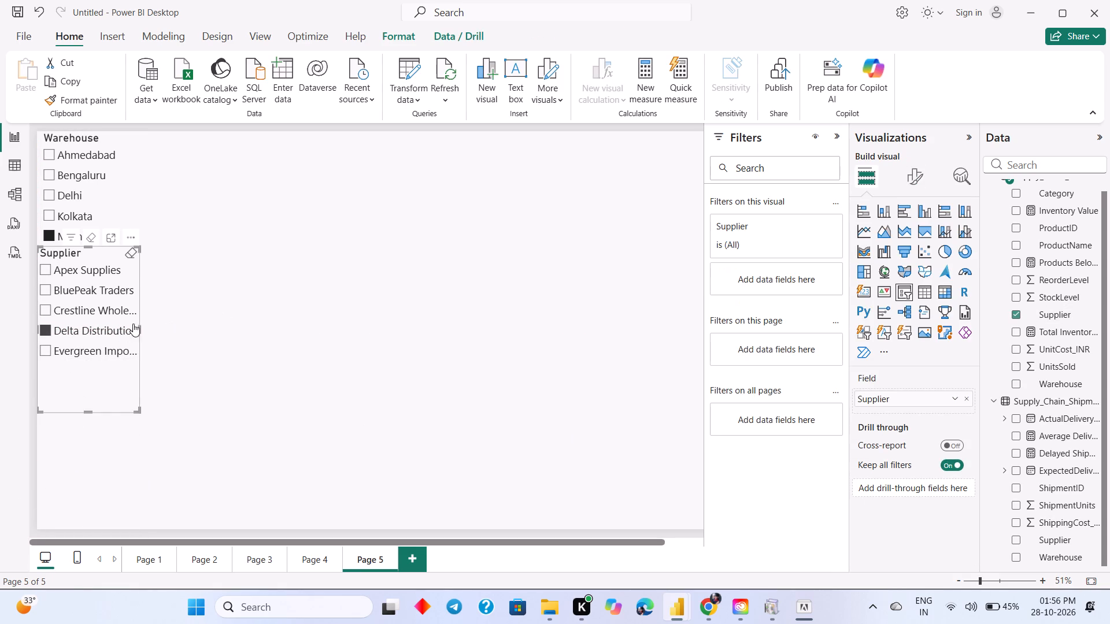
drag(139, 326, 154, 332)
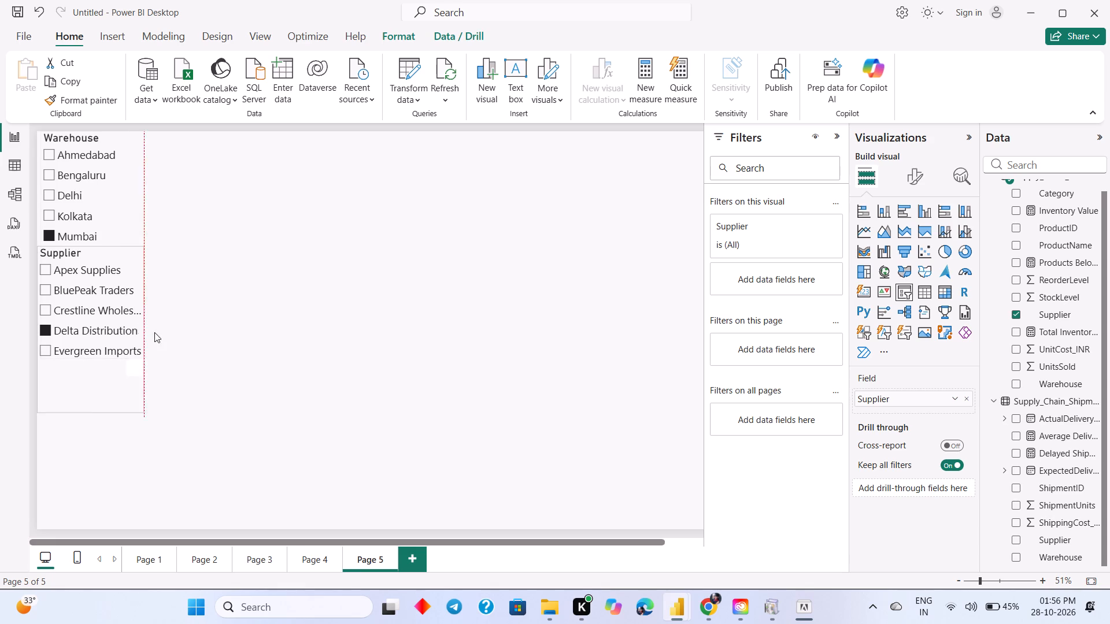
drag(154, 332, 166, 333)
click(219, 318)
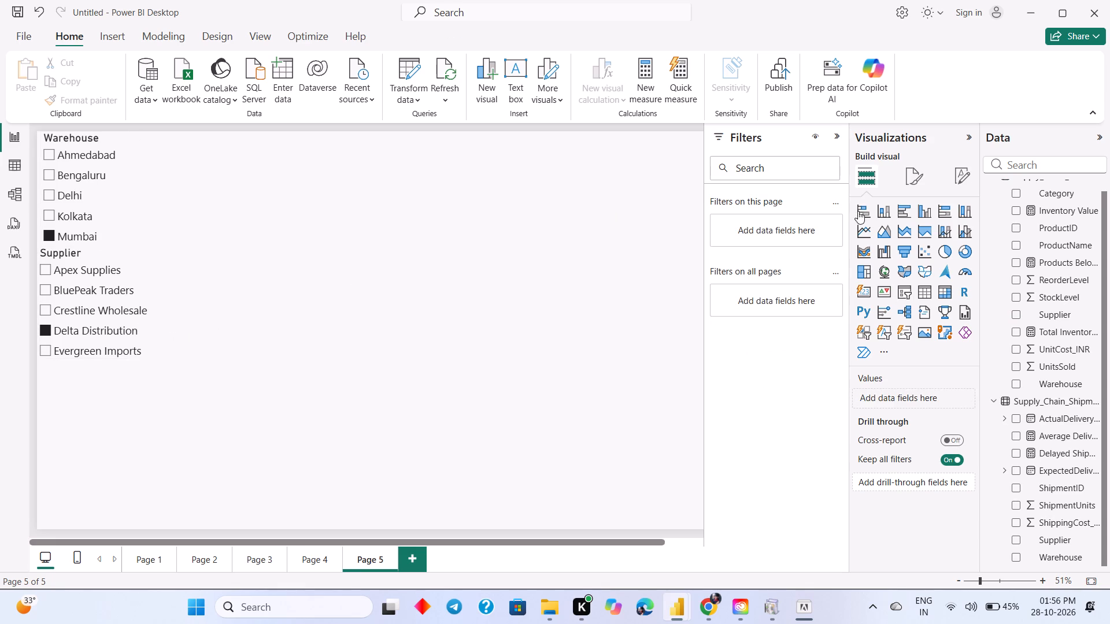
Add a slicer for the inventory table's Category field and place it beside the Warehouse slicer at the top of the page.
click(900, 292)
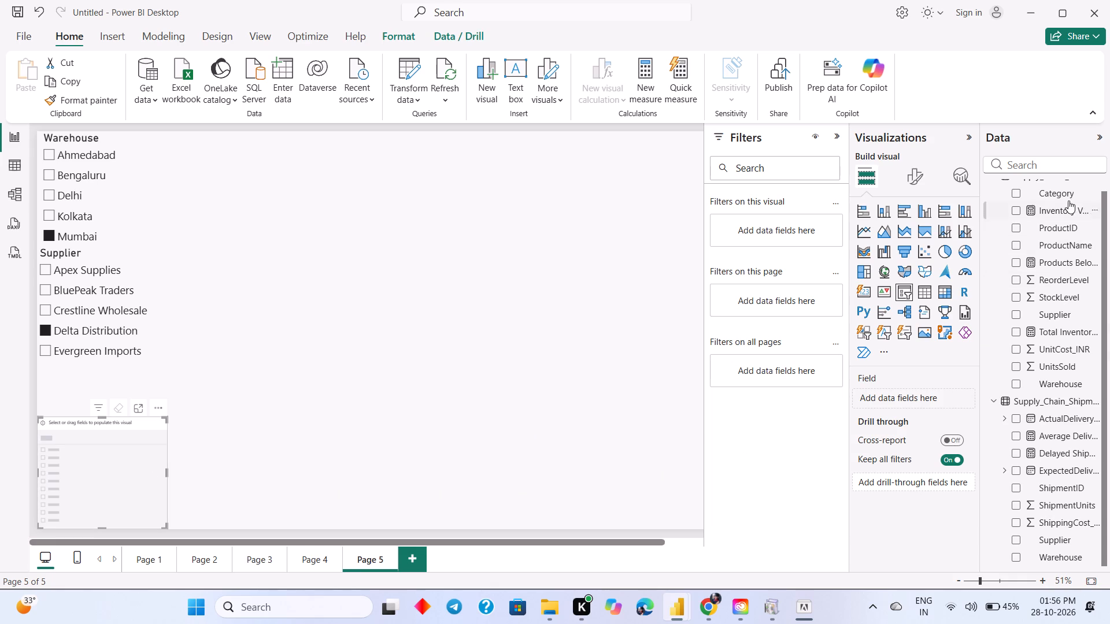
drag(1064, 194, 935, 411)
drag(935, 411, 935, 399)
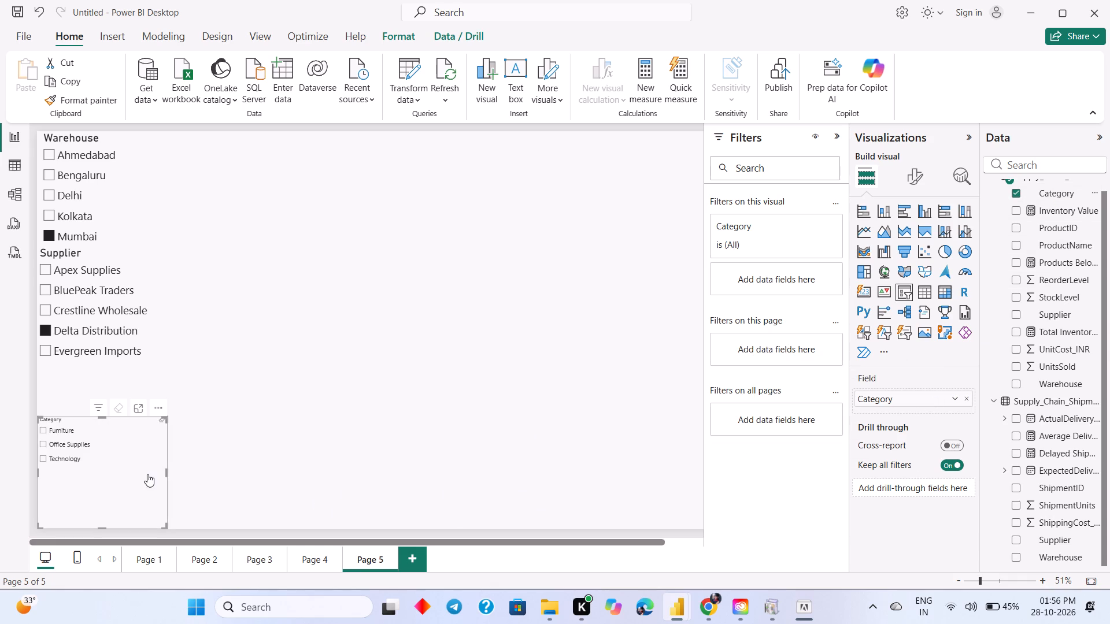
drag(147, 474, 245, 195)
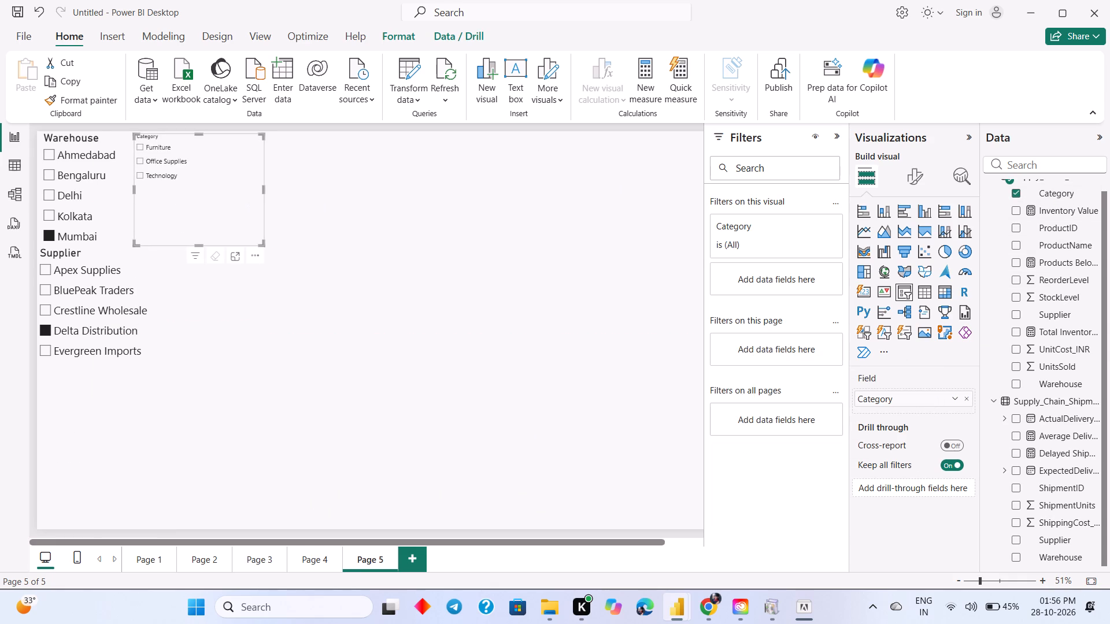
Set the font size of the Category slicer's header text to 25.
click(906, 166)
click(898, 307)
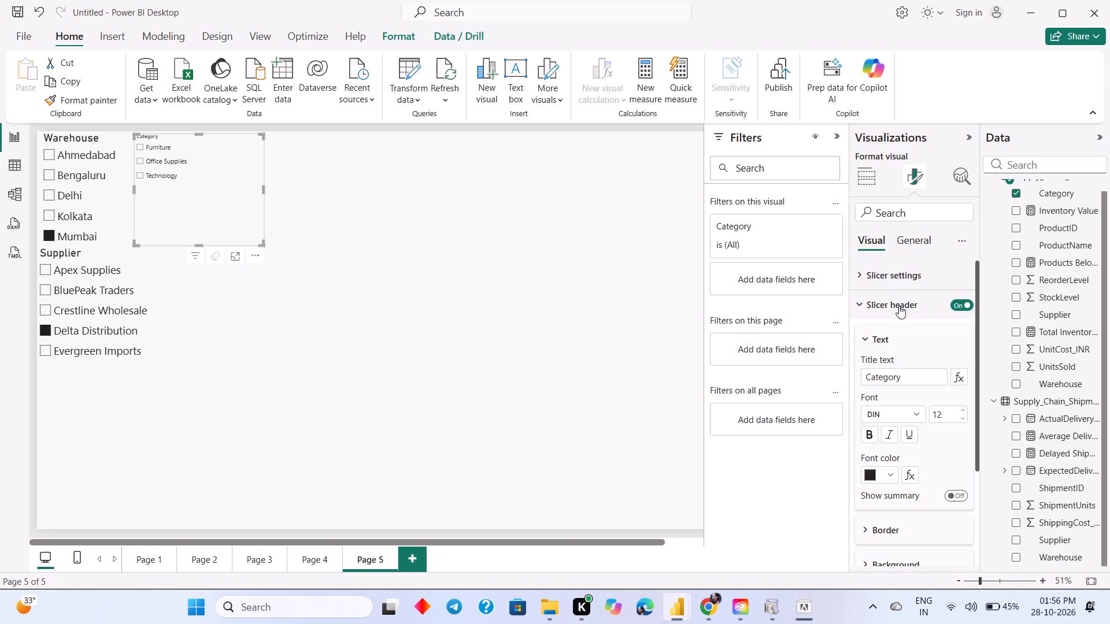
click(941, 414)
key(2)
key(5)
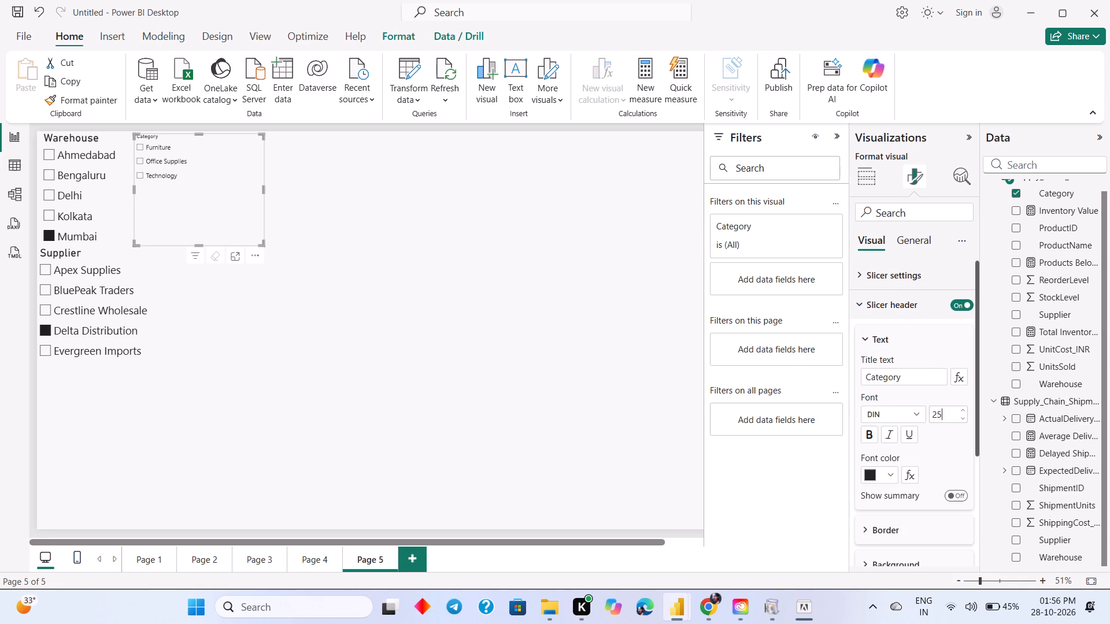
Set the font size of the Category slicer's values to 22.
scroll(914, 462, down, 2)
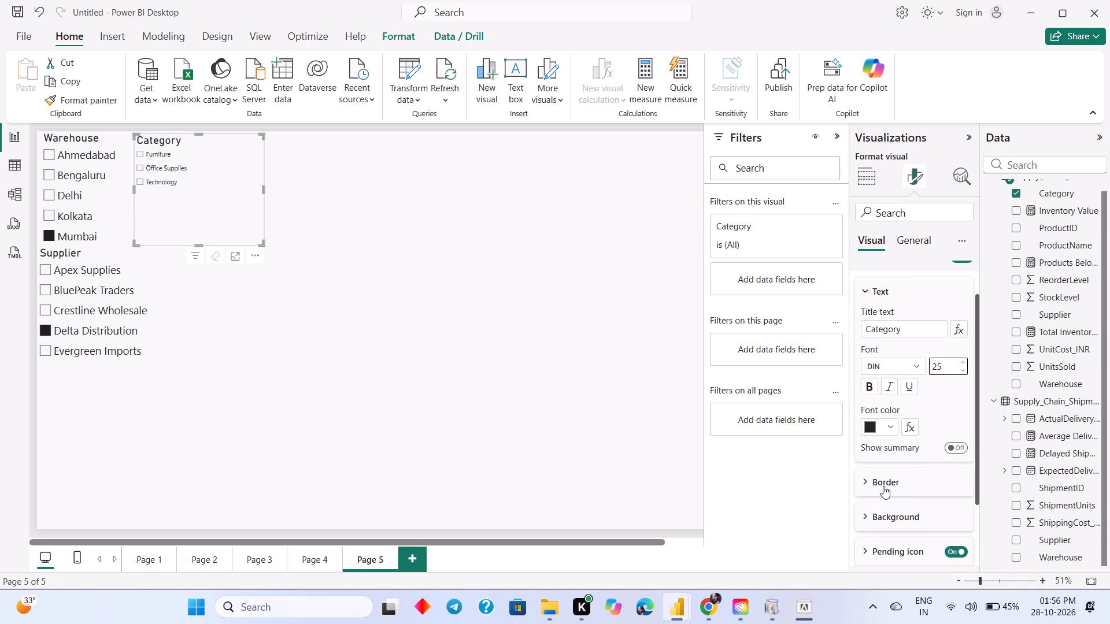
click(883, 482)
scroll(890, 492, down, 4)
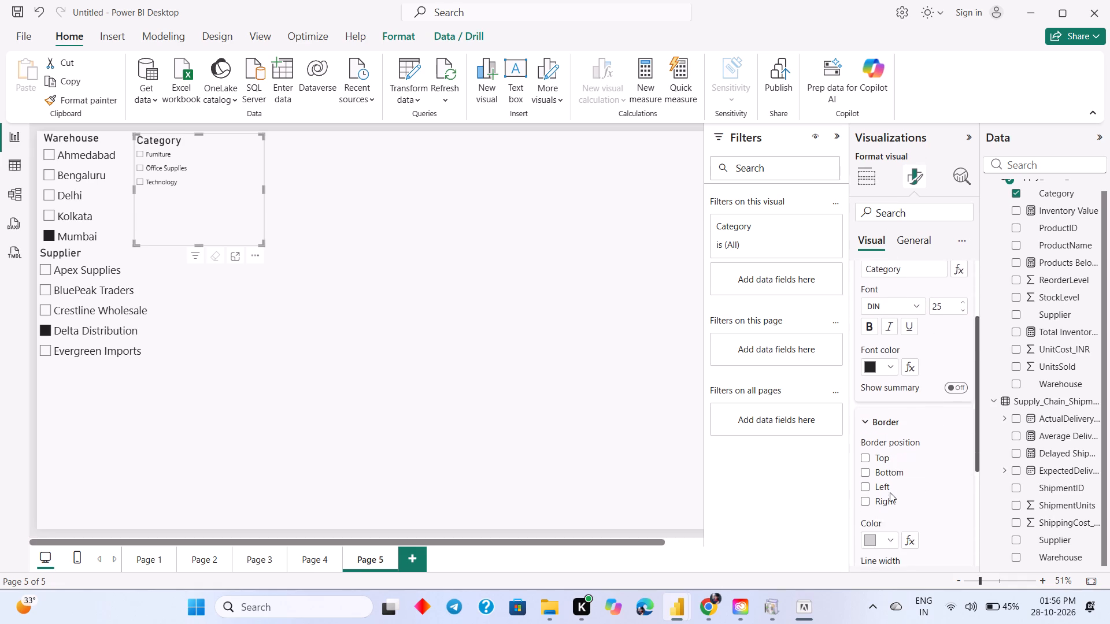
scroll(890, 492, down, 2)
click(882, 343)
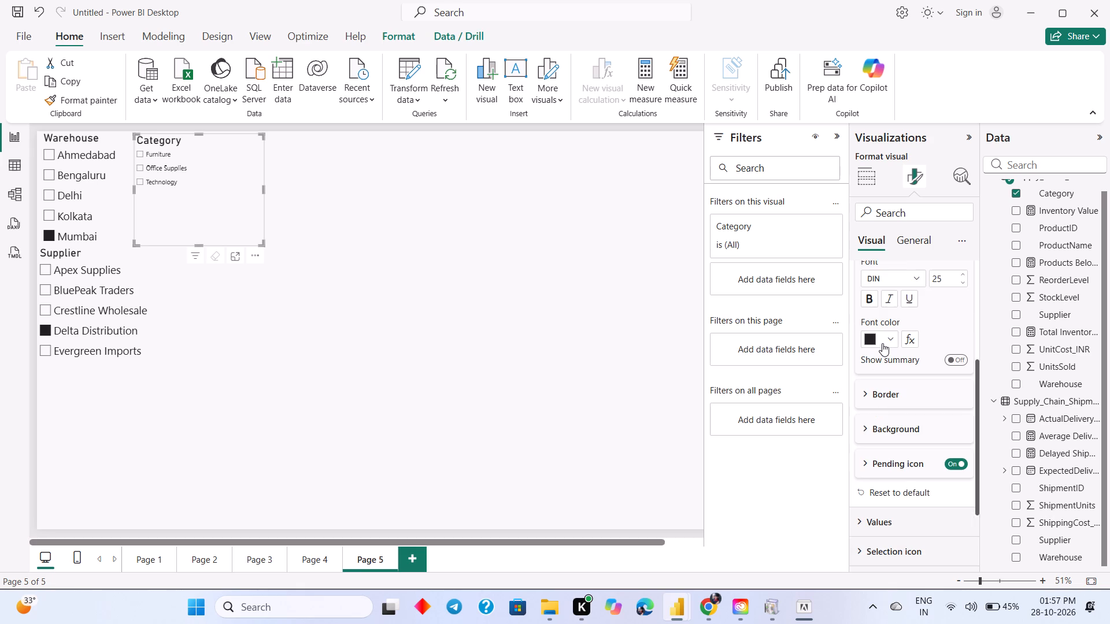
scroll(882, 343, down, 5)
click(882, 533)
scroll(895, 526, down, 3)
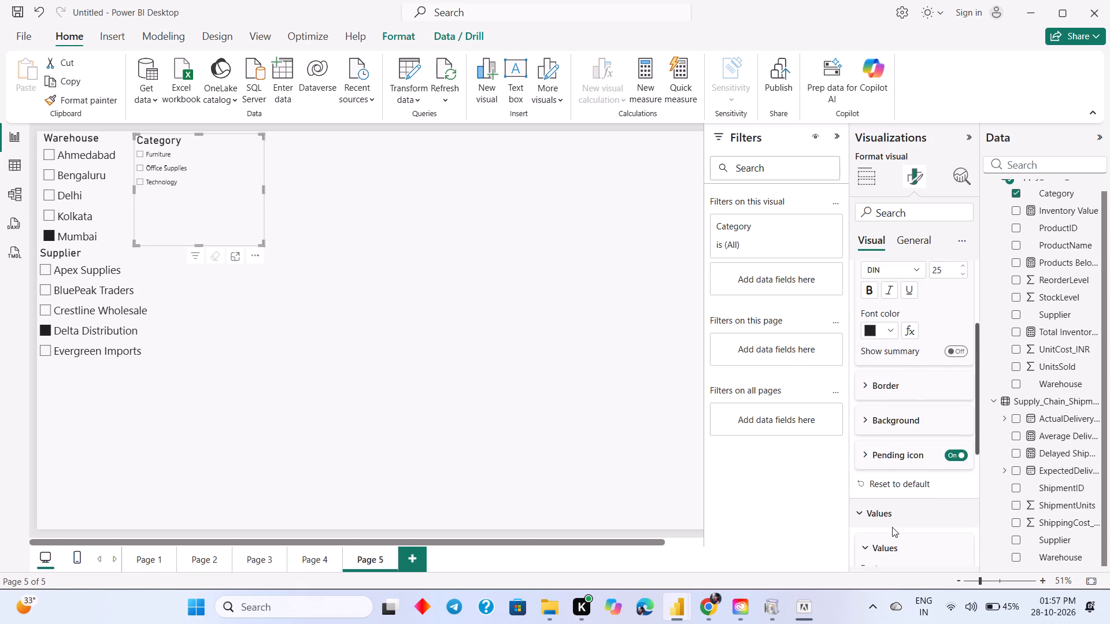
scroll(891, 515, down, 2)
click(949, 476)
text(22)
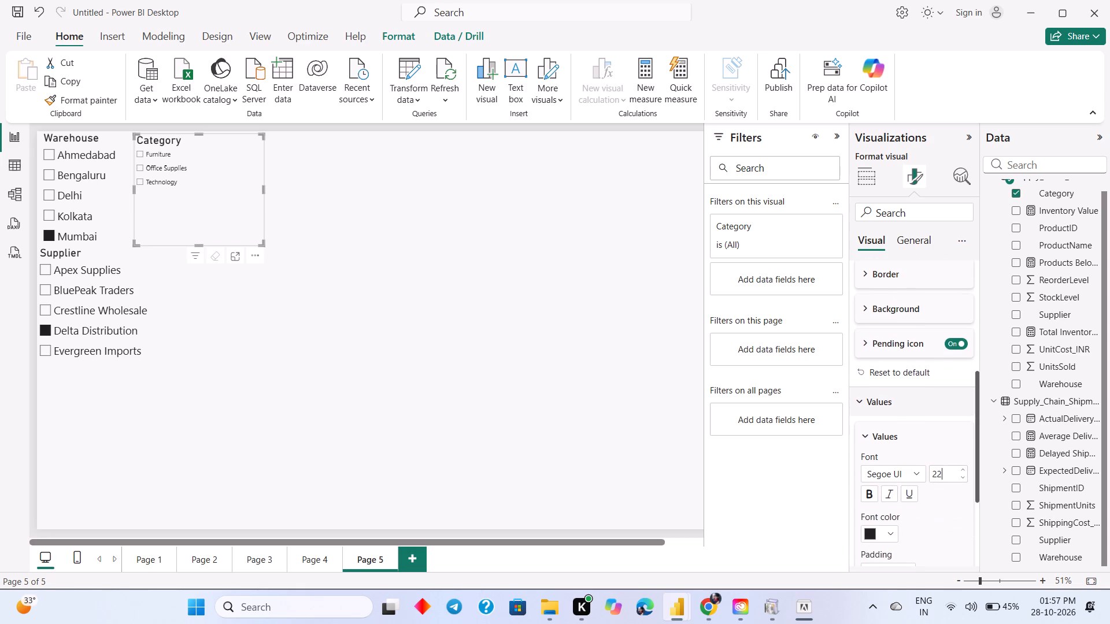
click(683, 376)
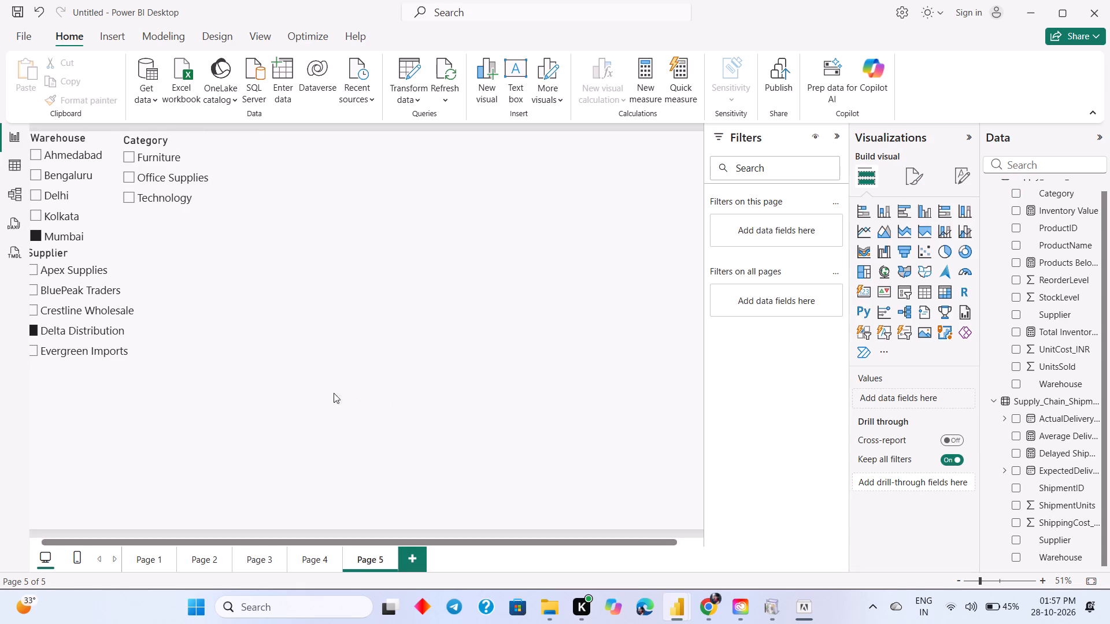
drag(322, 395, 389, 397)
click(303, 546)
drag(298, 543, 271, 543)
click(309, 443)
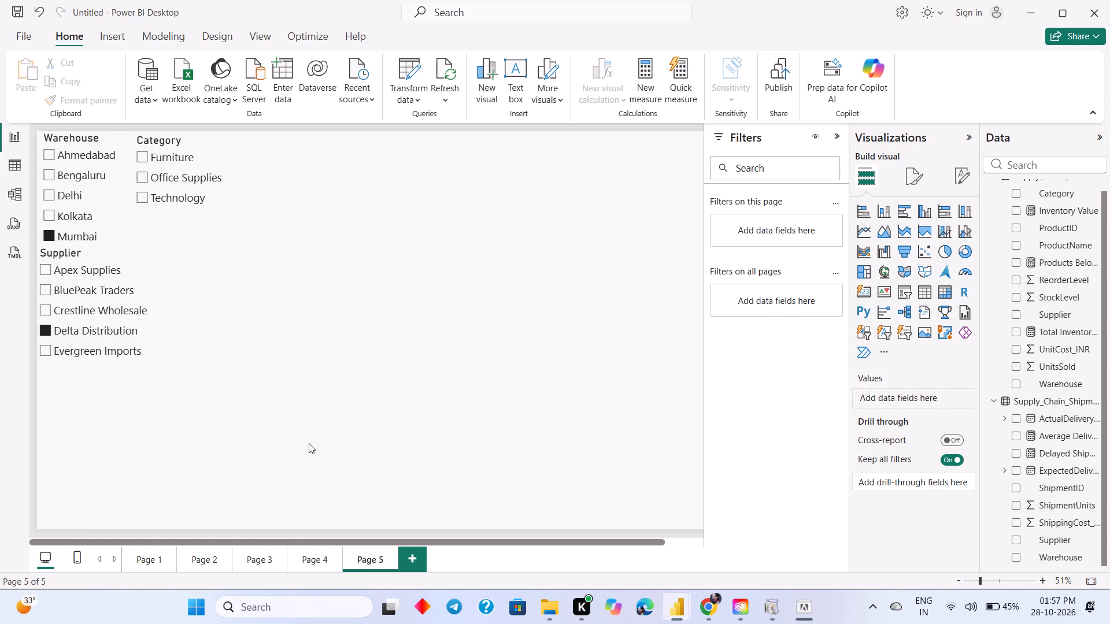
click(705, 607)
scroll(510, 370, down, 5)
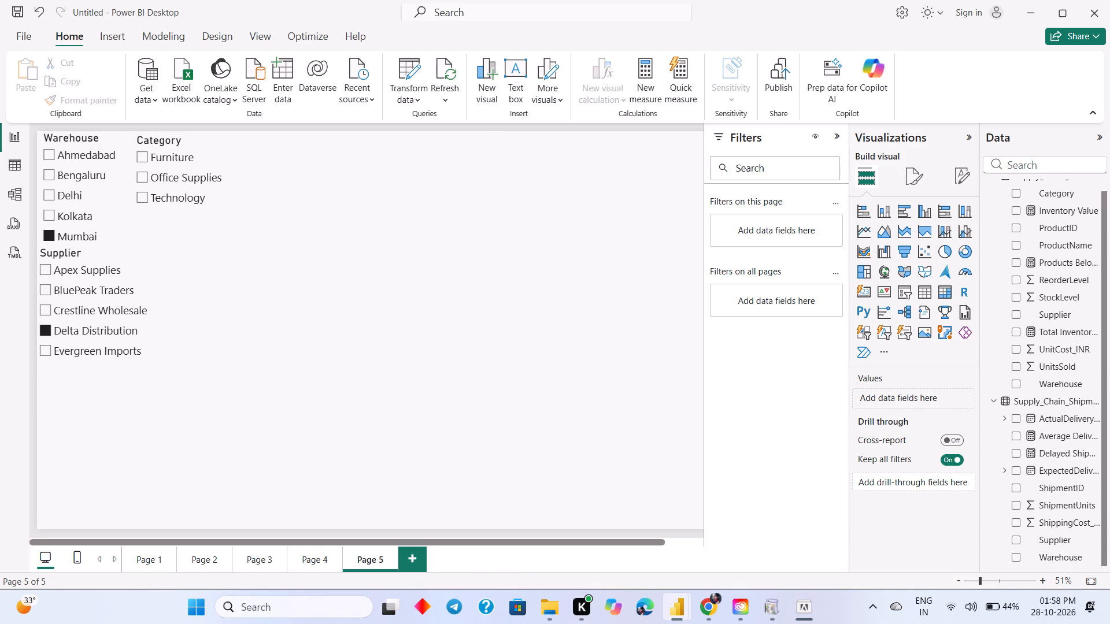
click(498, 401)
click(239, 31)
click(260, 33)
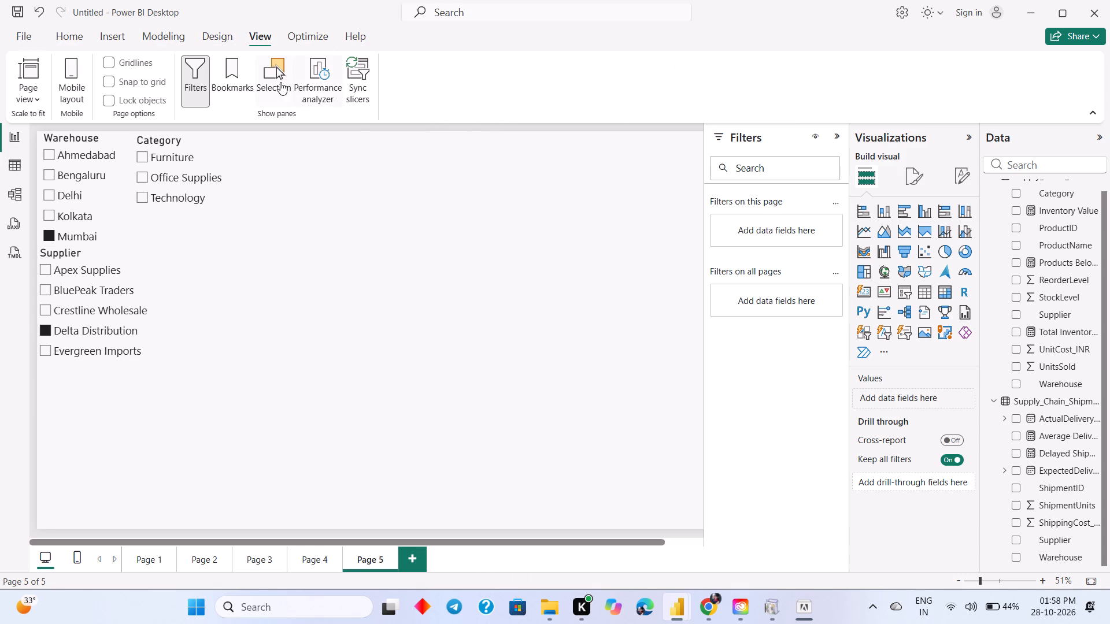
click(204, 41)
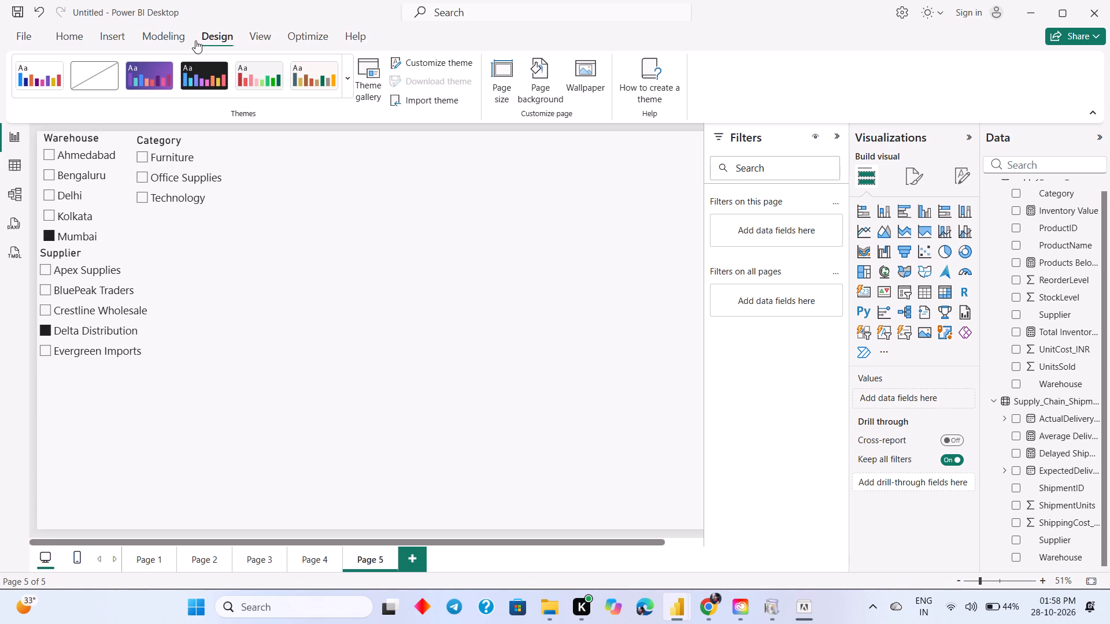
click(190, 40)
drag(145, 40, 139, 41)
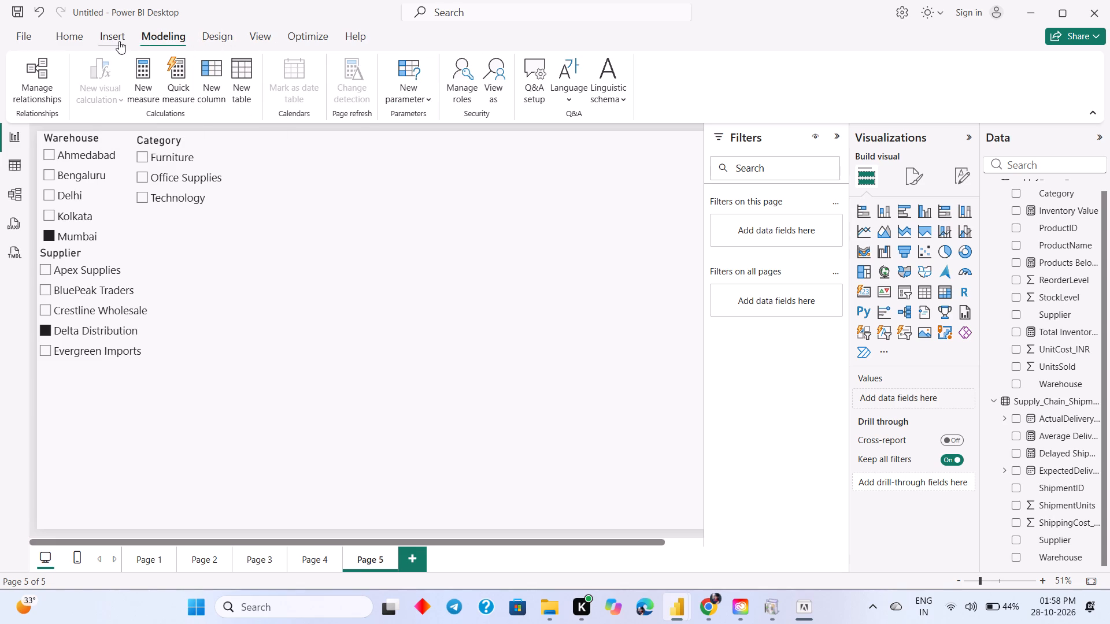
click(119, 41)
click(447, 91)
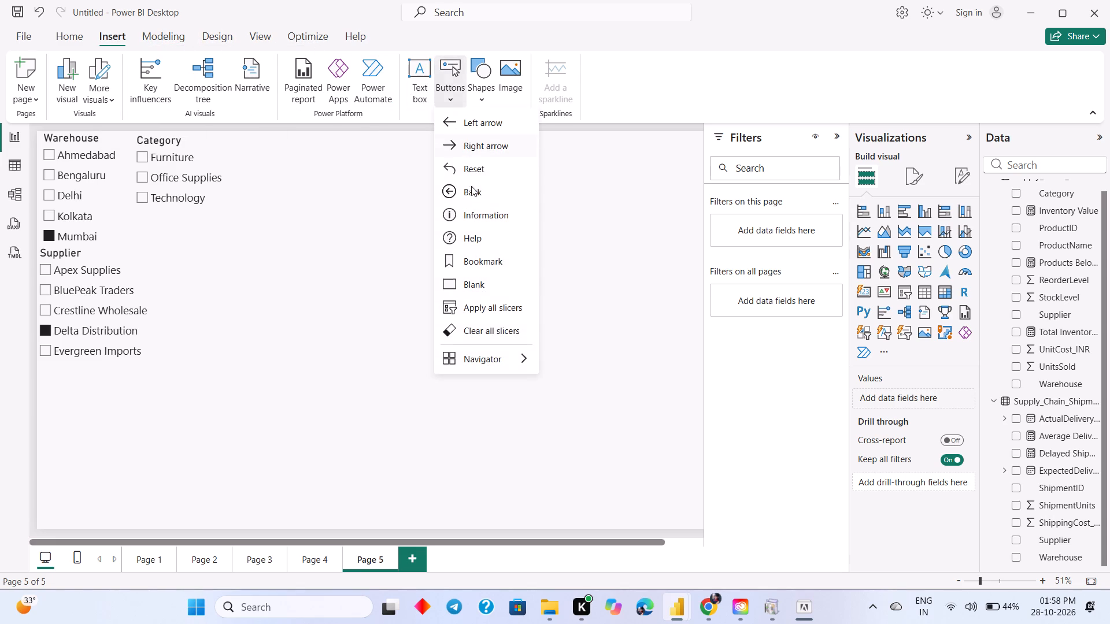
click(468, 355)
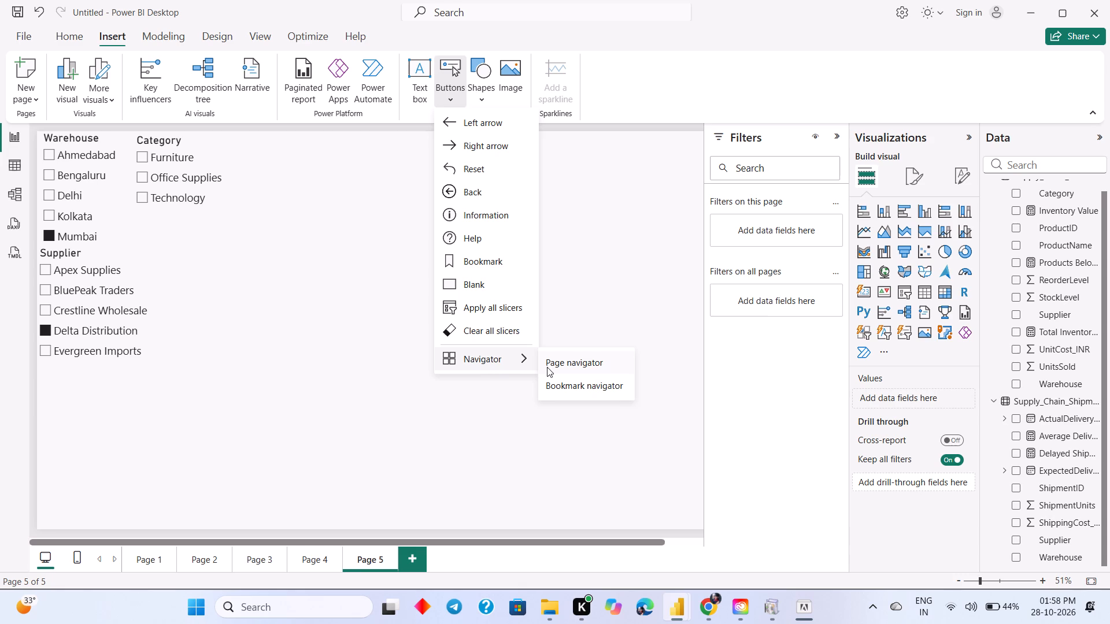
click(550, 366)
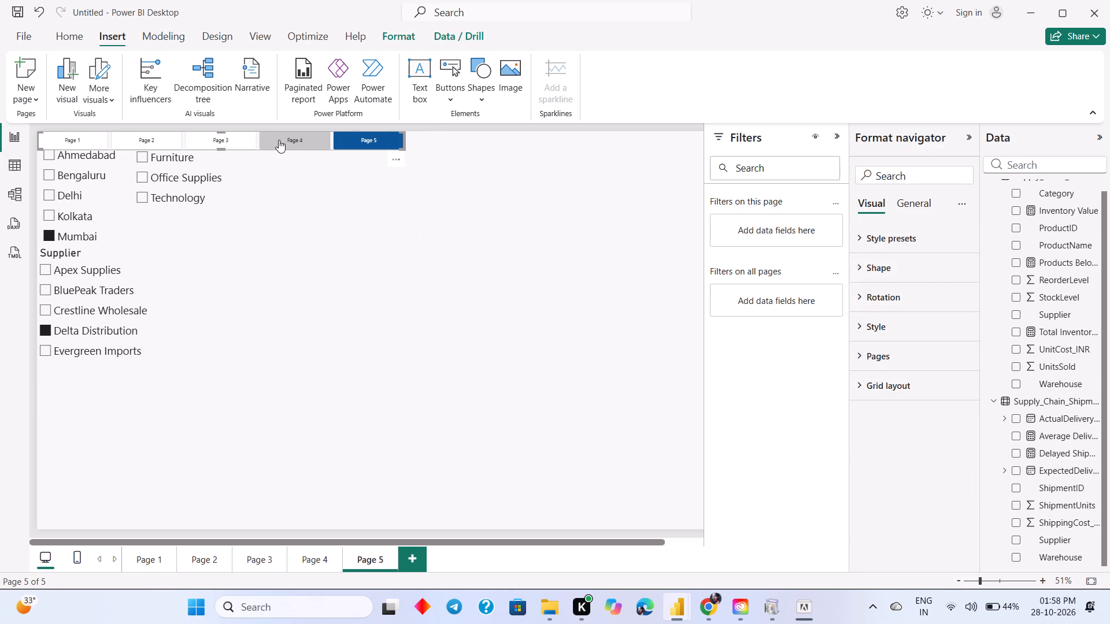
click(314, 202)
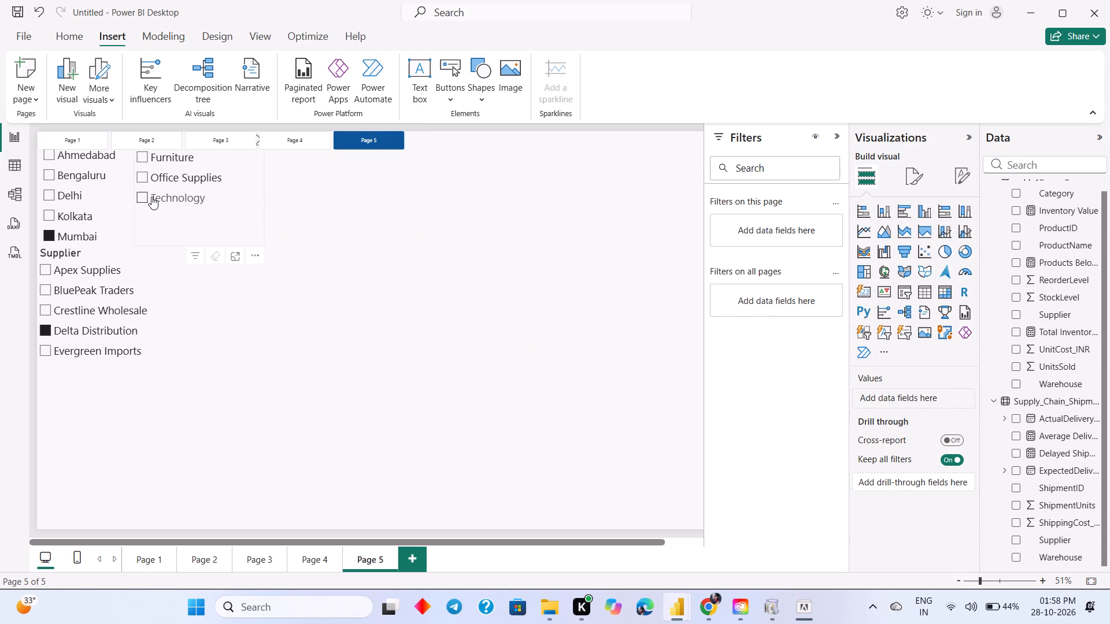
Select Technology in the Category slicer, look through the other report pages, and return to Page 5.
click(150, 196)
click(304, 562)
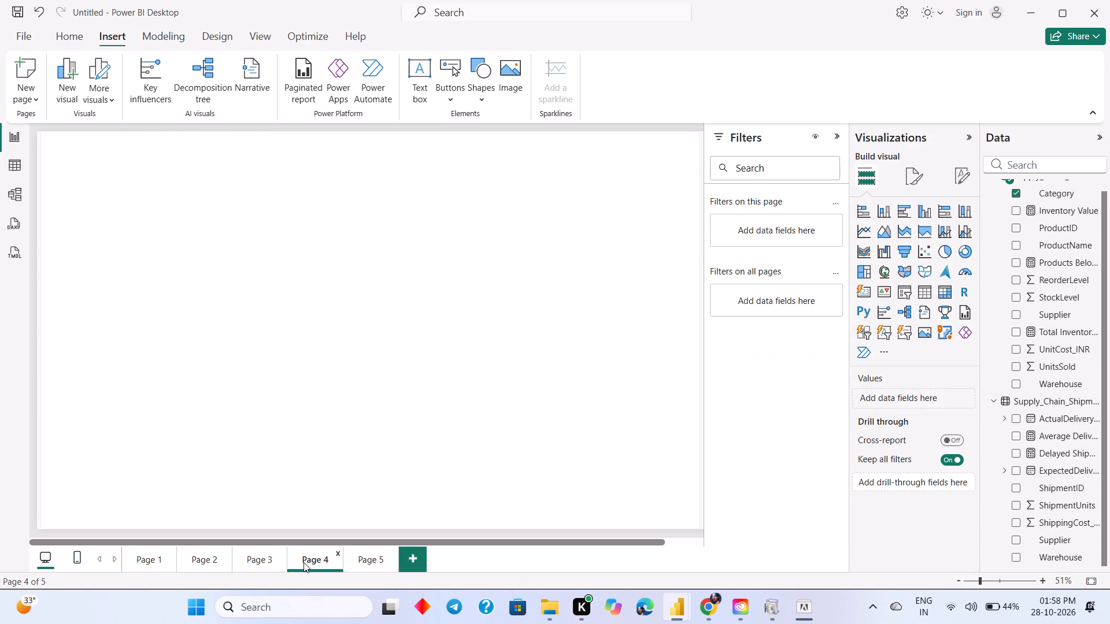
click(271, 569)
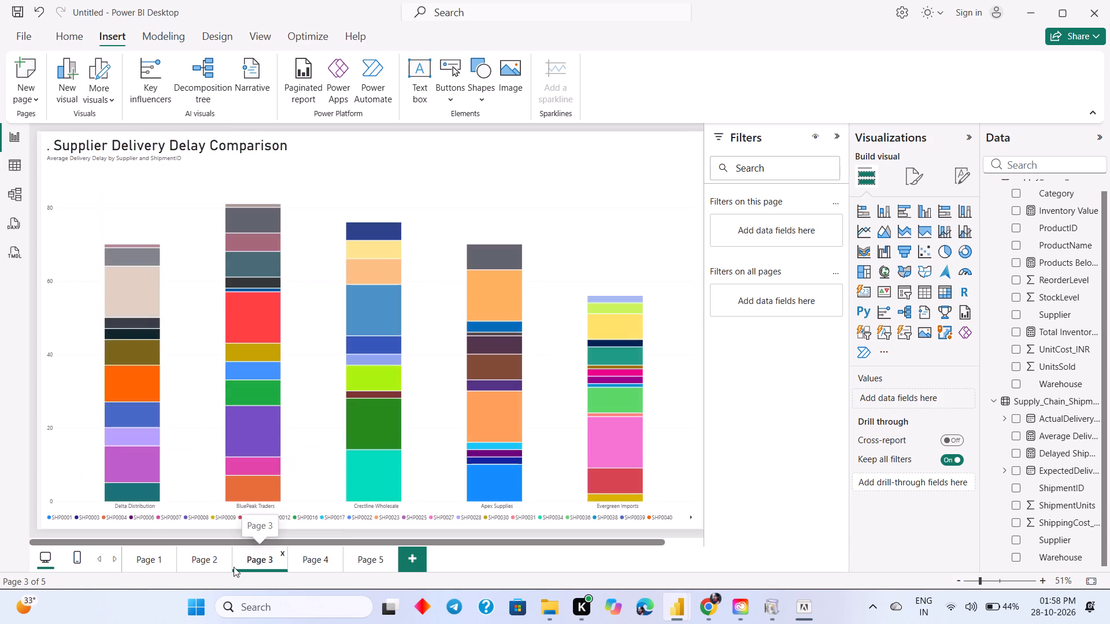
click(228, 567)
click(157, 561)
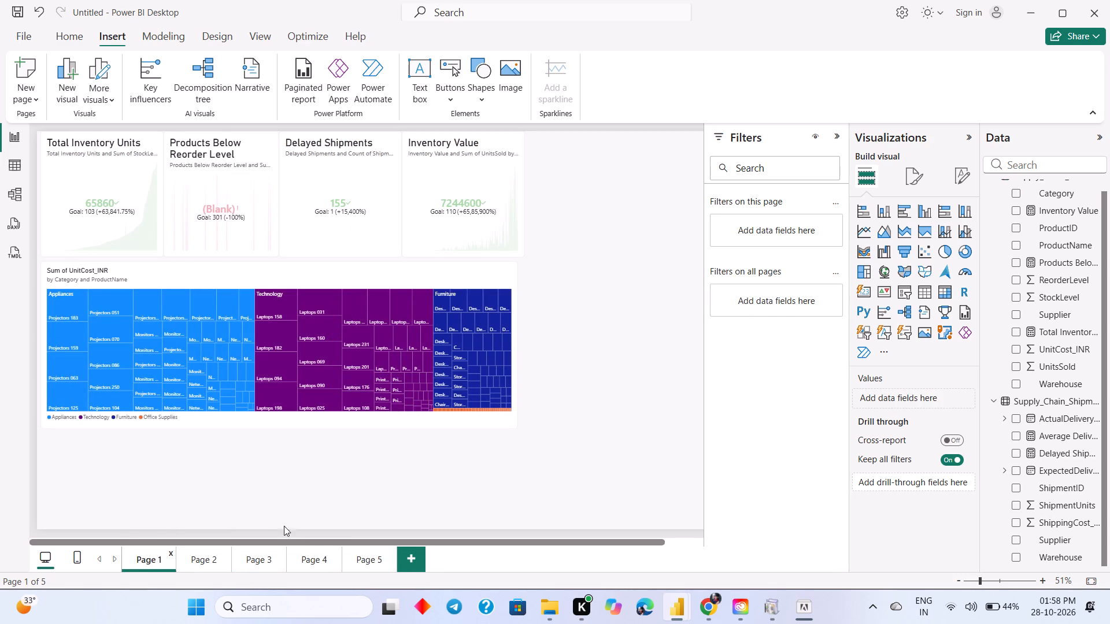
click(372, 559)
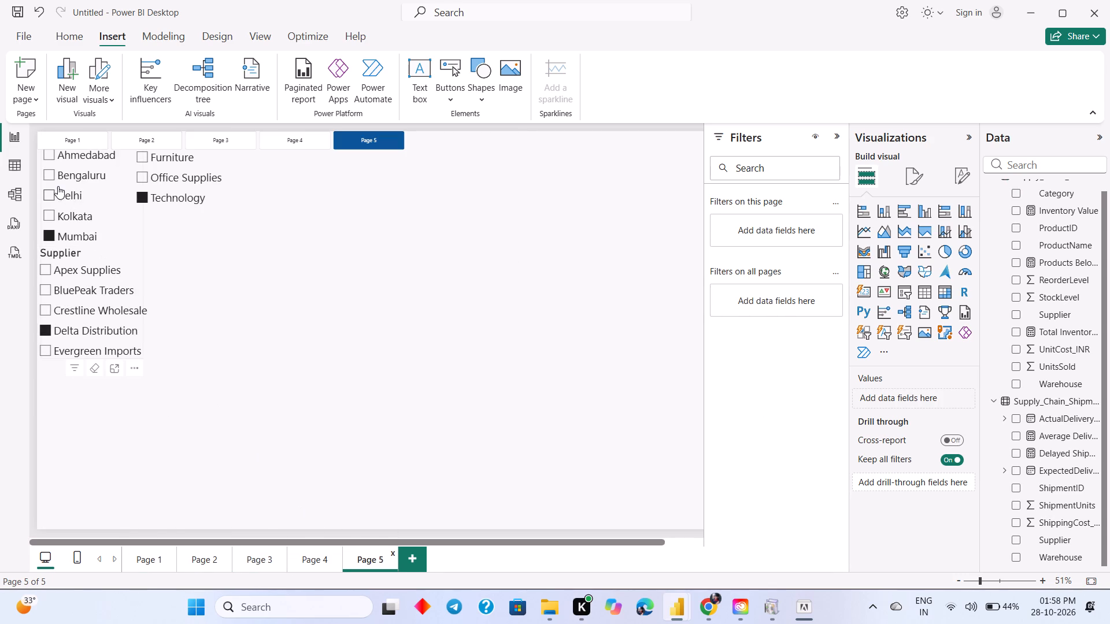
Select Bengaluru in the Warehouse slicer and Furniture in the Category slicer.
click(50, 179)
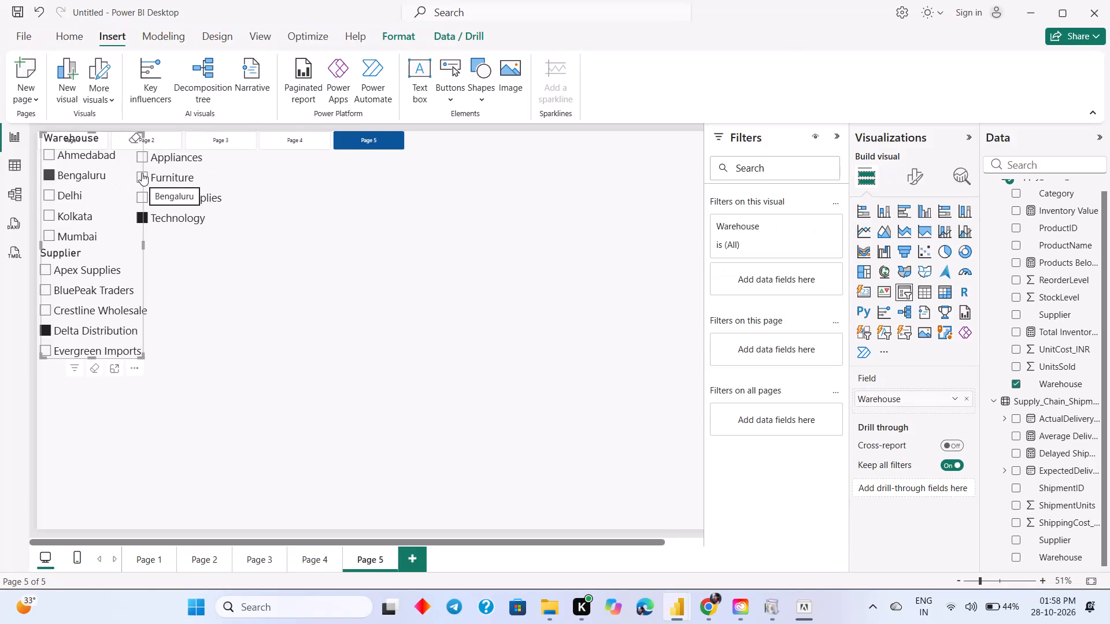
click(142, 173)
click(145, 177)
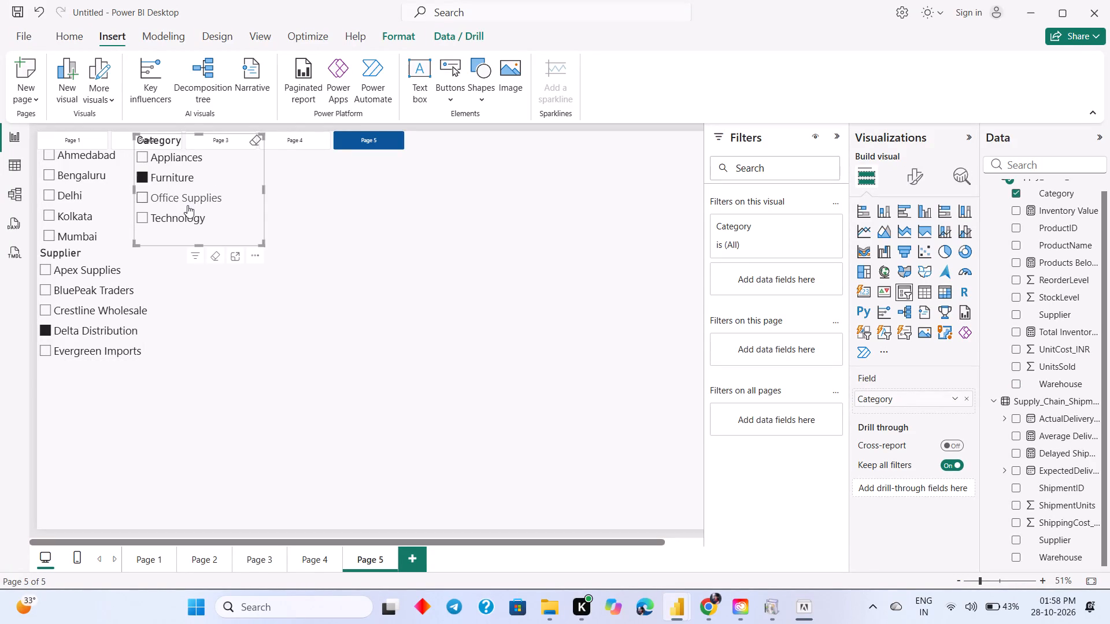
Rearrange the slicers below the page navigator, with Warehouse beside Supplier and Category beside Warehouse.
drag(188, 205, 393, 242)
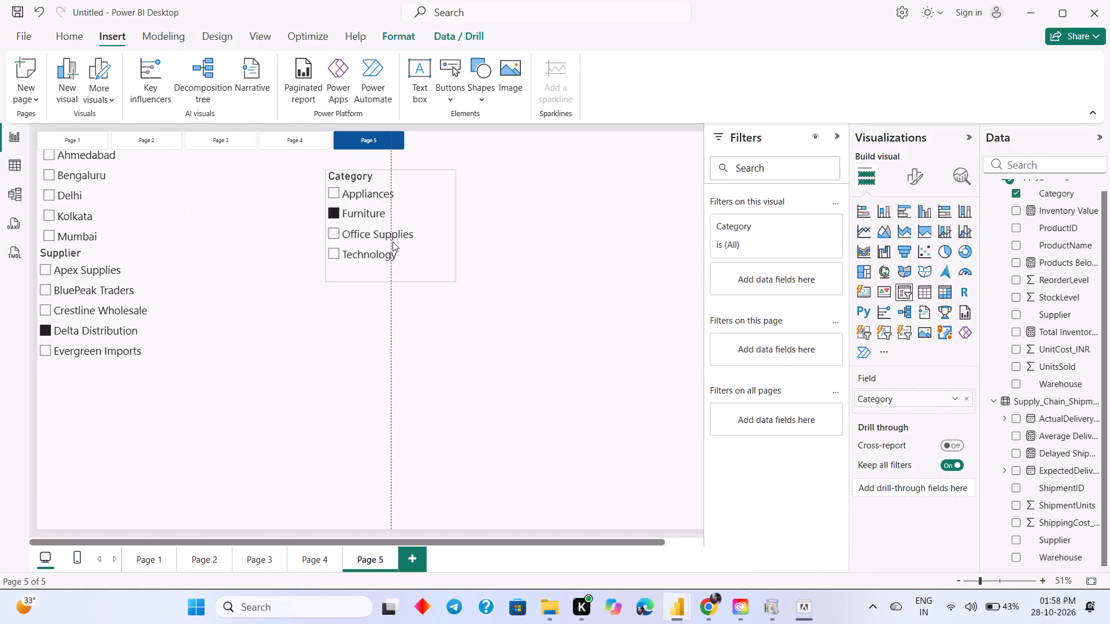
drag(393, 242, 491, 252)
click(136, 321)
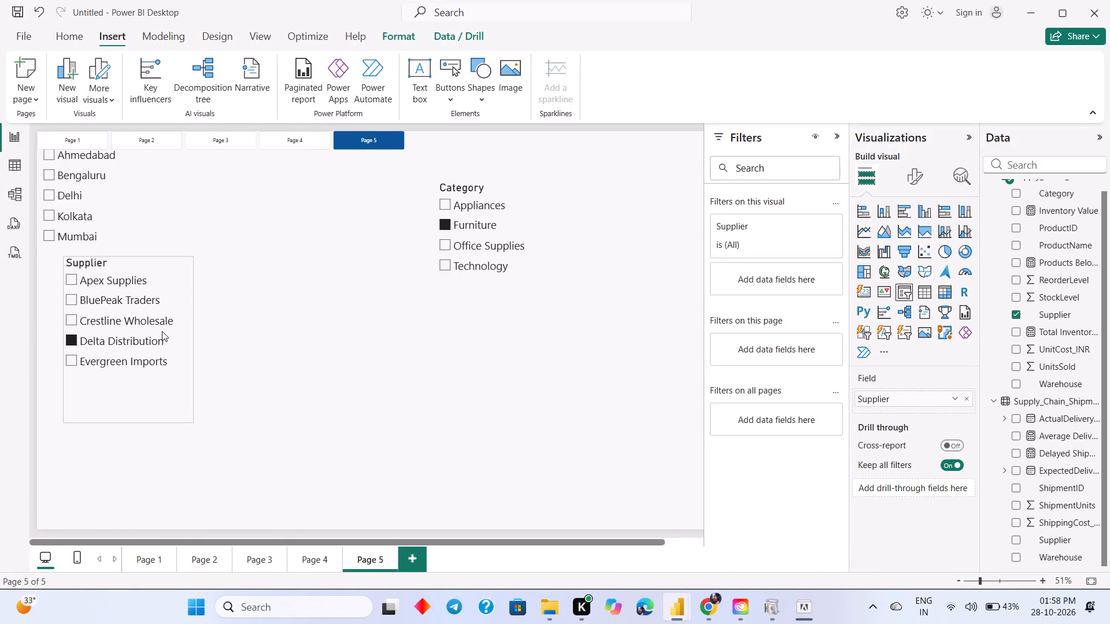
drag(68, 181, 183, 275)
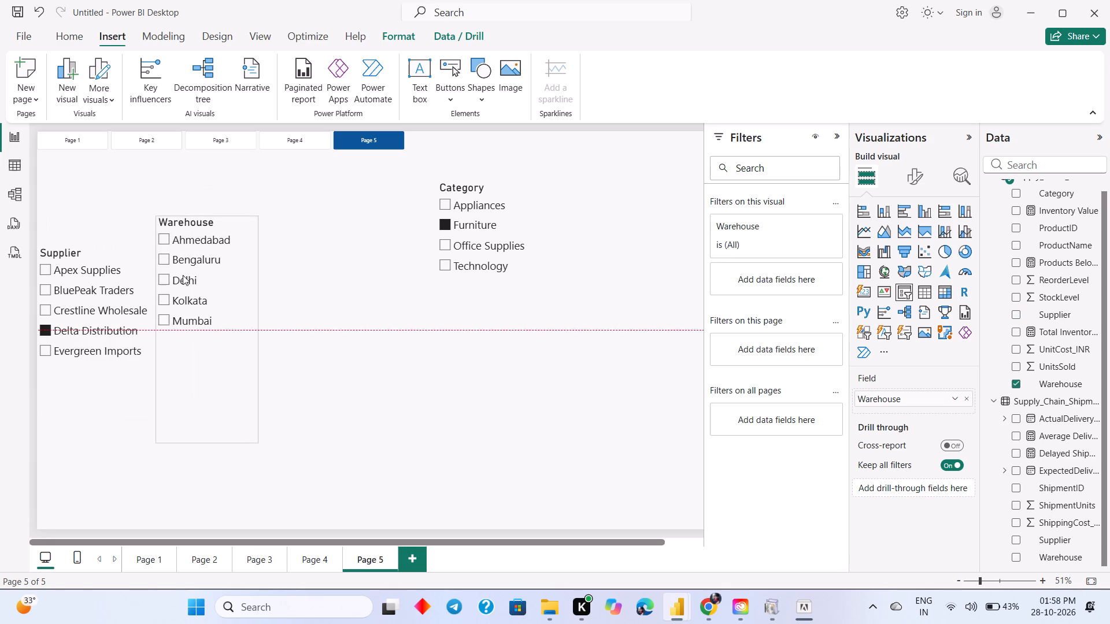
drag(183, 275, 183, 289)
scroll(230, 218, up, 5)
scroll(230, 214, down, 7)
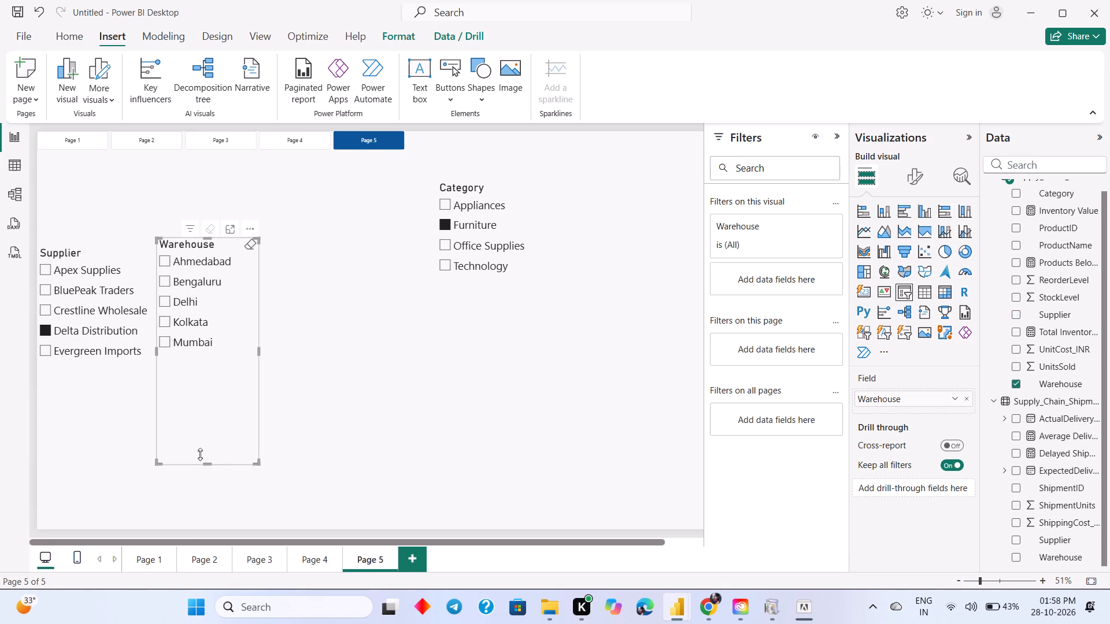
drag(191, 543, 220, 532)
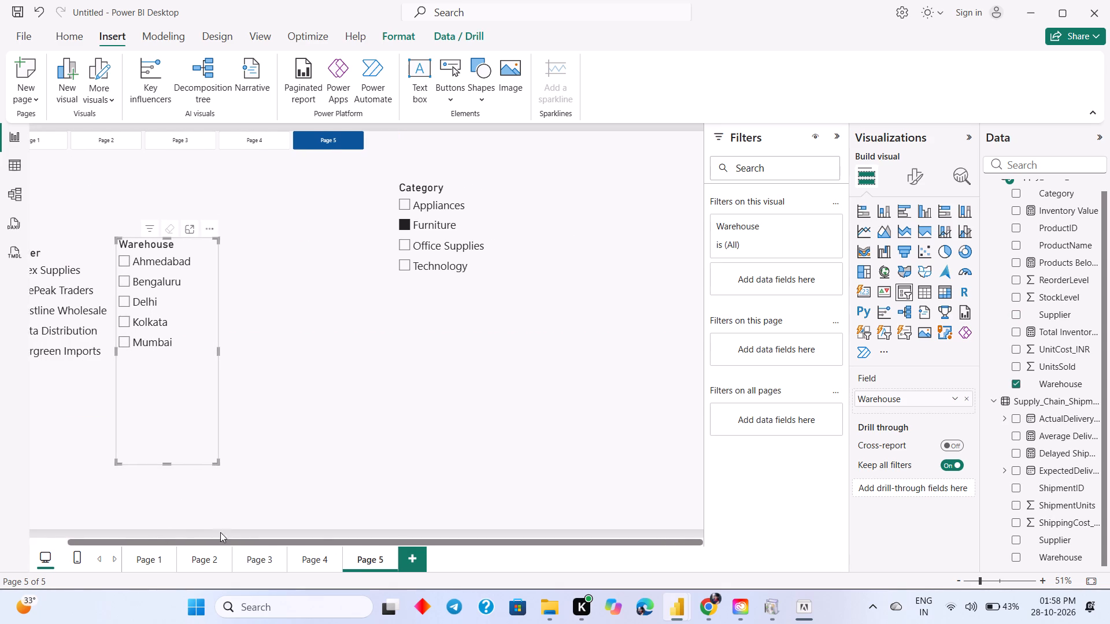
drag(220, 532, 180, 528)
drag(462, 216, 404, 298)
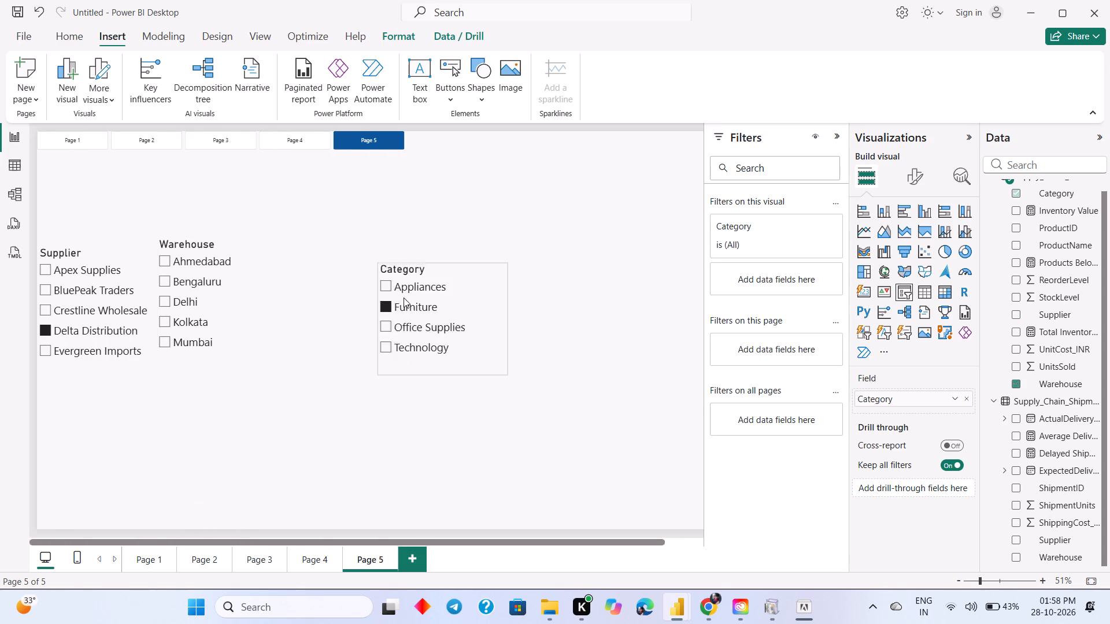
drag(404, 298, 288, 291)
Shift the Warehouse slicer slightly lower, select Ahmedabad in it, and move the Category slicer farther away so they no longer overlap.
click(162, 268)
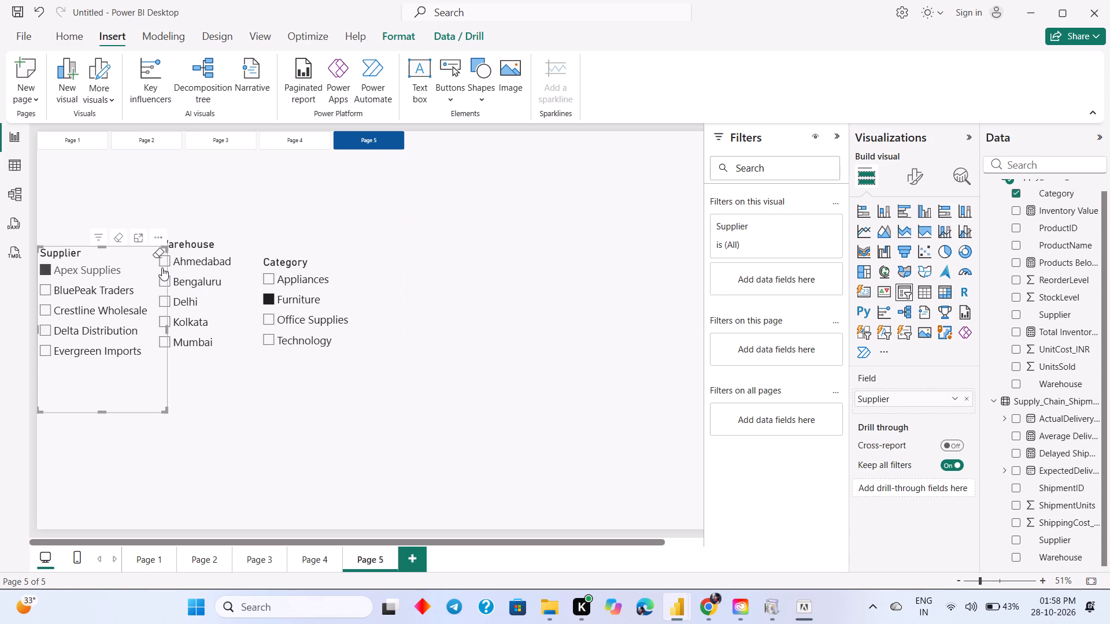
click(166, 266)
drag(195, 277, 204, 317)
click(180, 301)
drag(305, 302, 334, 300)
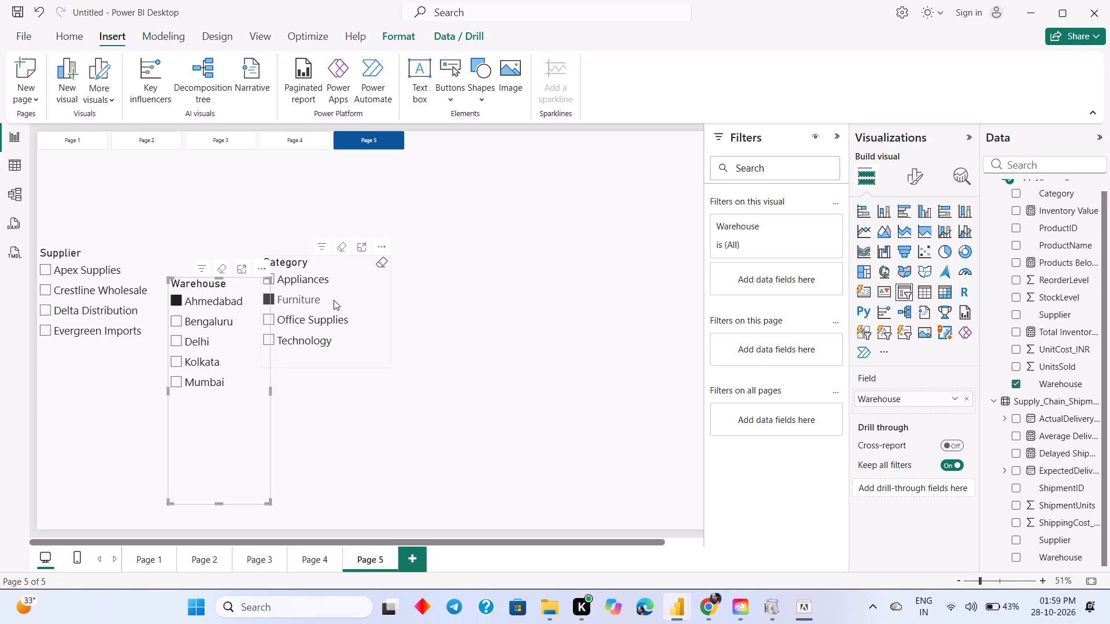
drag(334, 300, 345, 298)
Try the navigator's Page 4, Page 3, Page 2 and Page 1 buttons on Page 5, and check the other report pages.
click(325, 562)
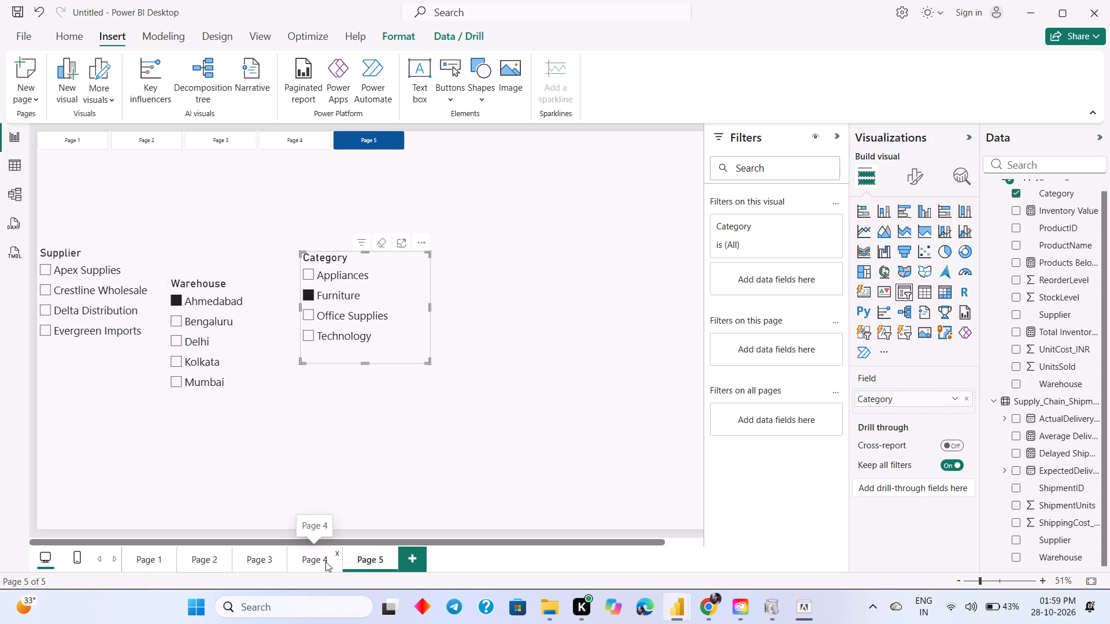
click(272, 564)
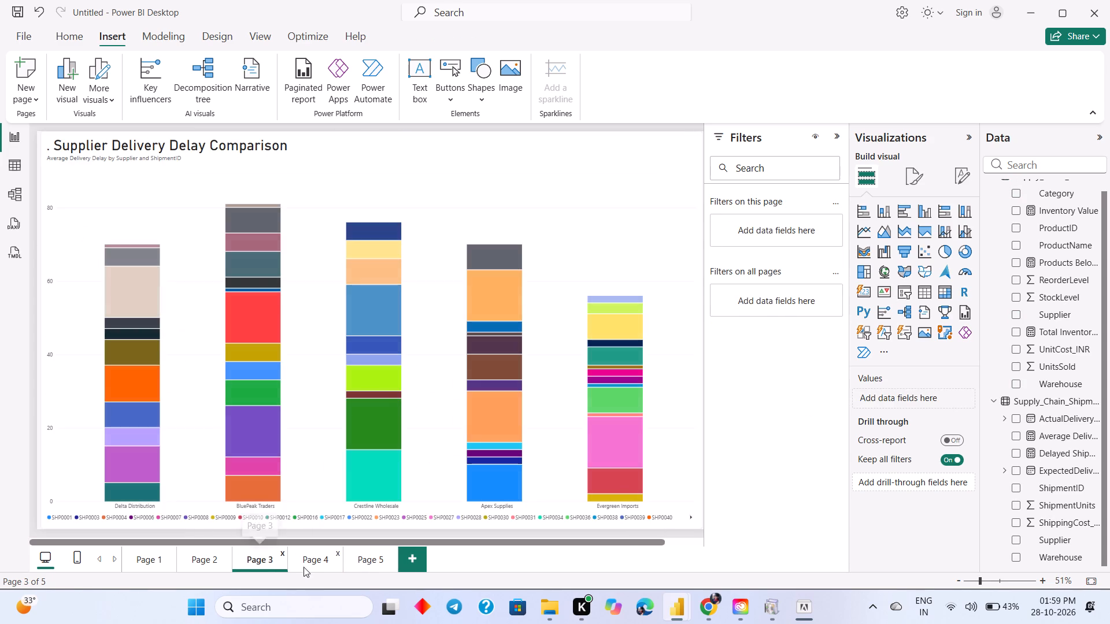
click(368, 564)
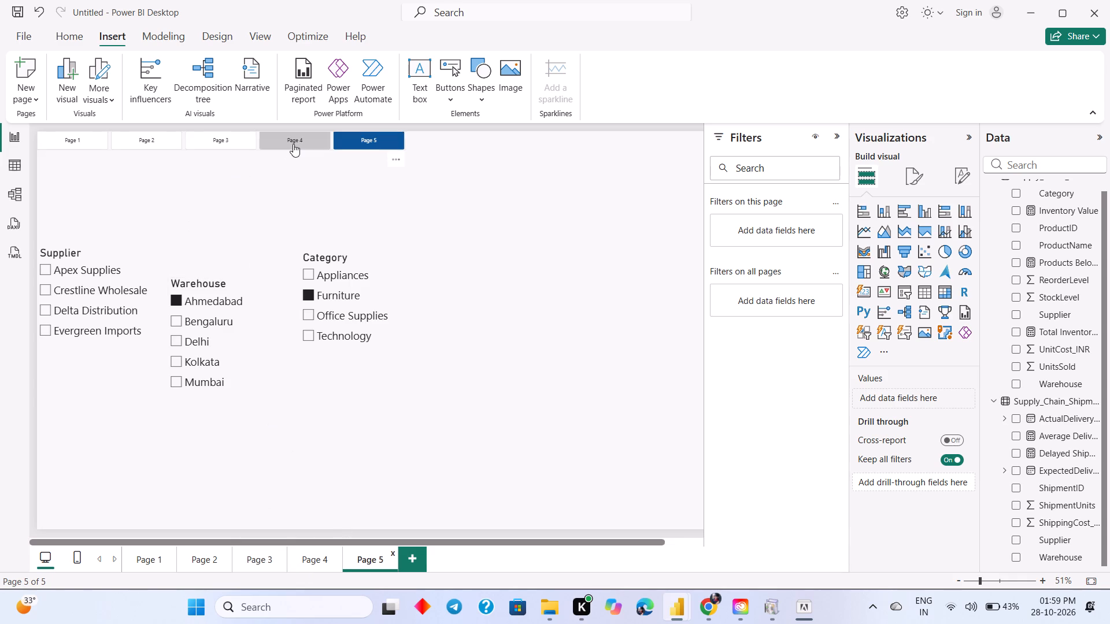
click(293, 144)
click(236, 143)
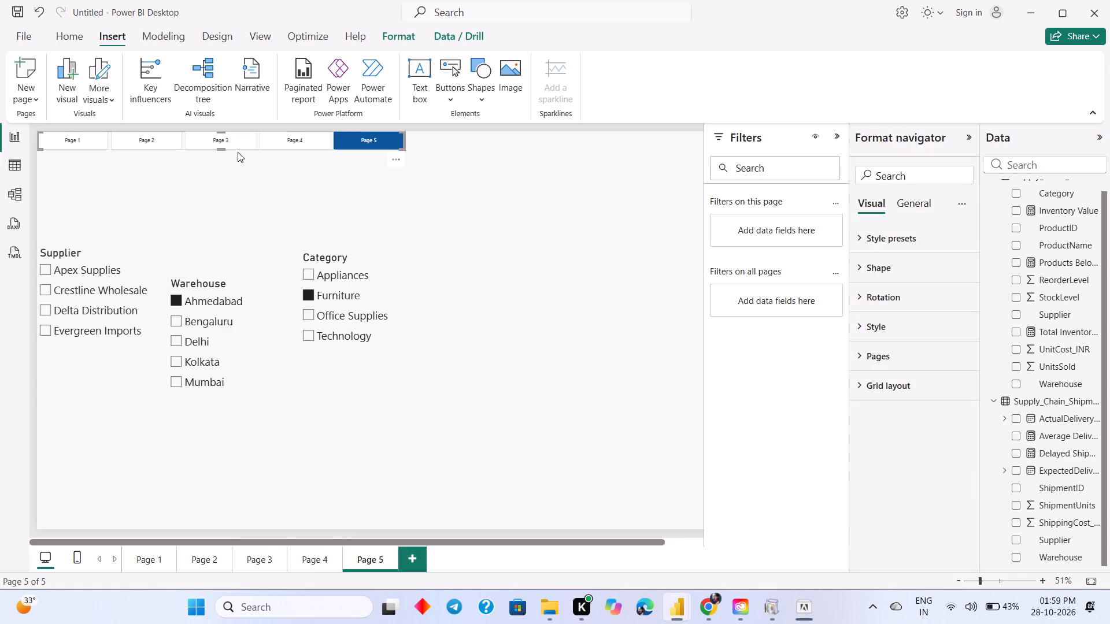
click(166, 144)
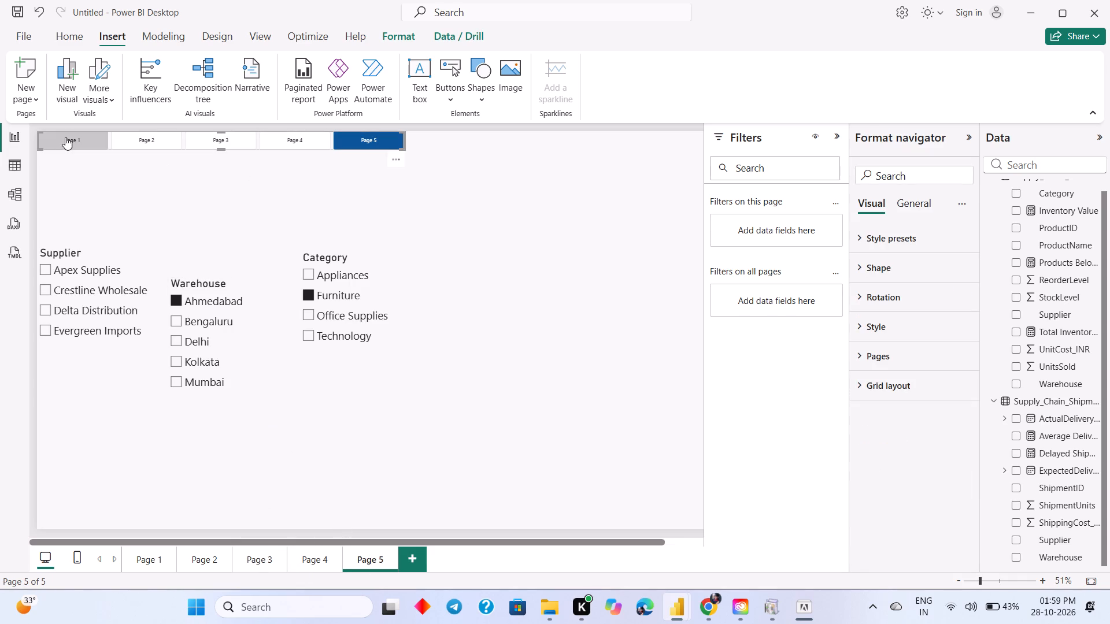
click(65, 136)
click(150, 560)
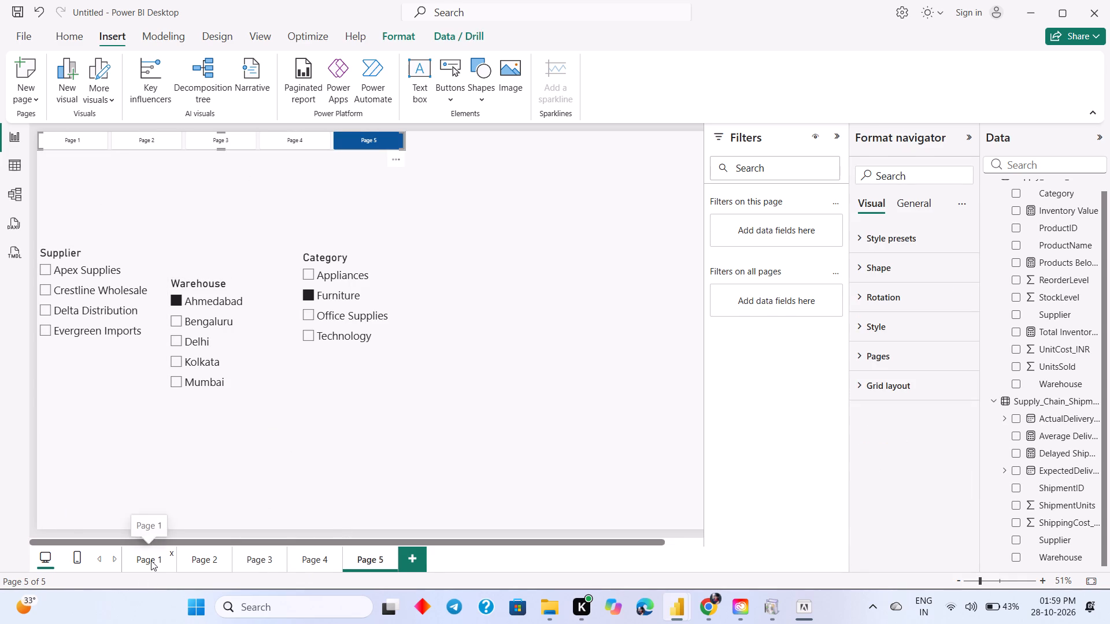
click(197, 570)
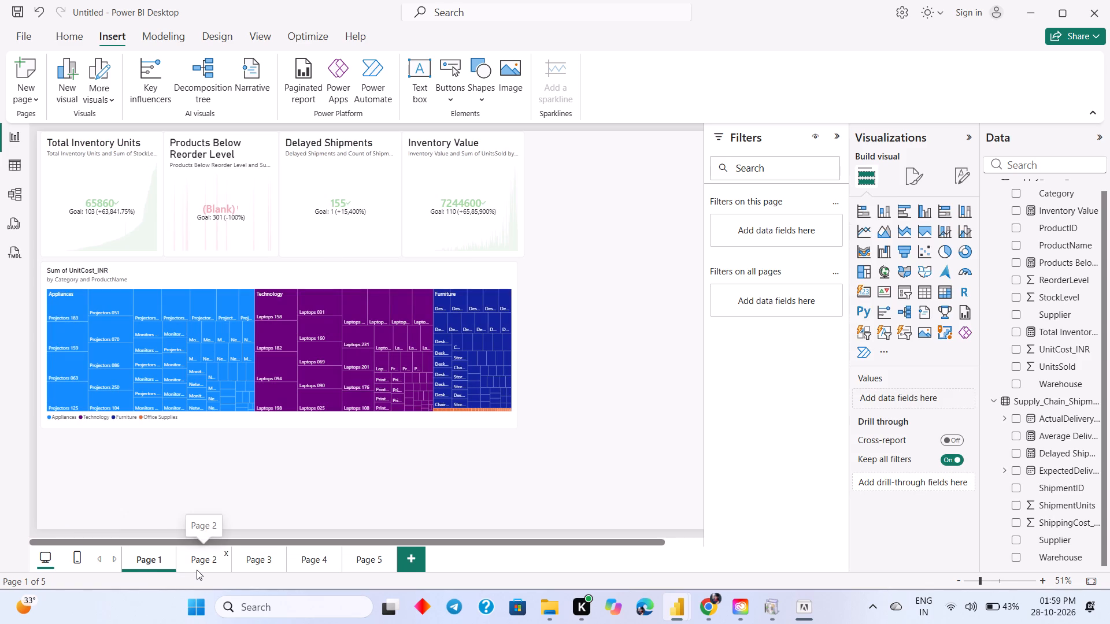
Look over Page 3 and Page 4, and select Apex Supplies in the Supplier slicer on Page 5.
click(251, 564)
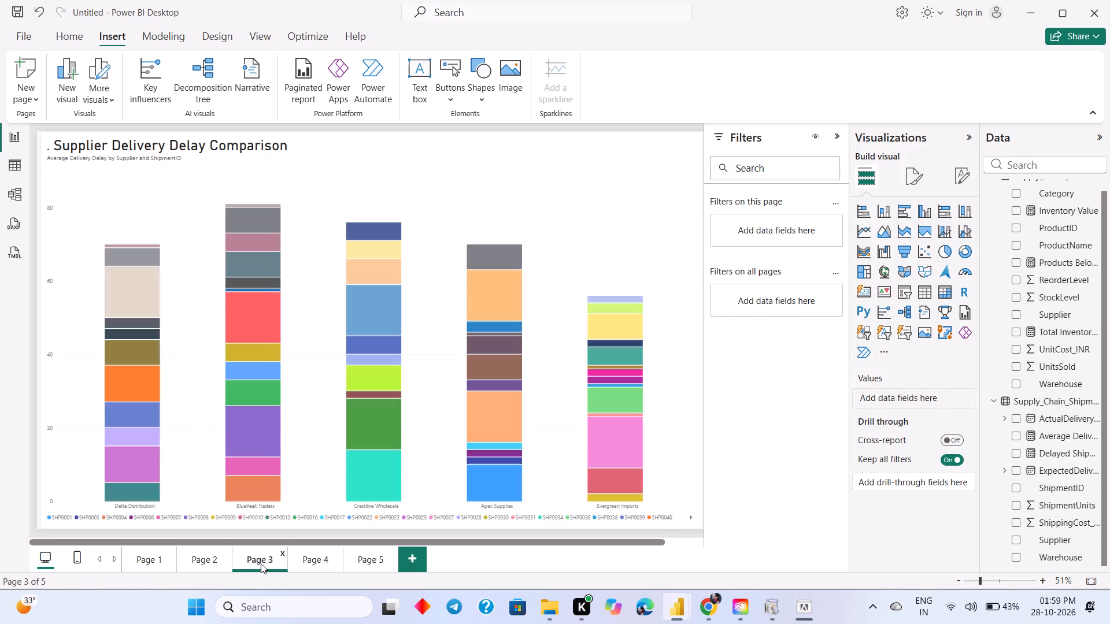
click(311, 560)
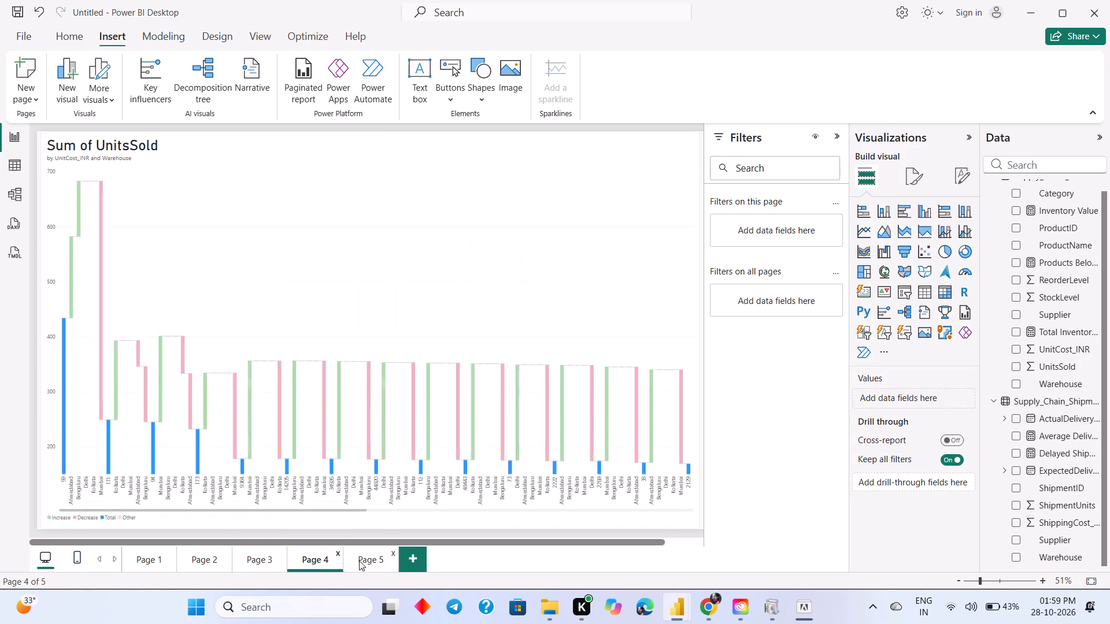
click(371, 560)
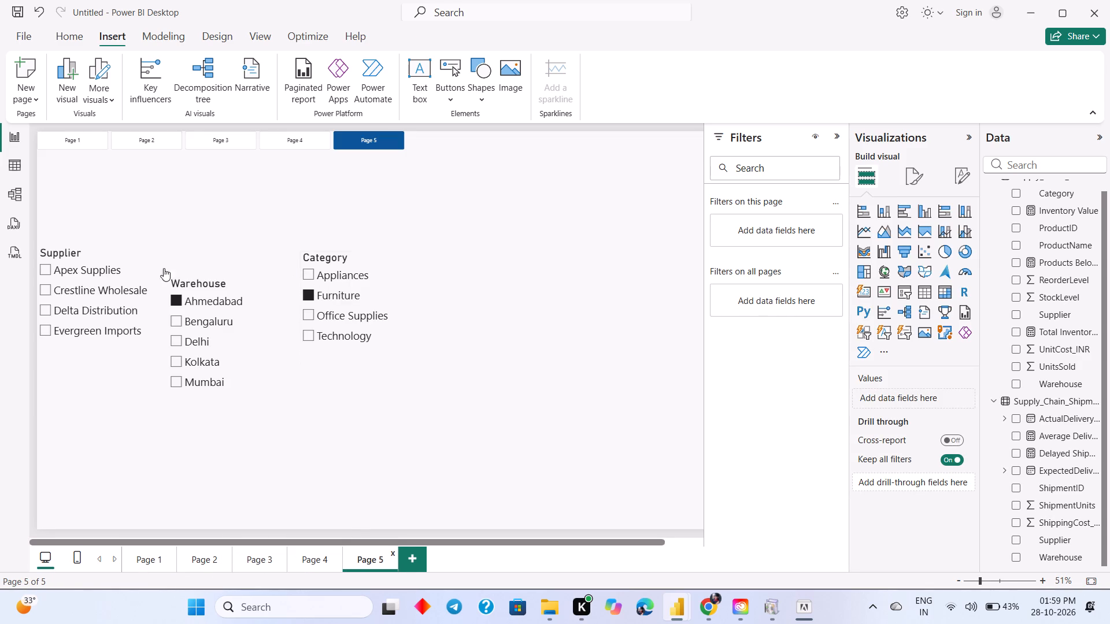
click(49, 272)
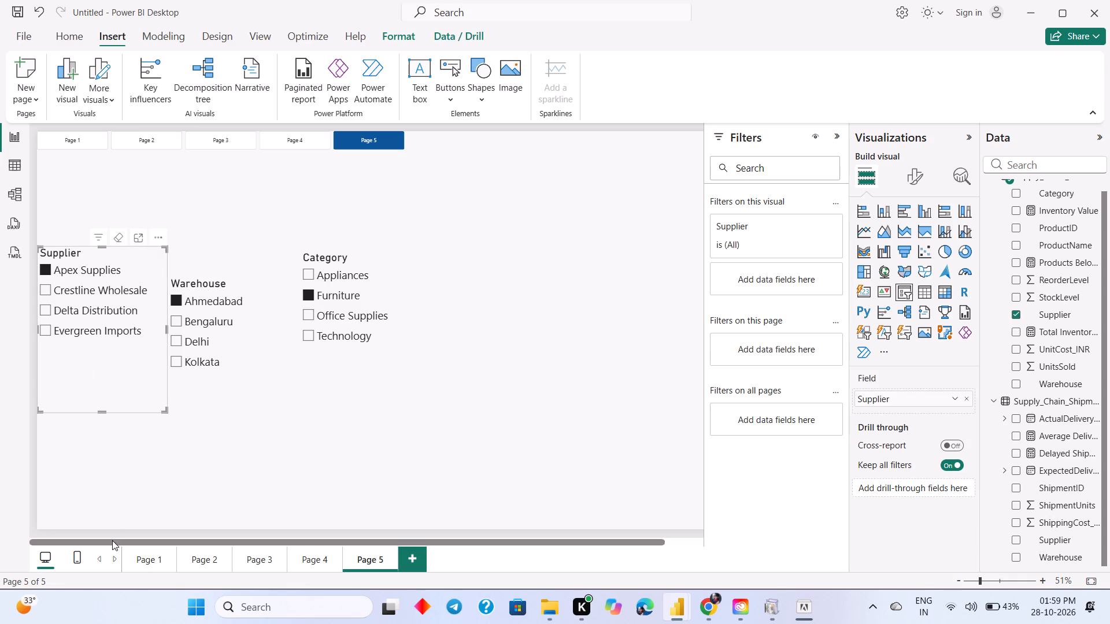
Check the visuals on Pages 1 to 4 with the supplier selection applied, and return to Page 5.
click(142, 564)
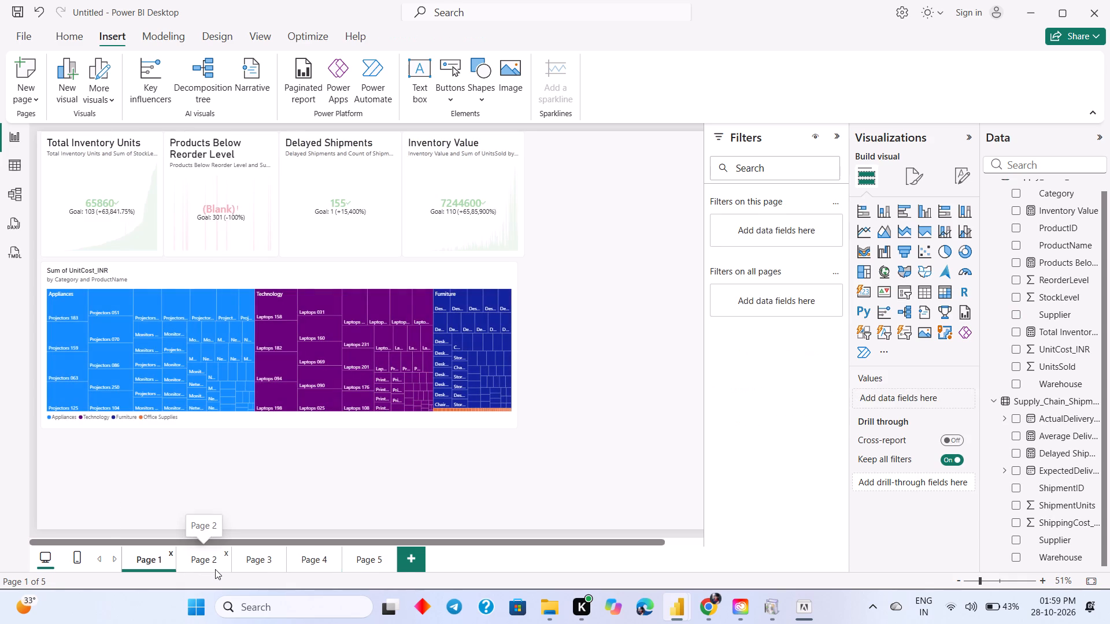
click(216, 569)
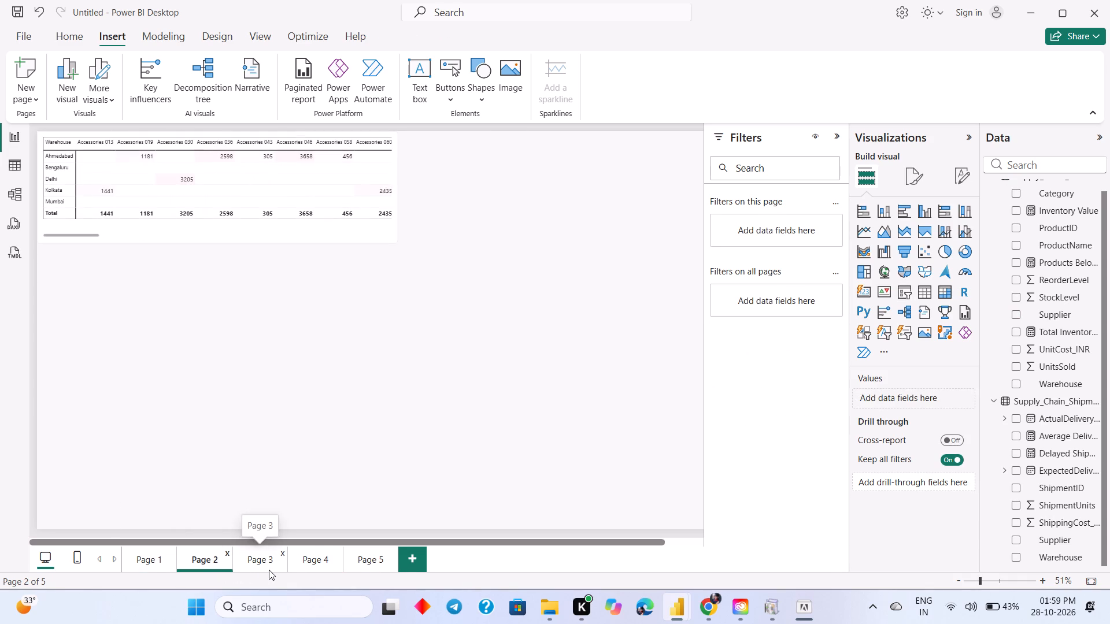
click(271, 569)
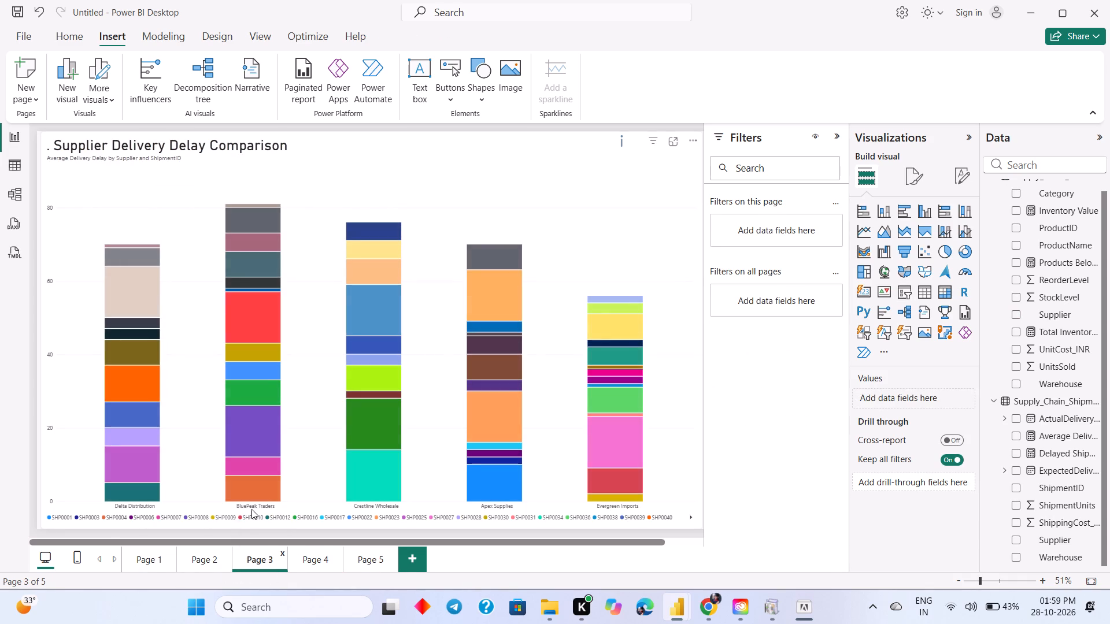
click(313, 552)
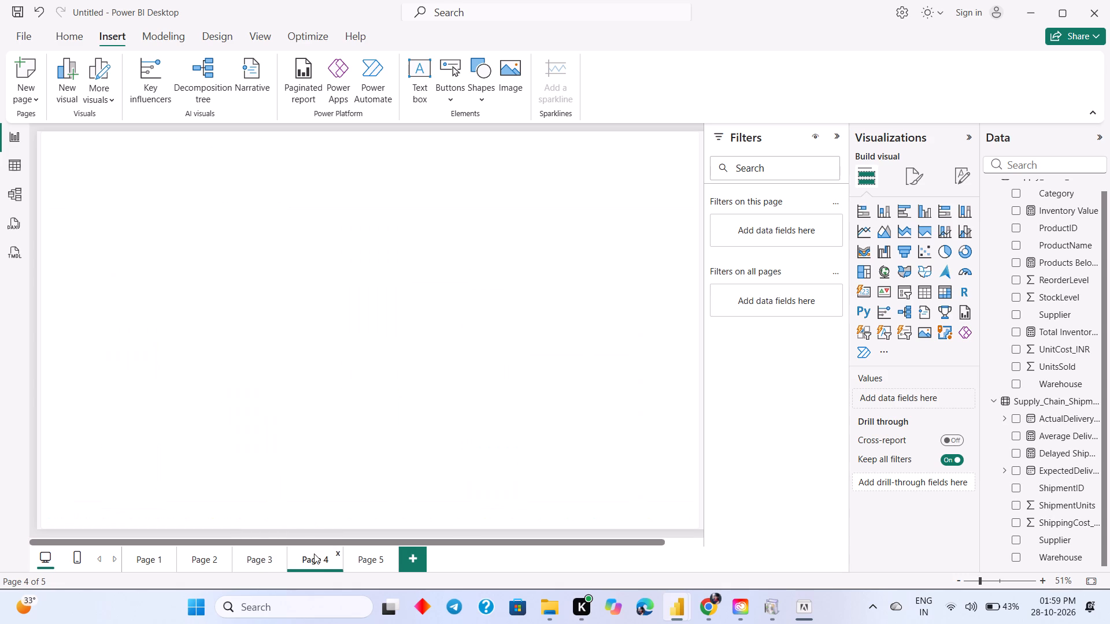
click(357, 564)
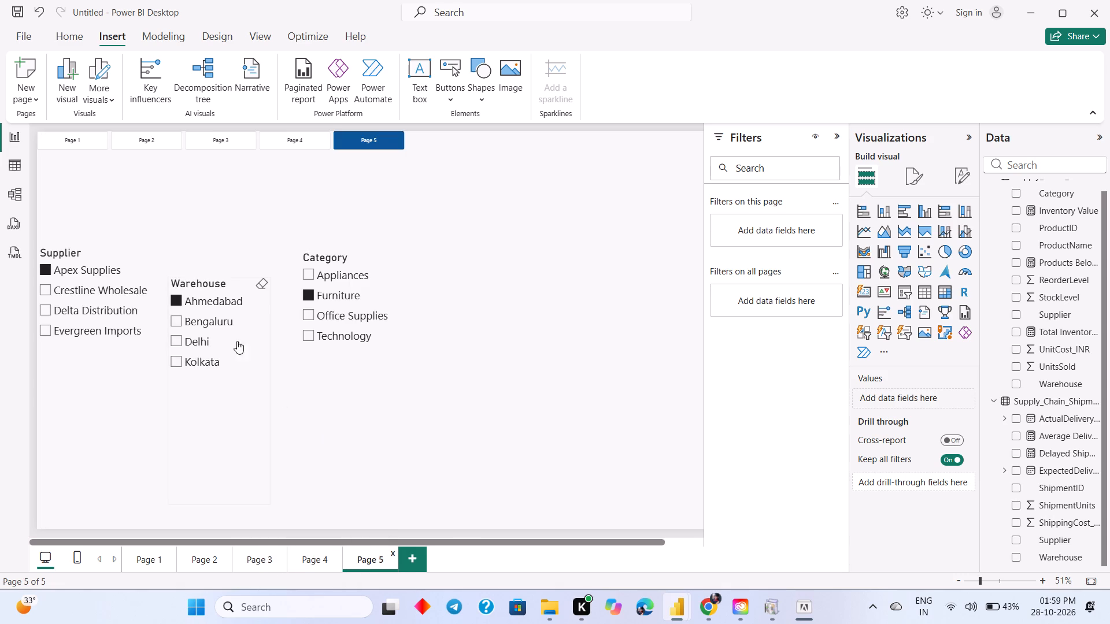
Select Bengaluru in the Warehouse slicer.
click(180, 320)
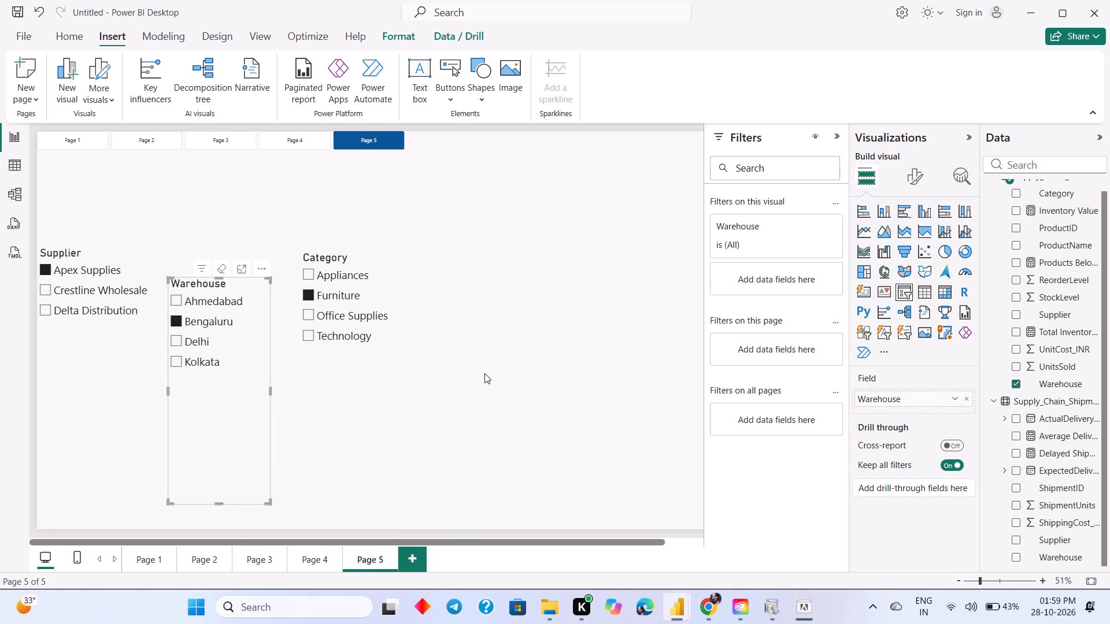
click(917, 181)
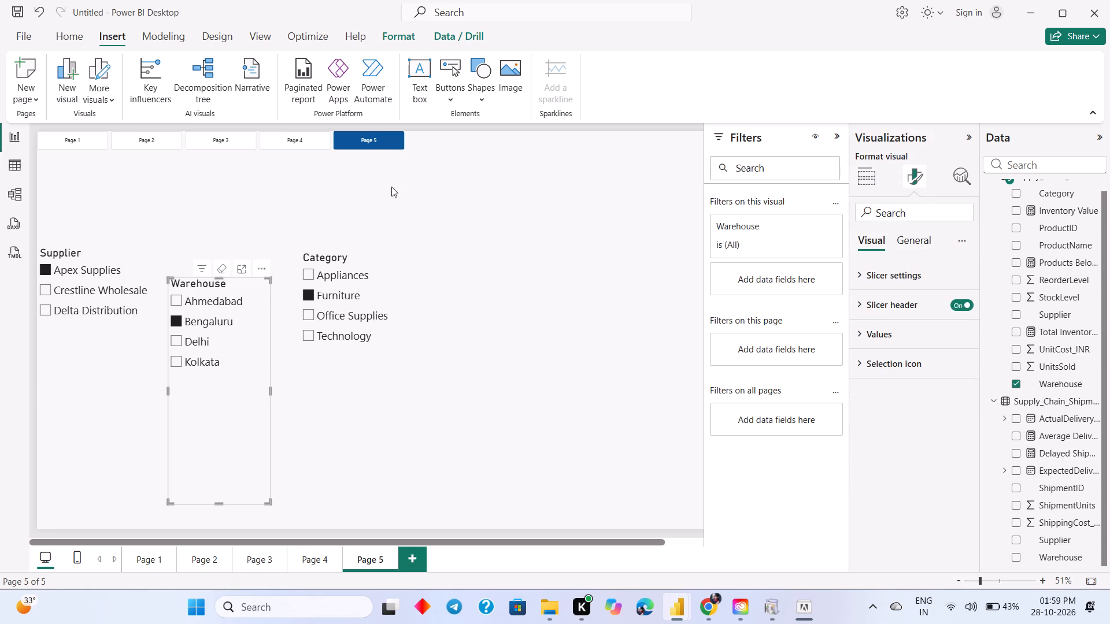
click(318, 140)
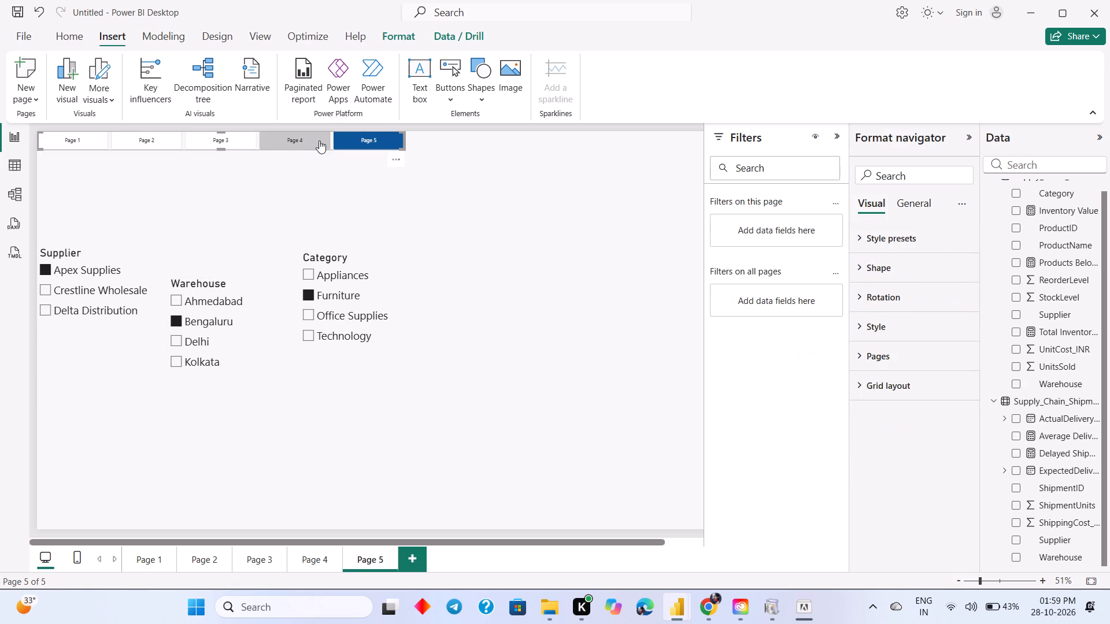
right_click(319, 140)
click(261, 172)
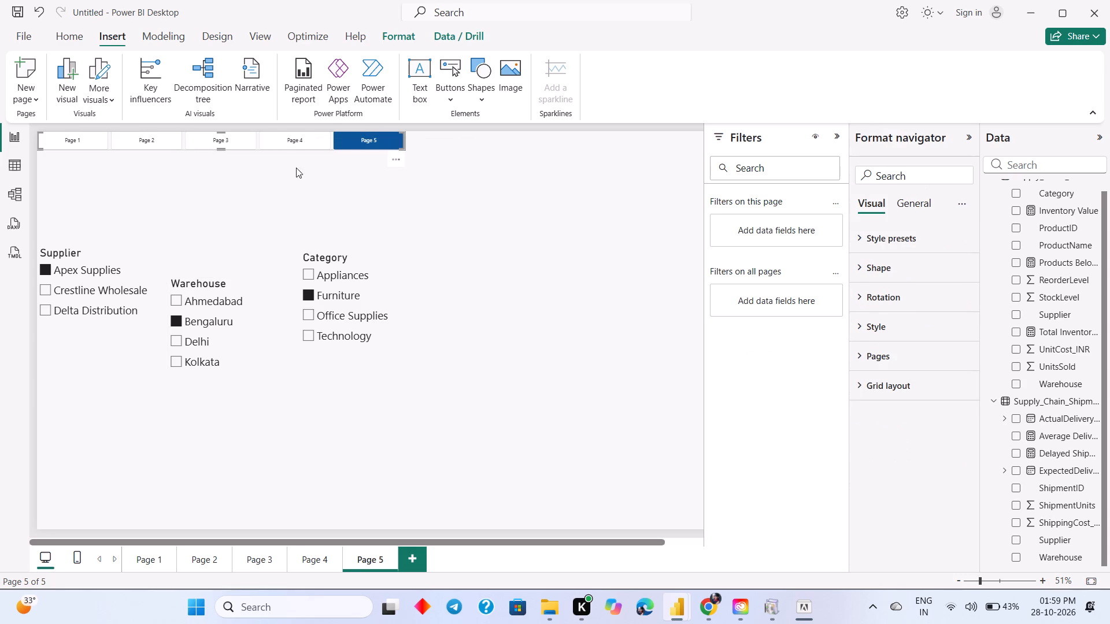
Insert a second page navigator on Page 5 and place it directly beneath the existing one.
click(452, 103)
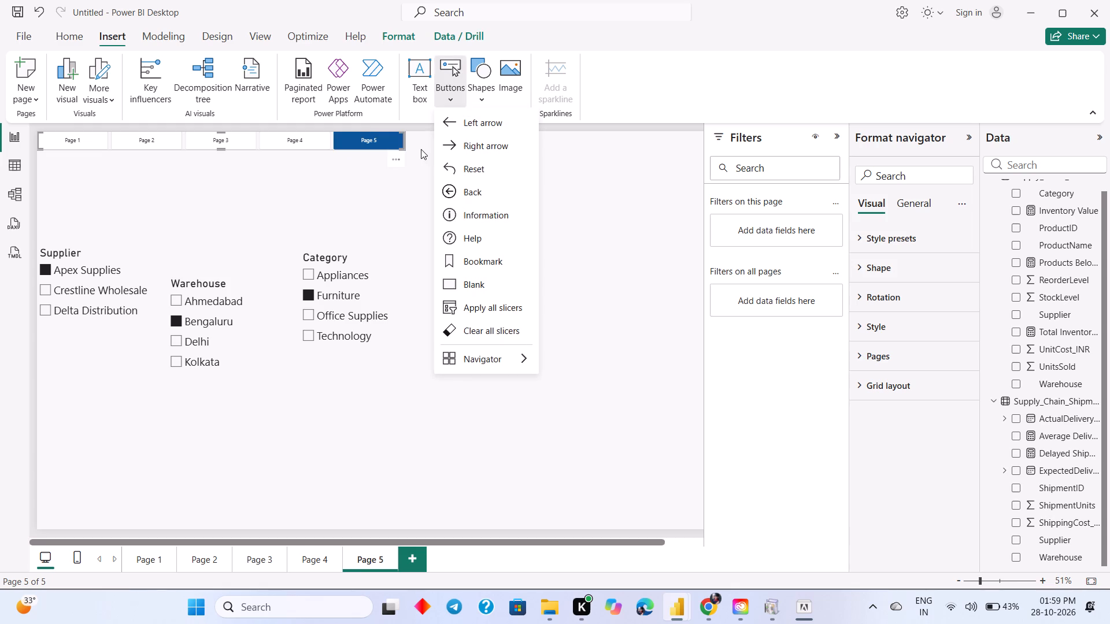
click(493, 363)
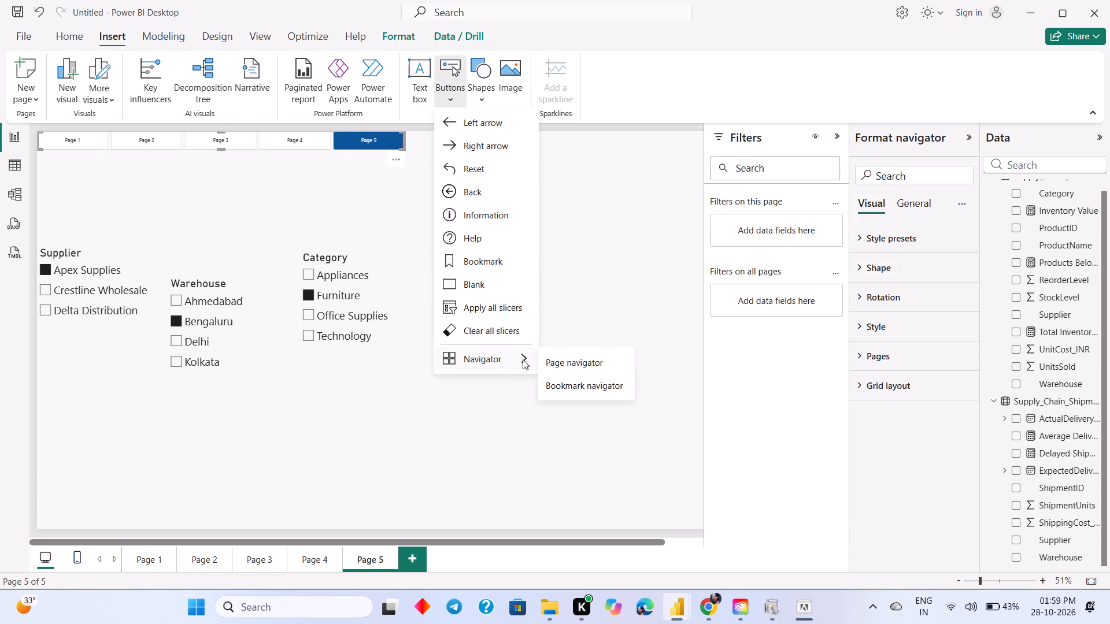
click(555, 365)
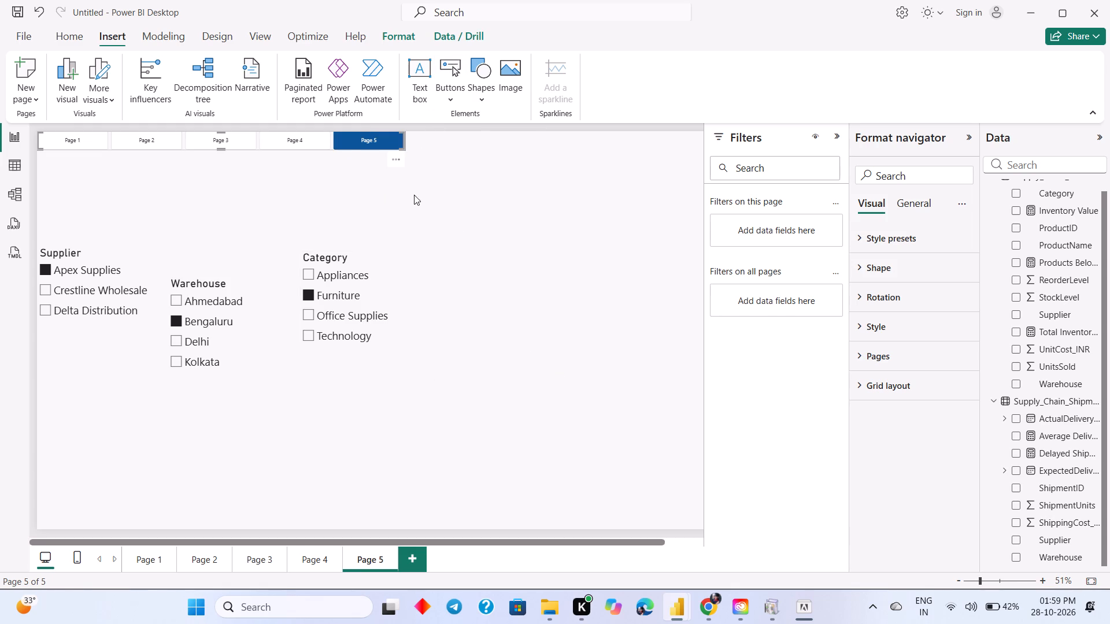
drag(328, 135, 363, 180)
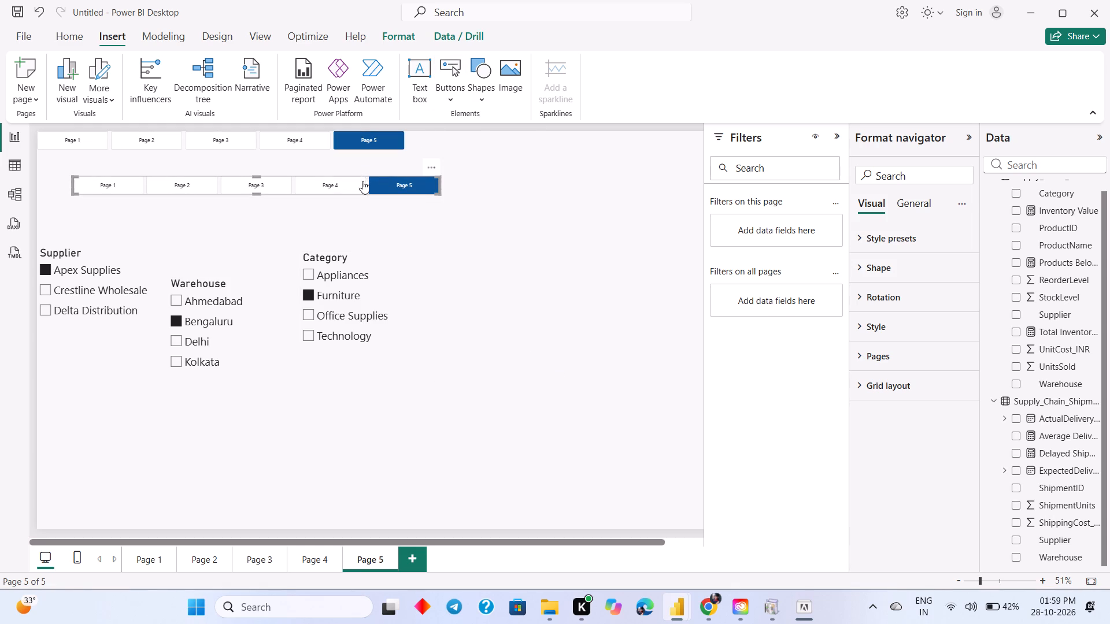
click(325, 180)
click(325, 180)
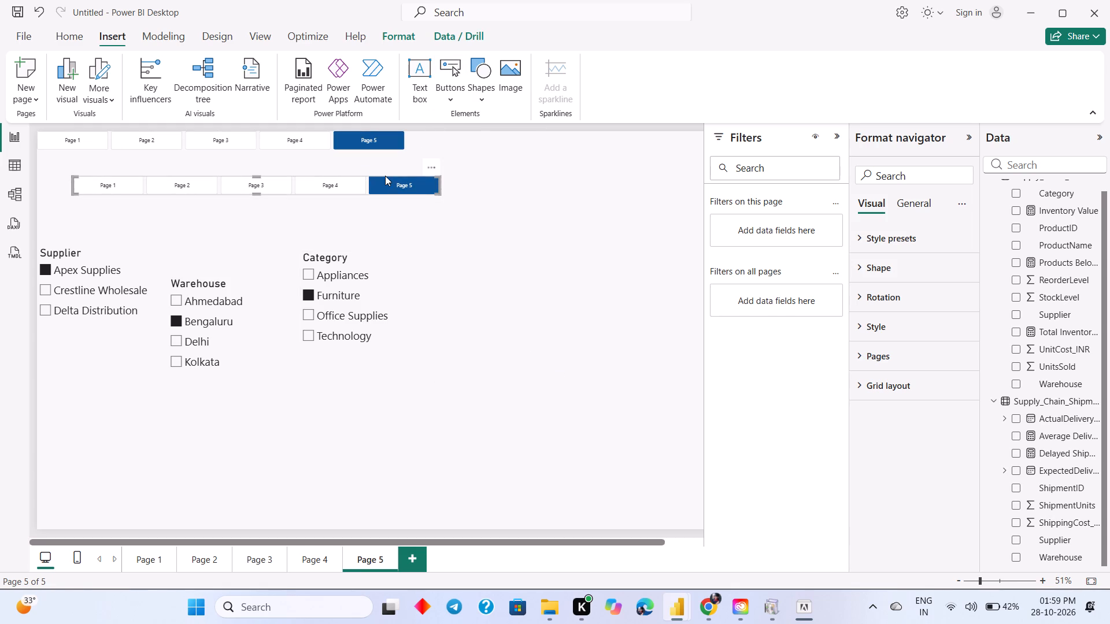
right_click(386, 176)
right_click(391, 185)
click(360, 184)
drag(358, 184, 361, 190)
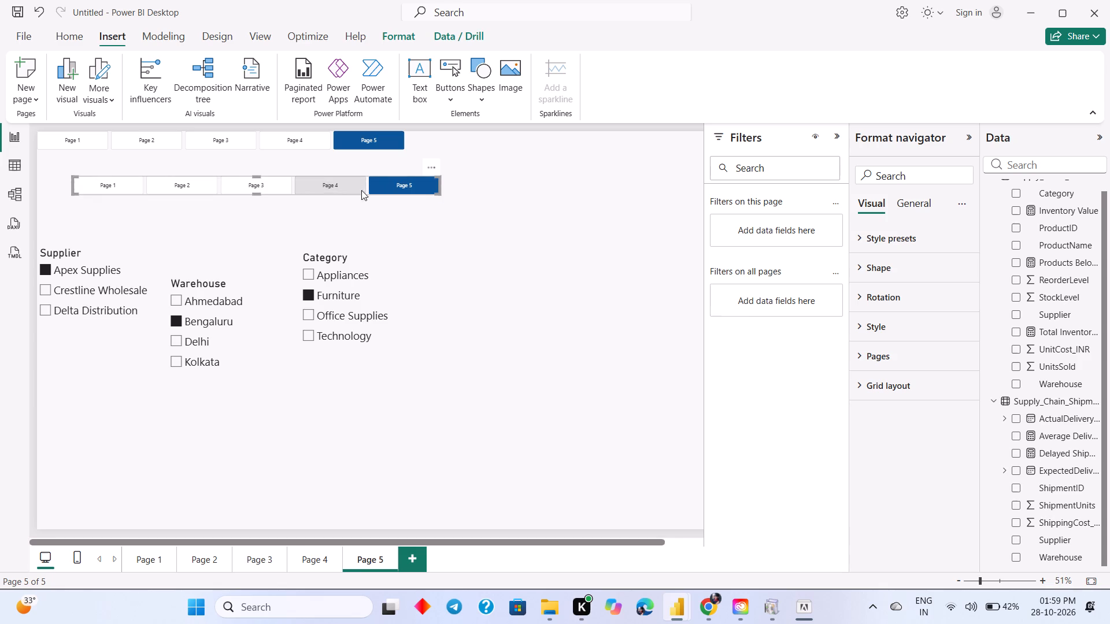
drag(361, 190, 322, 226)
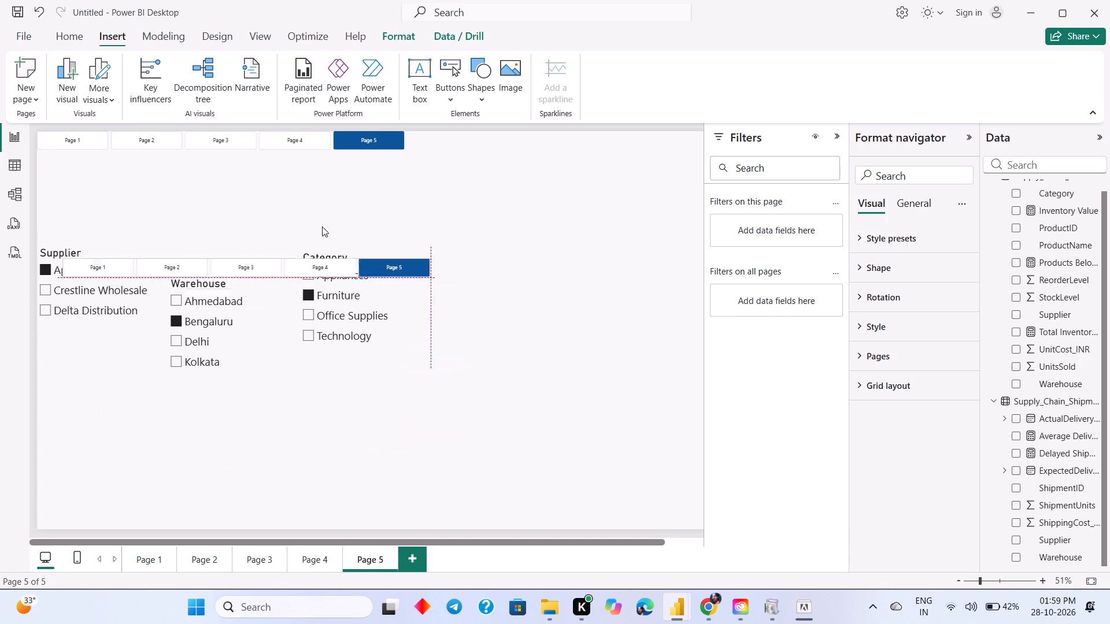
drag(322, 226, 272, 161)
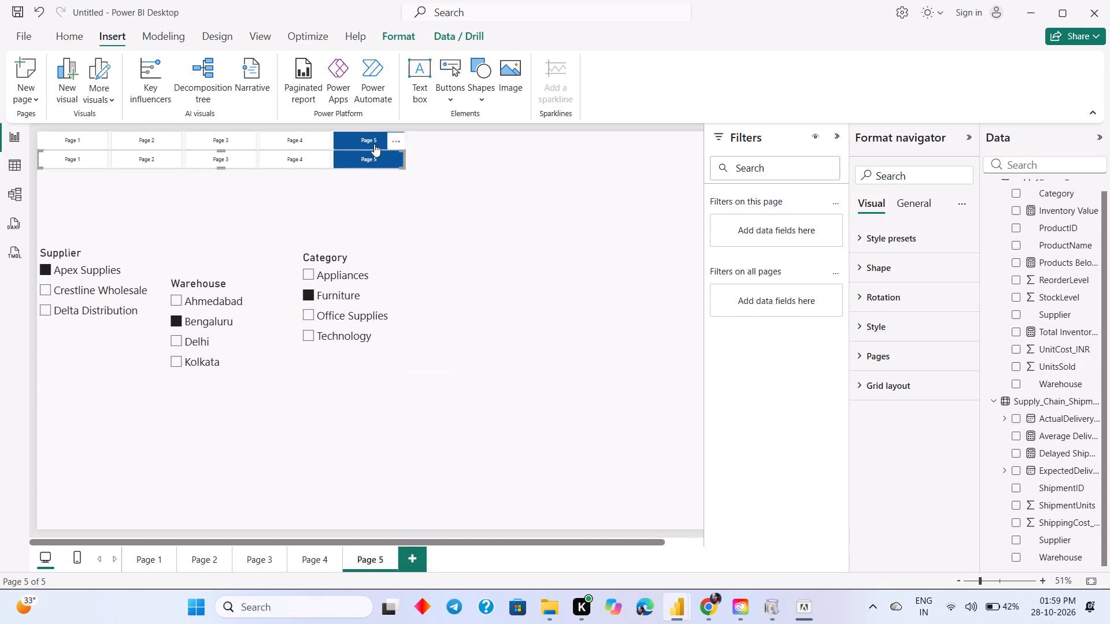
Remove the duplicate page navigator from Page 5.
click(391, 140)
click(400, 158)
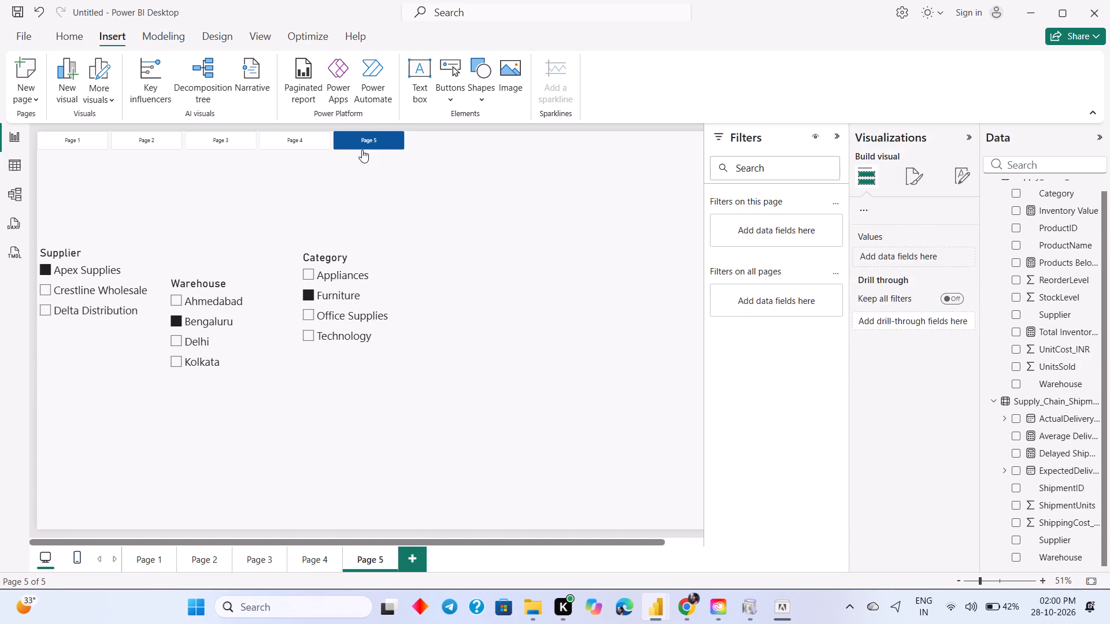
Examine the page navigator's formatting options, including grid layout, effects, size properties, style presets and shape.
click(327, 143)
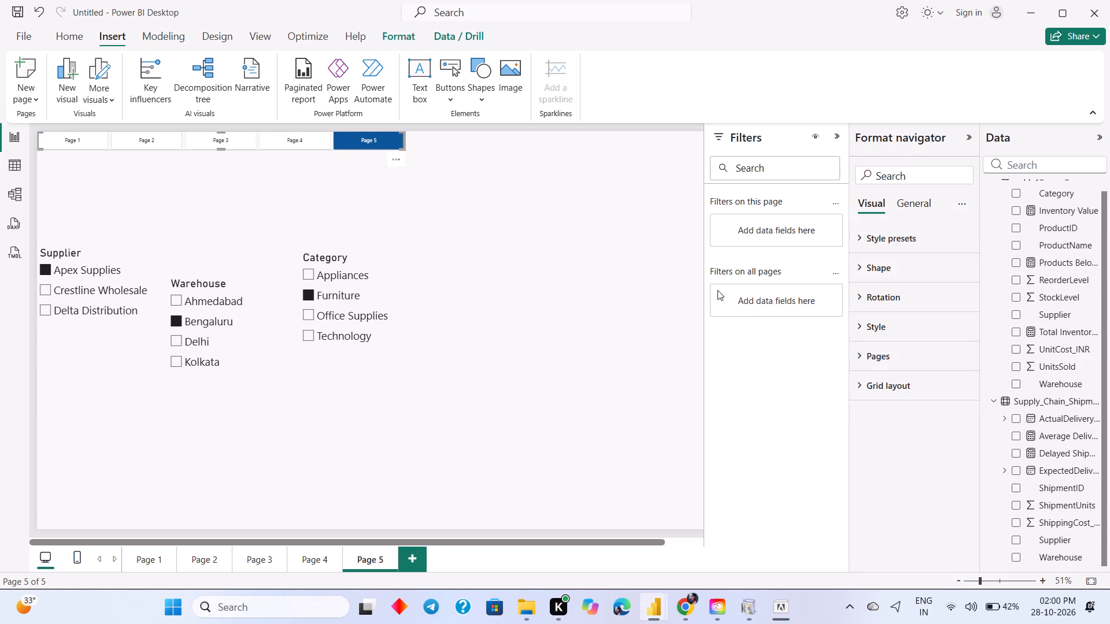
click(886, 380)
scroll(880, 374, down, 3)
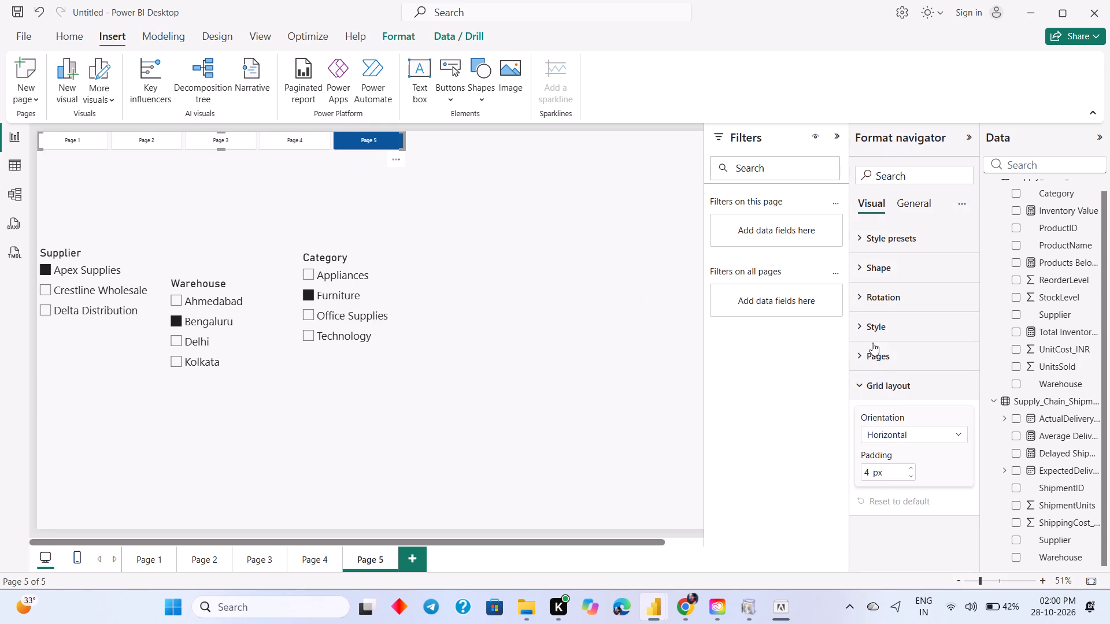
click(904, 209)
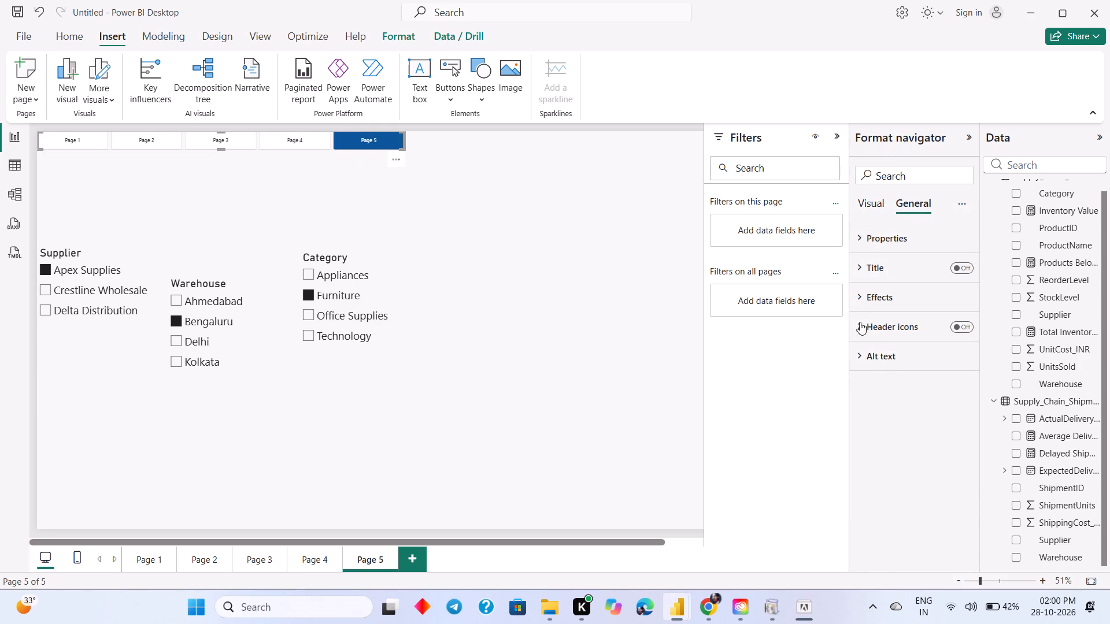
click(859, 300)
drag(872, 283, 872, 289)
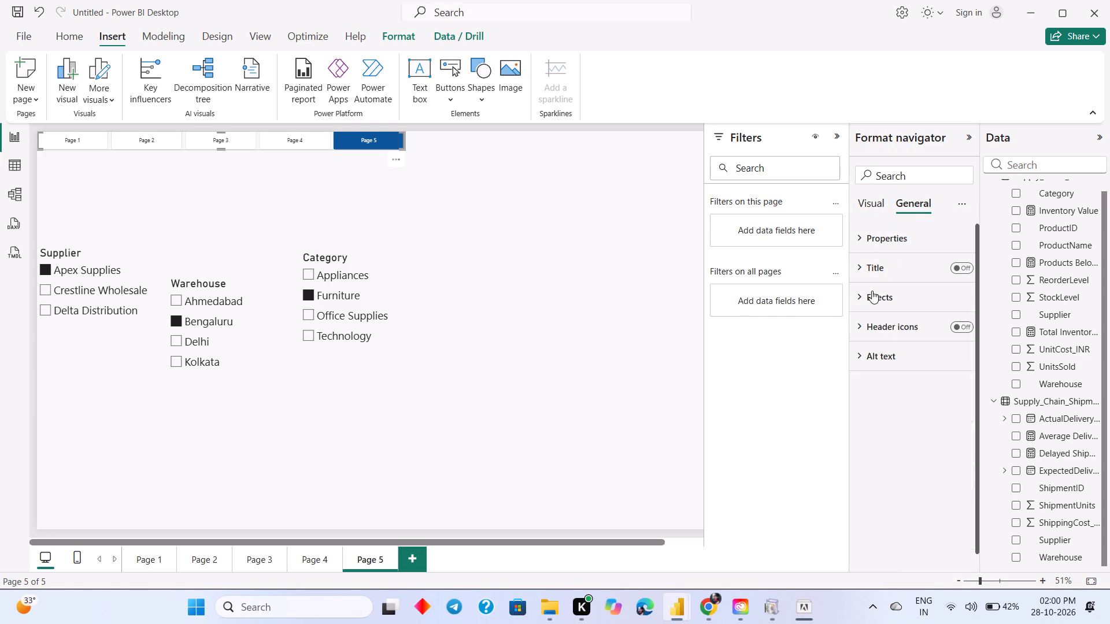
click(879, 234)
click(874, 234)
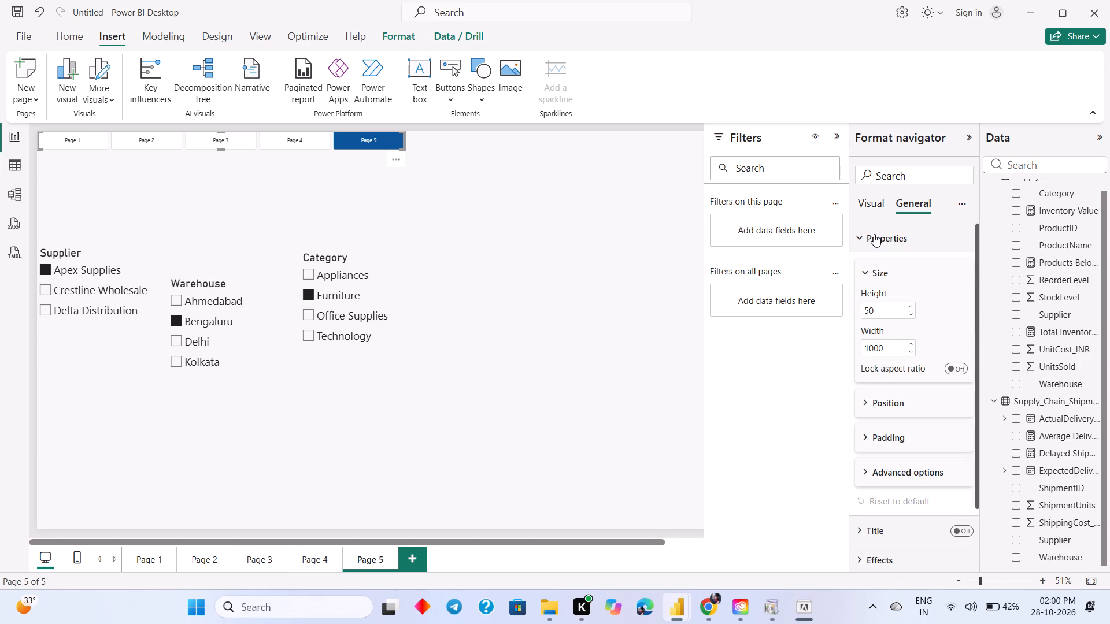
click(859, 200)
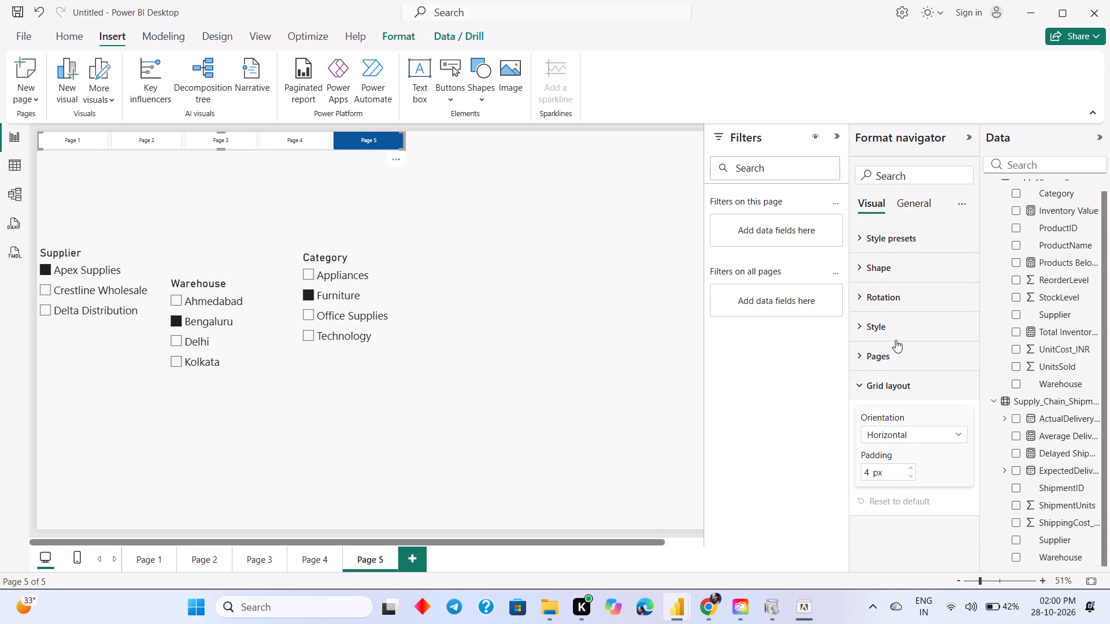
click(861, 242)
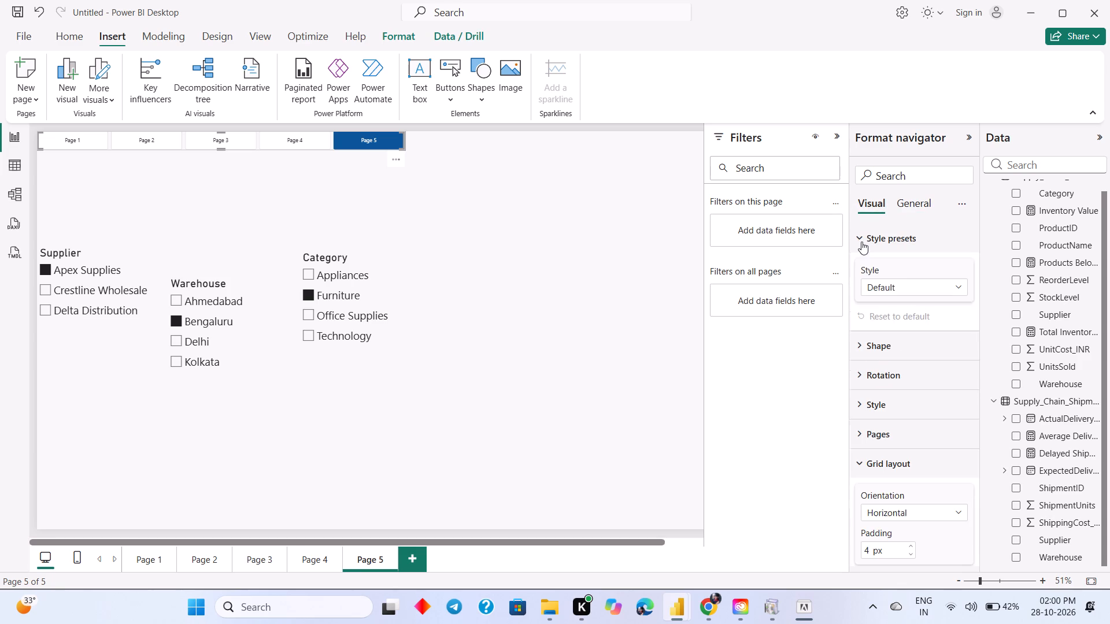
click(872, 354)
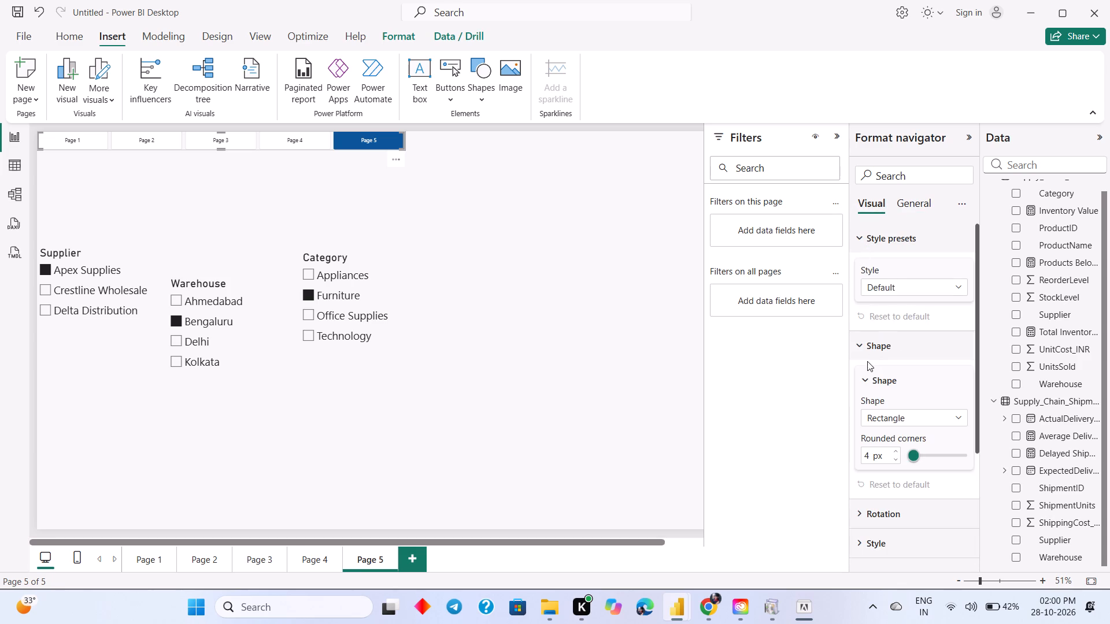
click(866, 361)
click(870, 346)
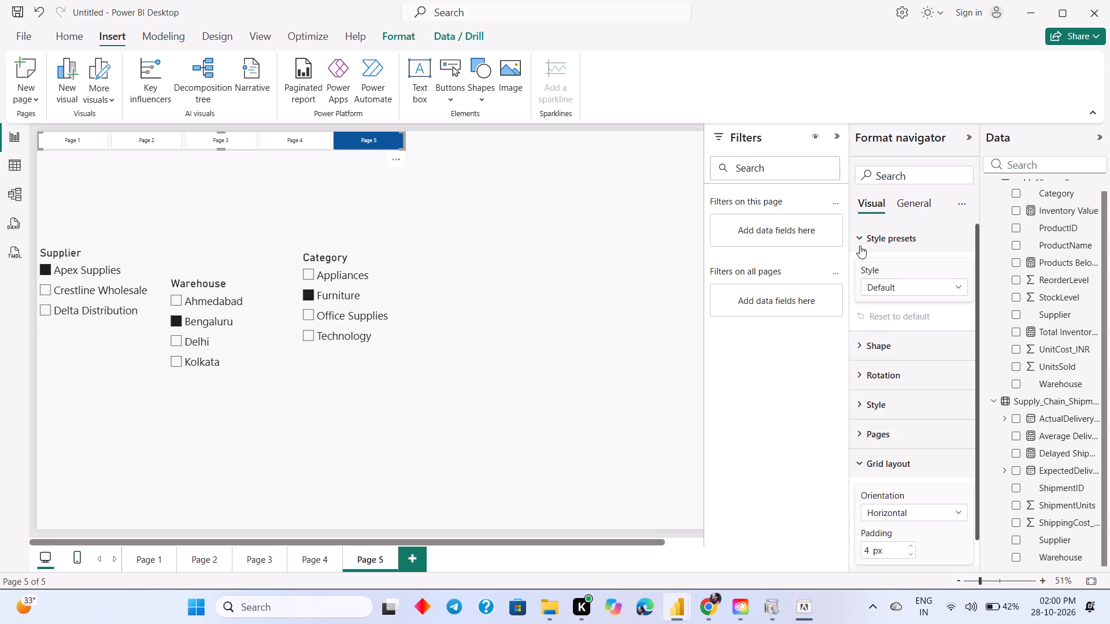
Turn on the display of tooltip pages in the page navigator's page options.
click(859, 244)
click(880, 358)
scroll(885, 369, down, 2)
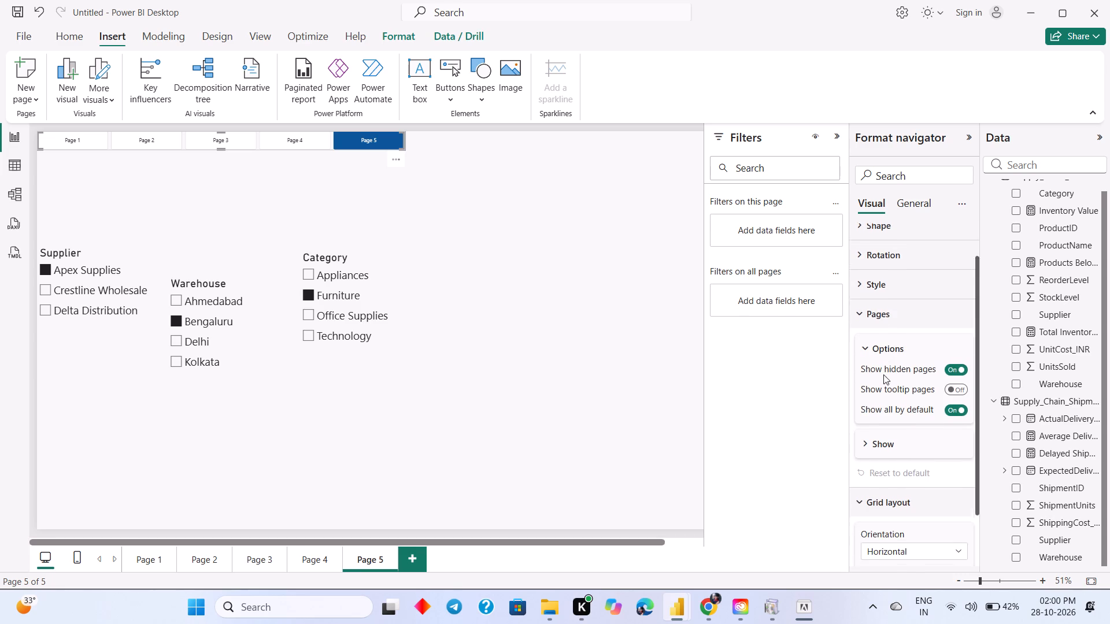
scroll(883, 374, down, 1)
click(951, 363)
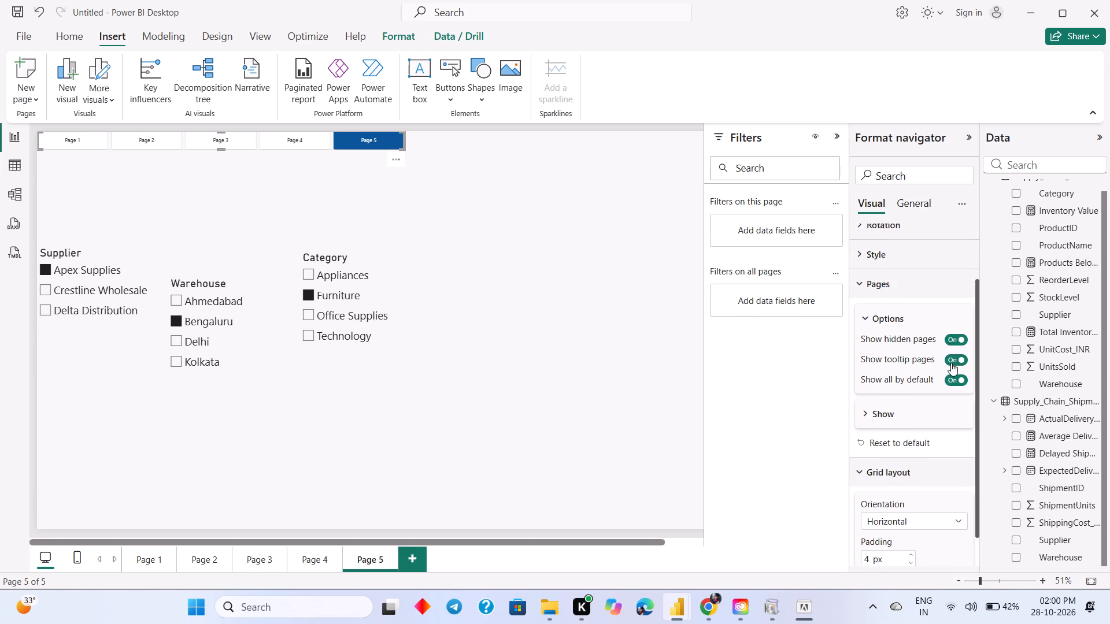
click(952, 363)
click(952, 363)
click(919, 409)
scroll(920, 415, down, 4)
click(645, 357)
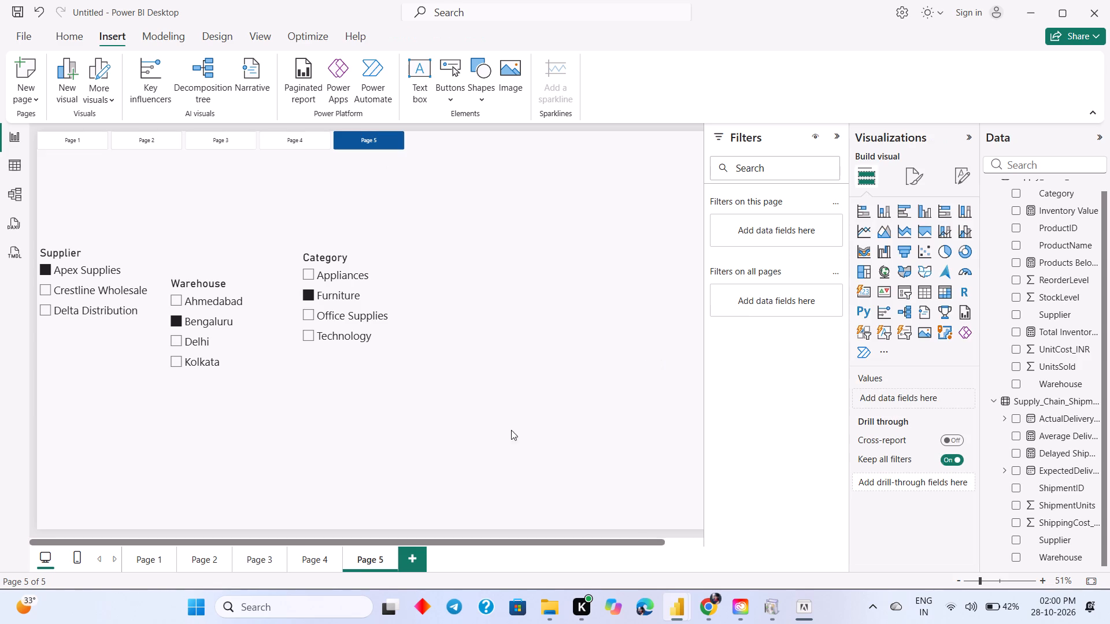
Set the Category slicer on Page 5 to Technology.
click(308, 337)
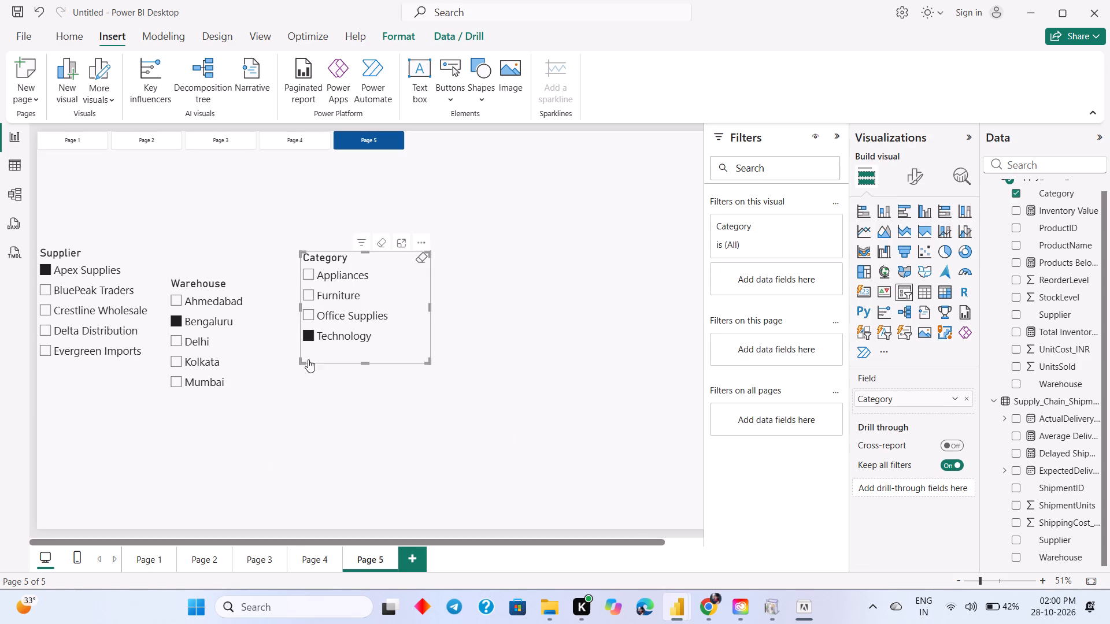
Review the visuals on Pages 1 to 4 and test cross-filtering from several product tiles of Page 1's treemap.
click(306, 555)
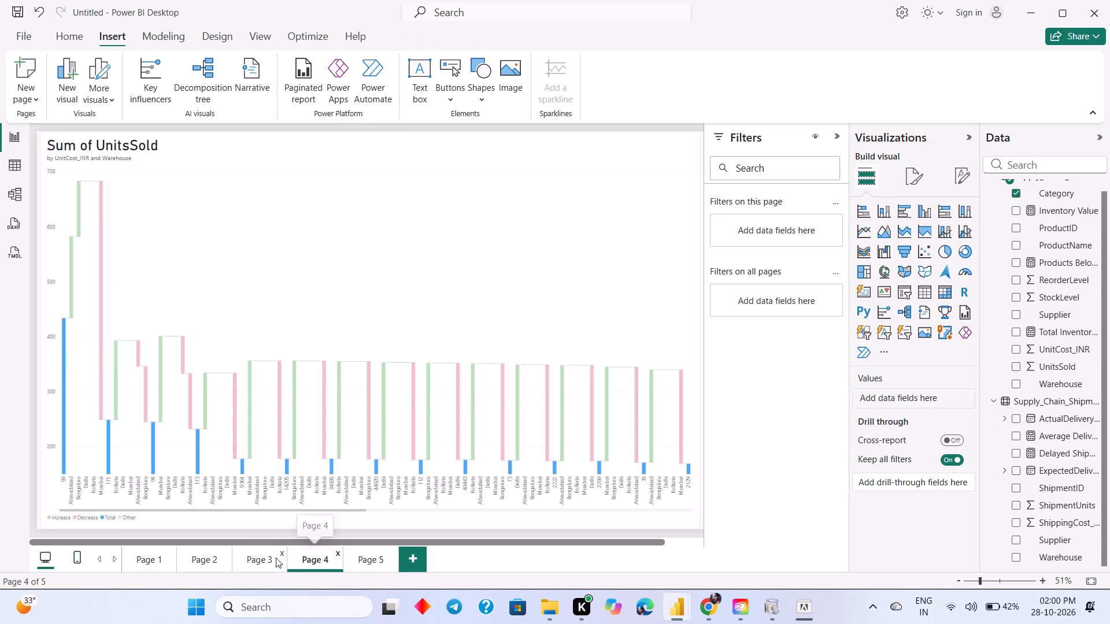
click(269, 560)
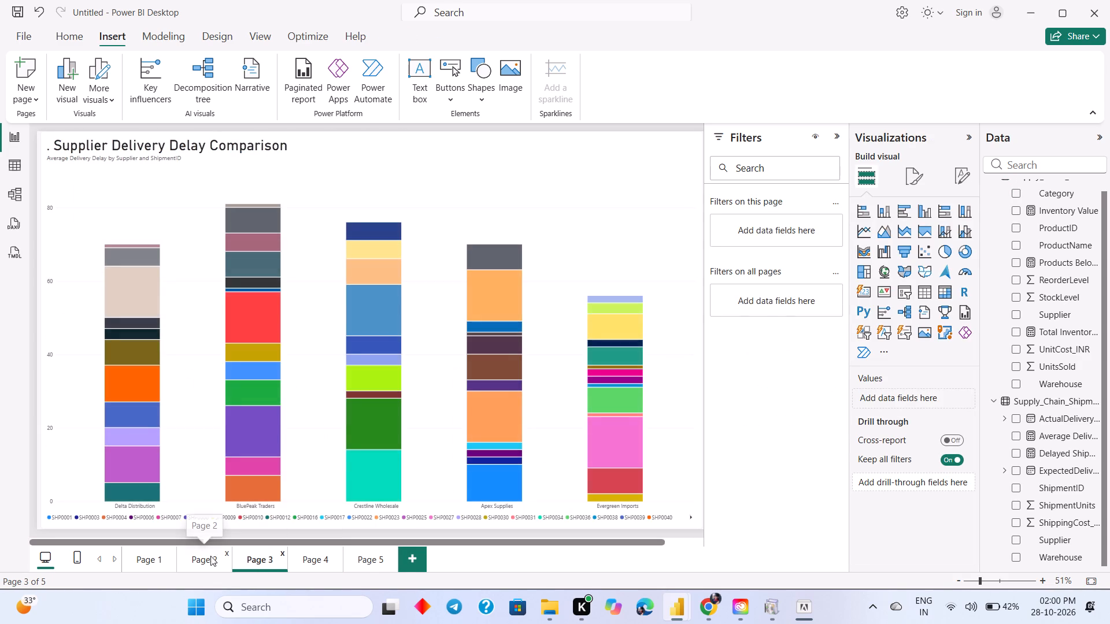
click(210, 560)
click(175, 560)
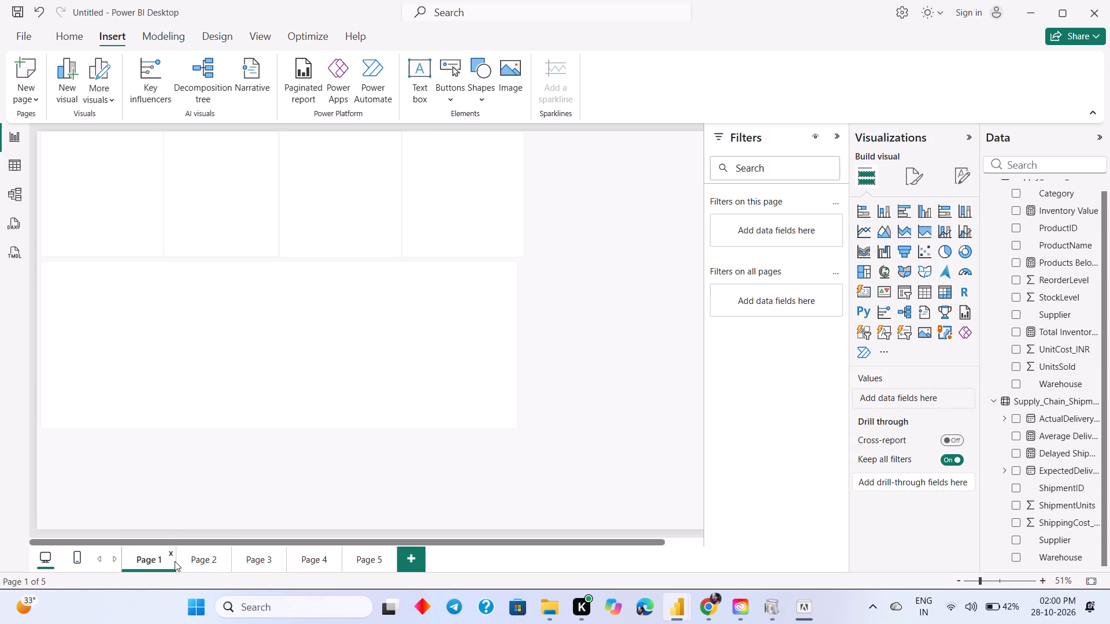
click(316, 386)
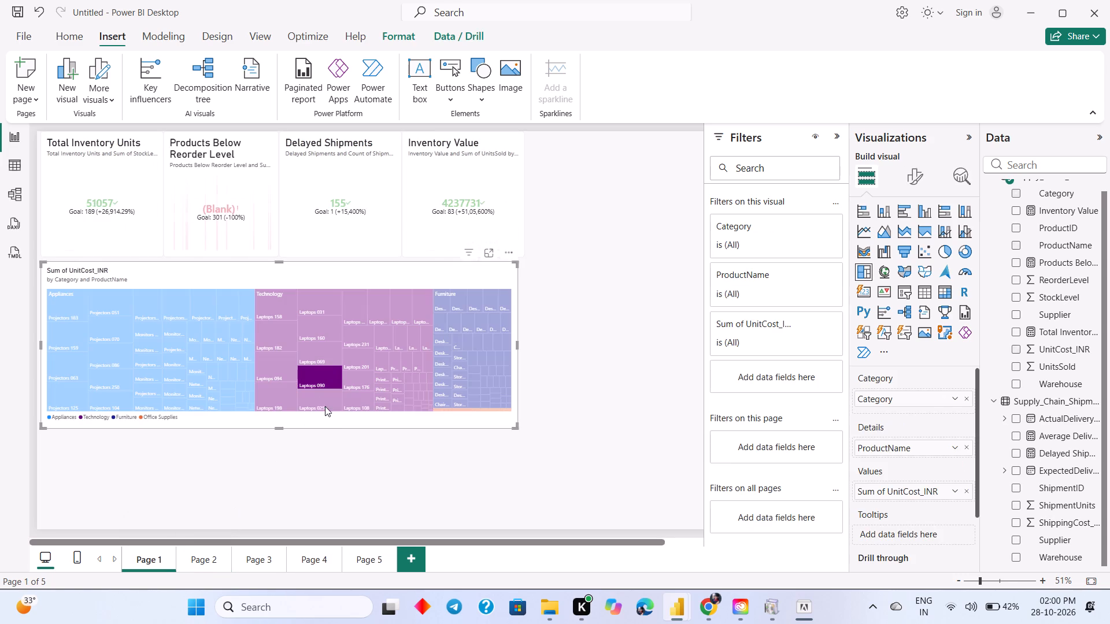
click(410, 470)
click(383, 389)
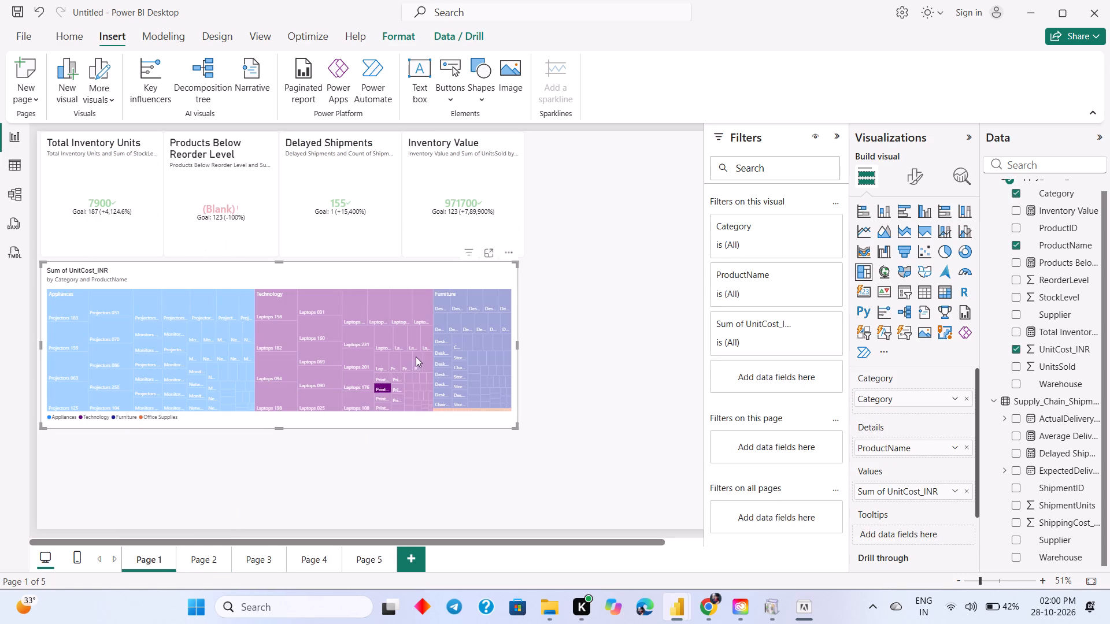
click(418, 348)
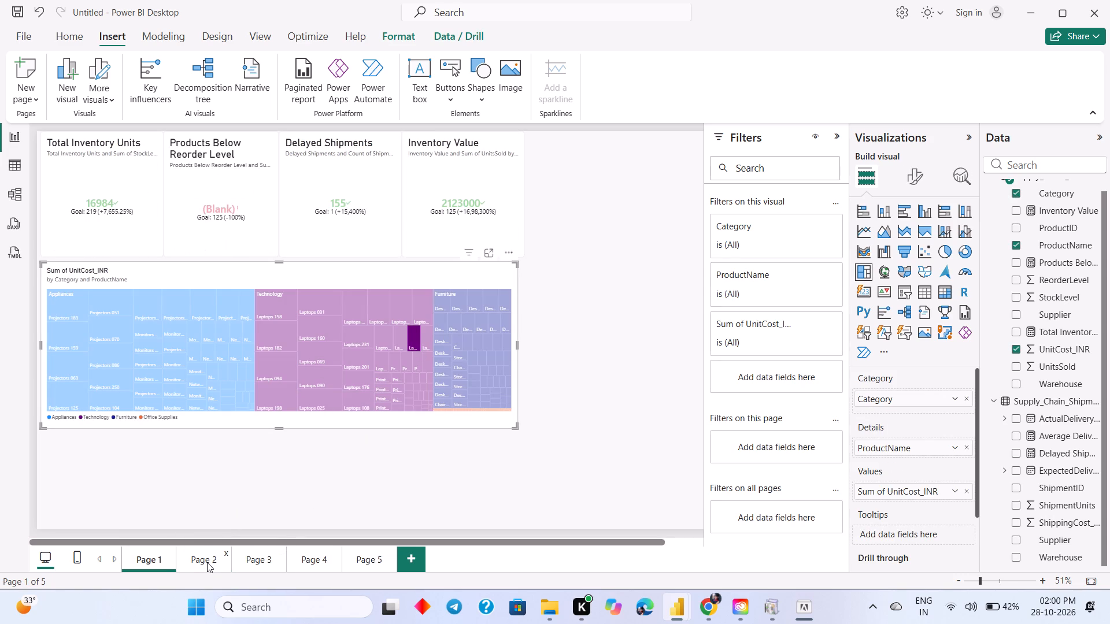
click(205, 562)
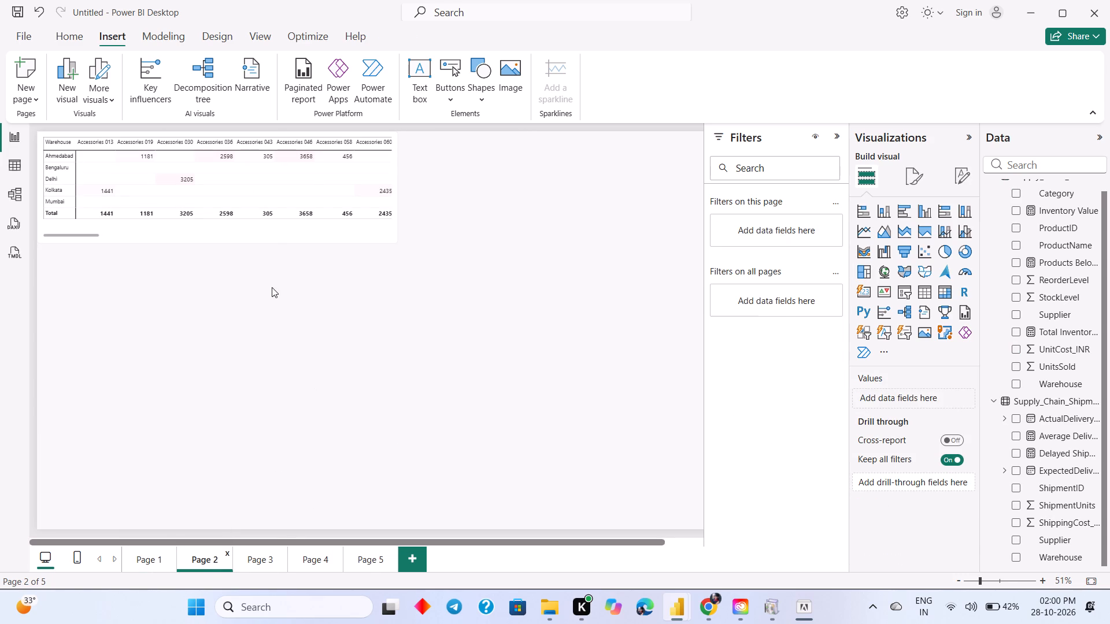
Copy the Category slicer from Page 5 to Page 1, keeping the copy in sync with the original.
click(368, 555)
click(334, 351)
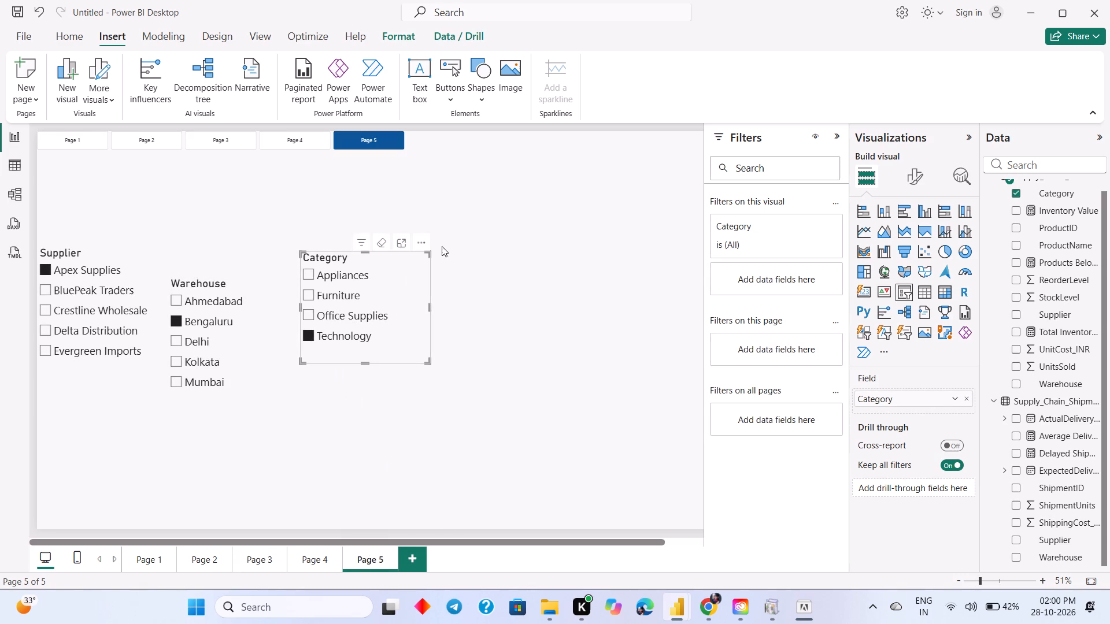
click(423, 245)
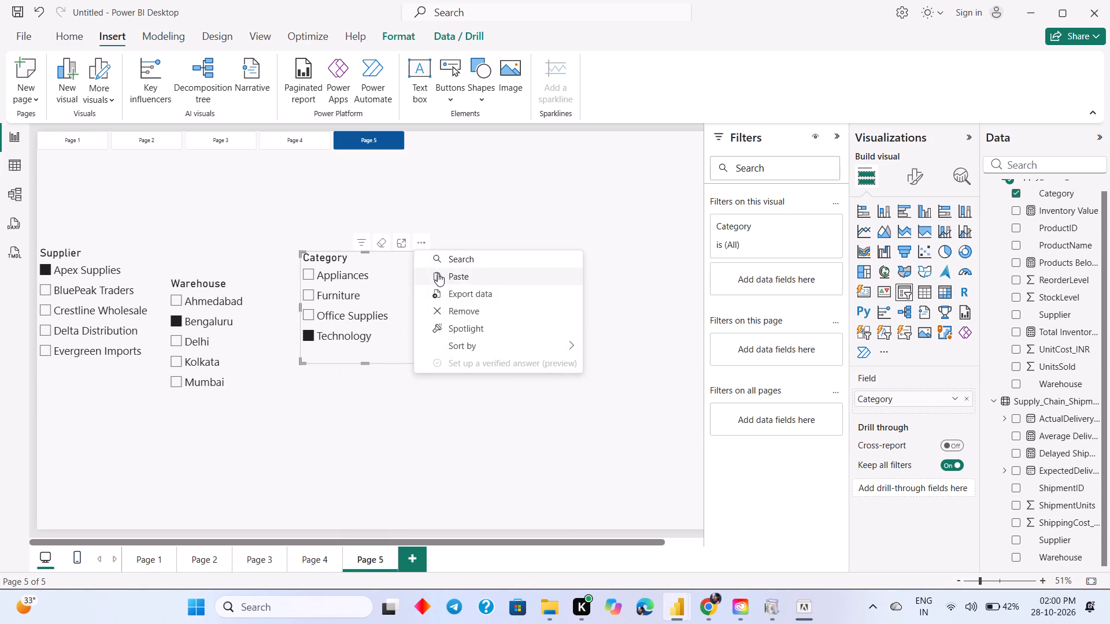
right_click(405, 272)
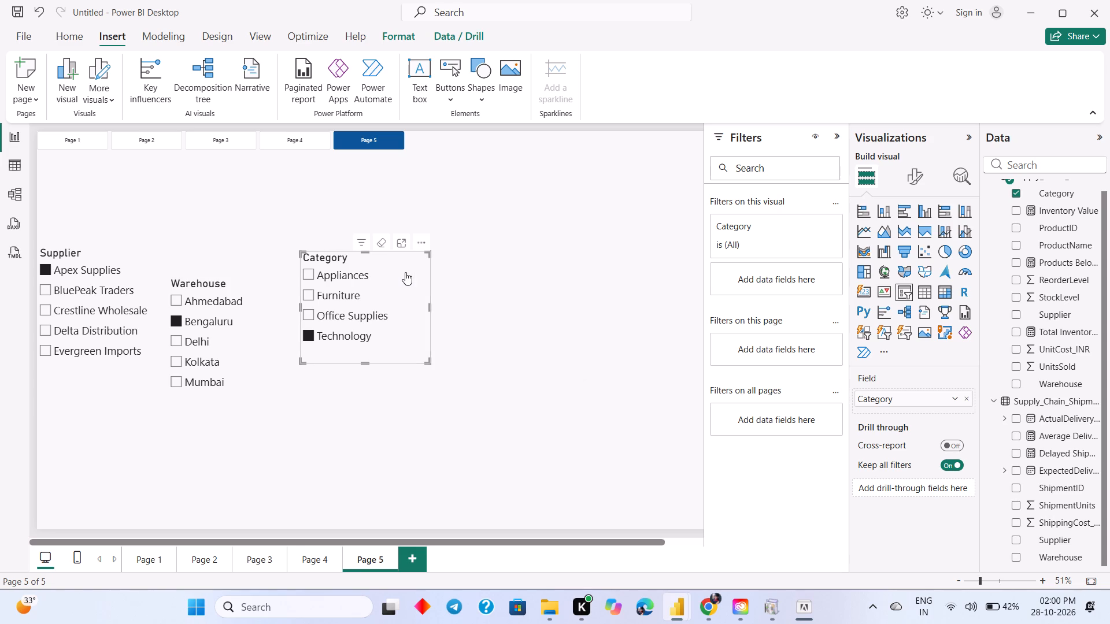
click(413, 279)
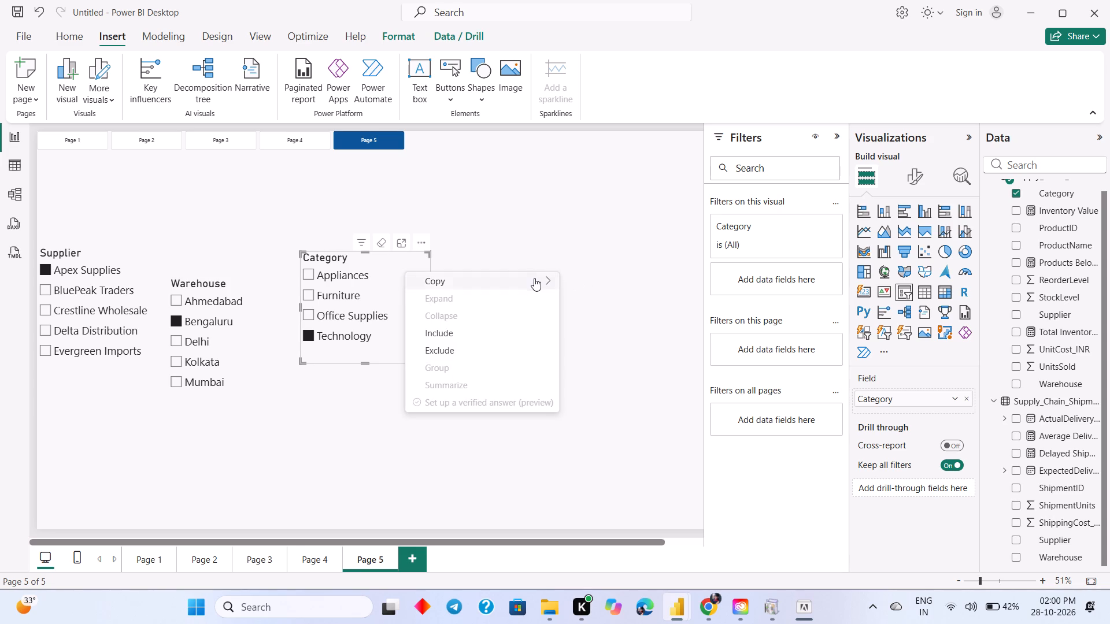
click(534, 277)
click(573, 282)
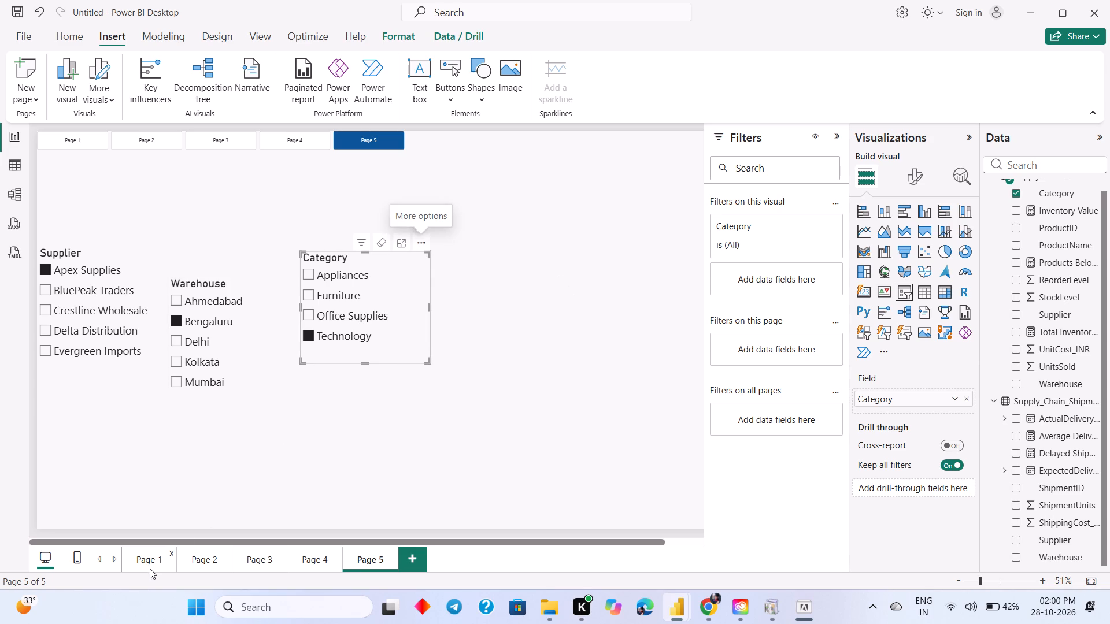
click(150, 569)
click(597, 404)
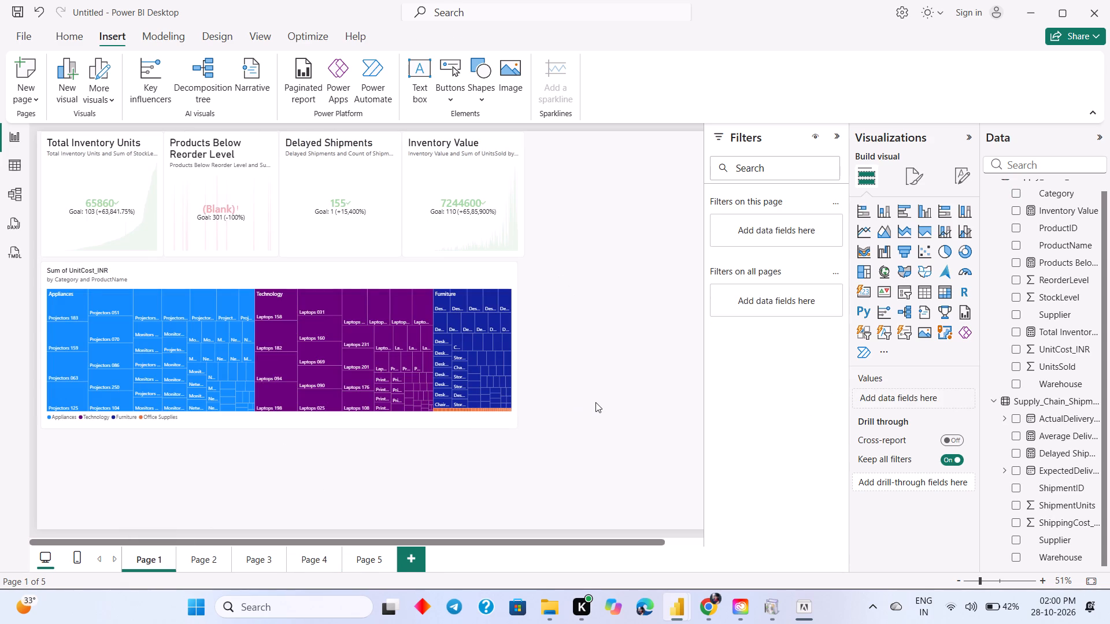
right_click(595, 402)
key(ctrl+v)
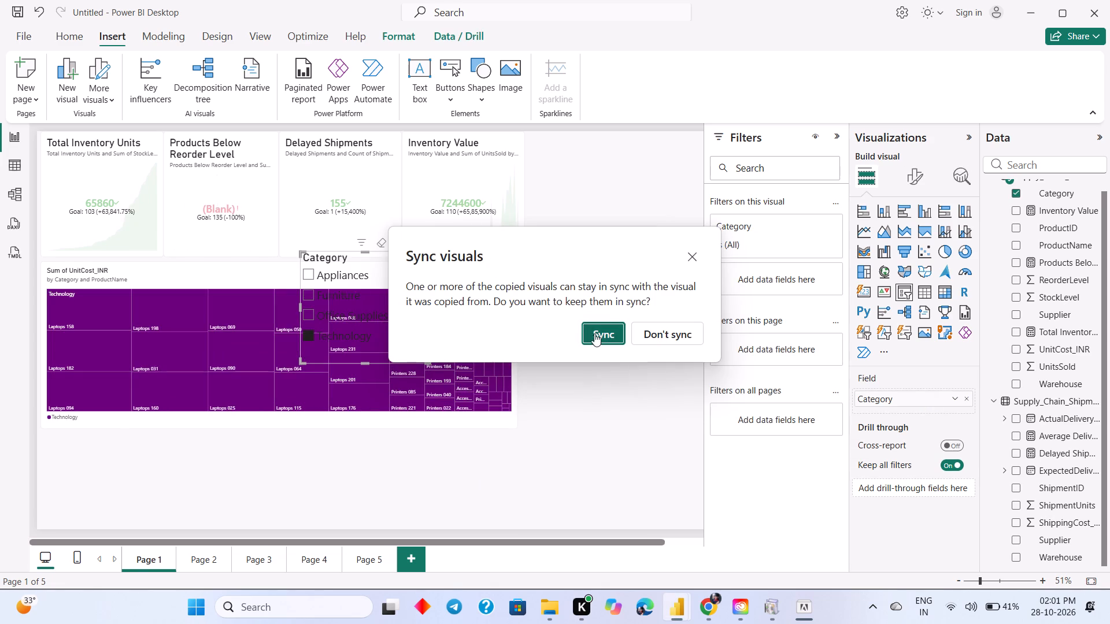
click(598, 335)
Place the Category slicer along Page 1's top edge, just right of the Inventory Value card.
drag(408, 313, 624, 199)
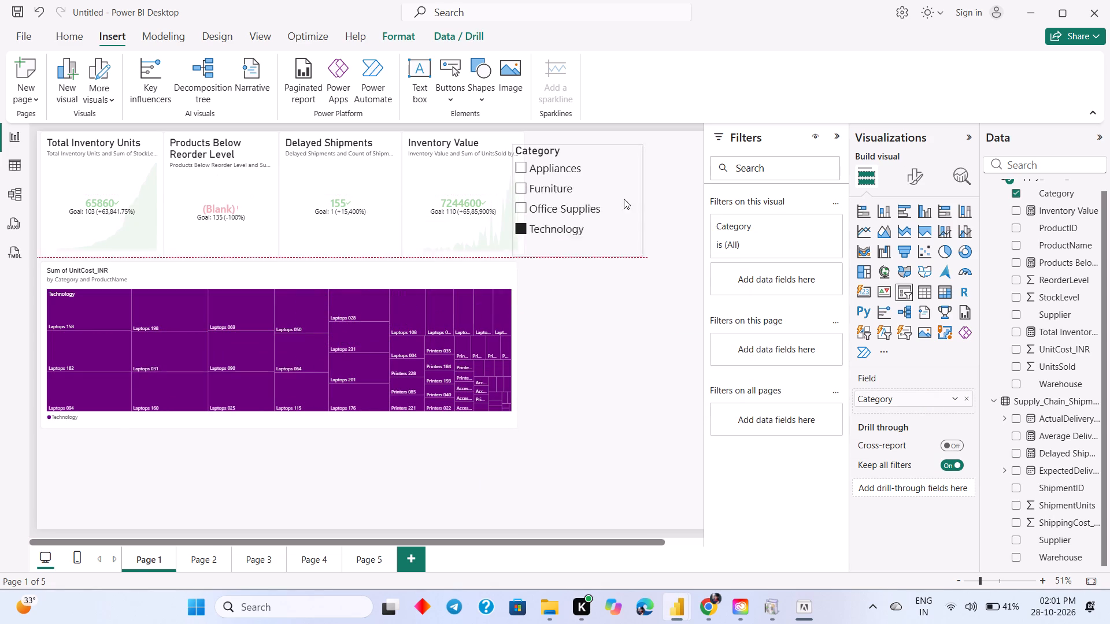
drag(624, 199, 630, 181)
drag(623, 196, 630, 196)
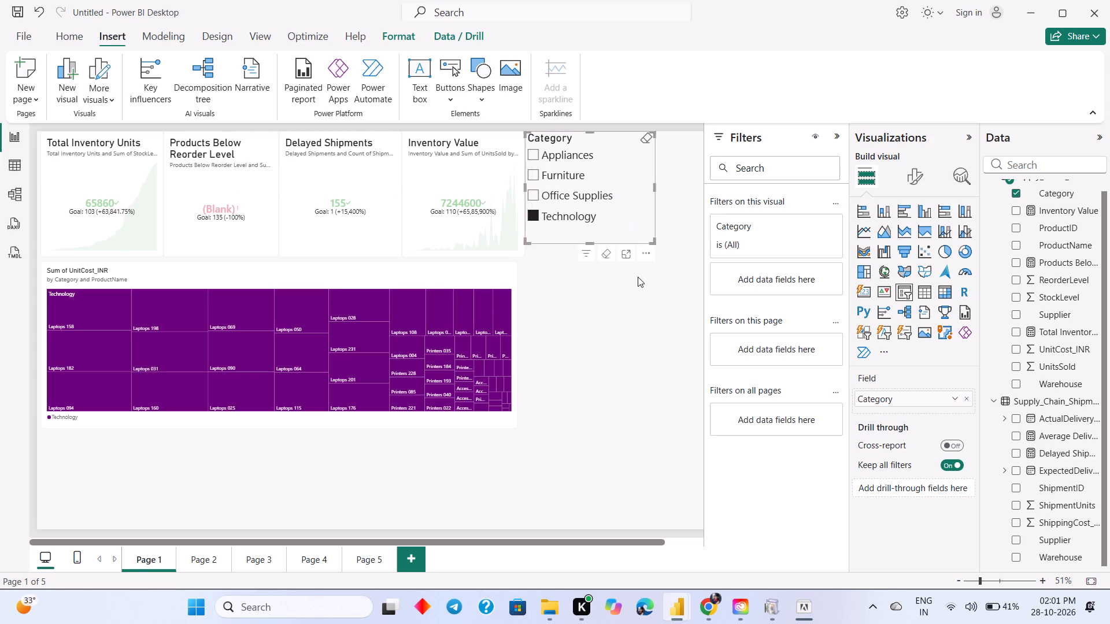
click(642, 322)
Move the Total Inventory Units KPI into the page's upper-left corner and shrink it in width and height.
click(94, 181)
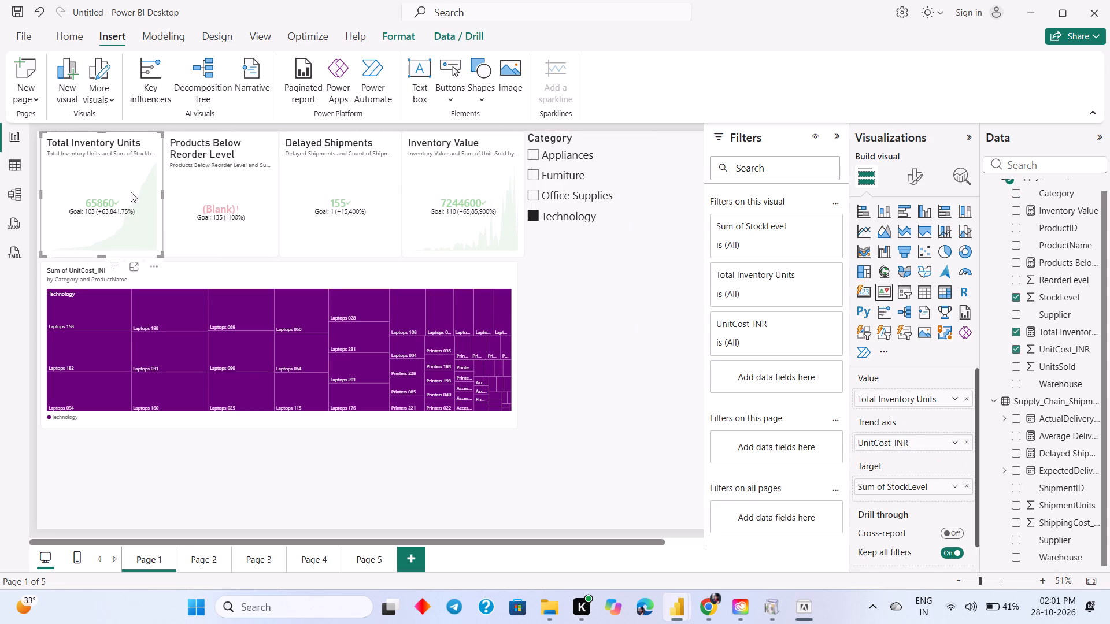
drag(160, 255, 153, 242)
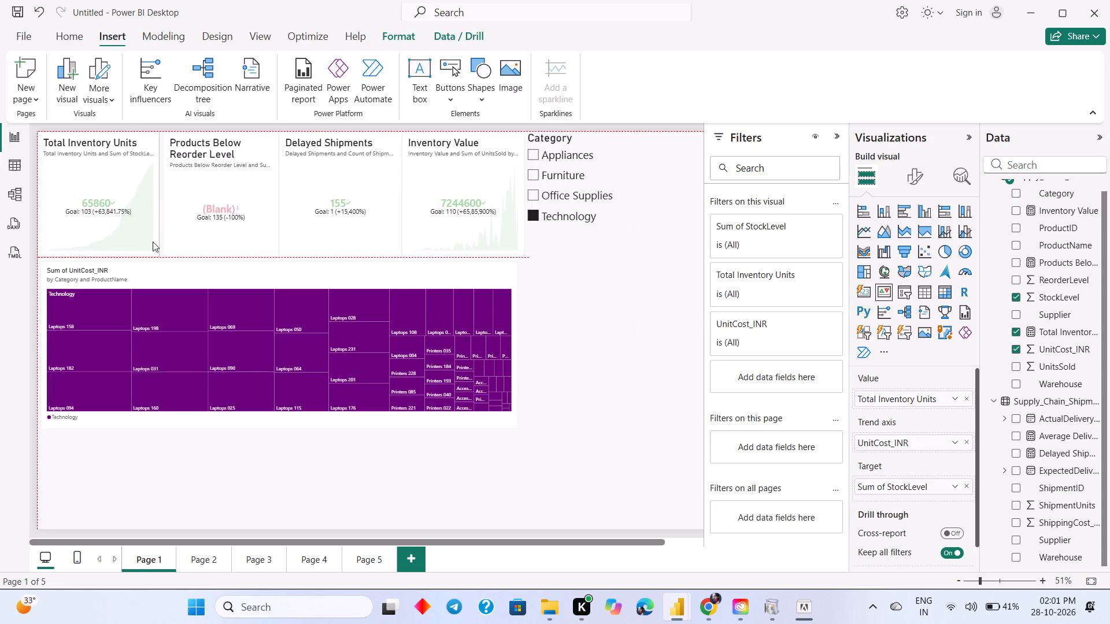
drag(153, 242, 151, 237)
drag(159, 254, 149, 226)
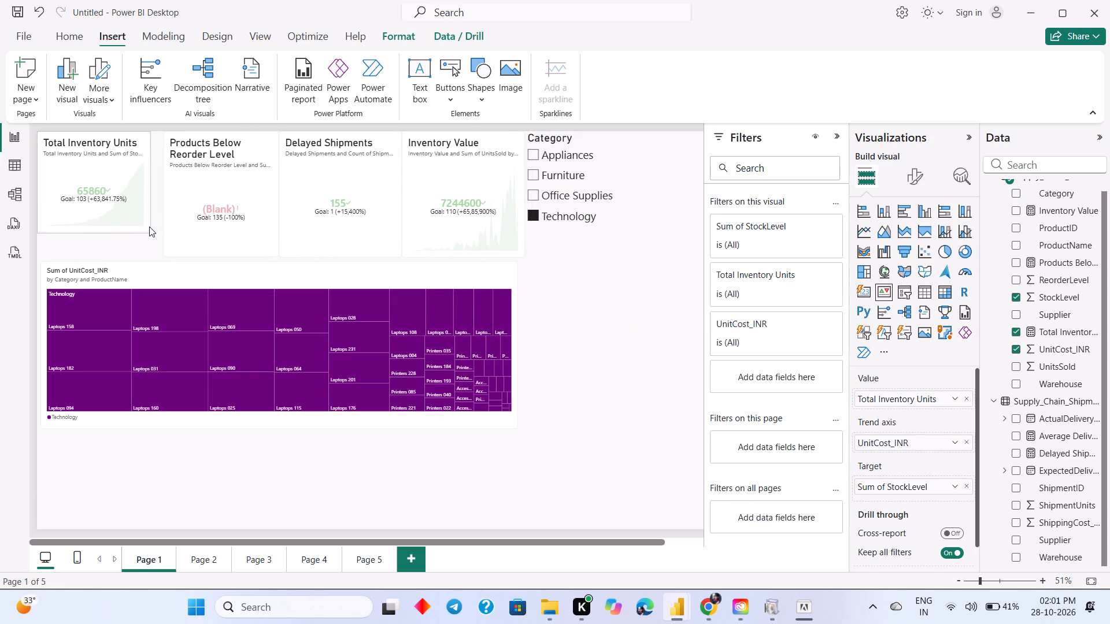
drag(149, 226, 148, 222)
Shrink the Products Below Reorder Level KPI to the first KPI's height and place it directly beside that KPI.
click(231, 241)
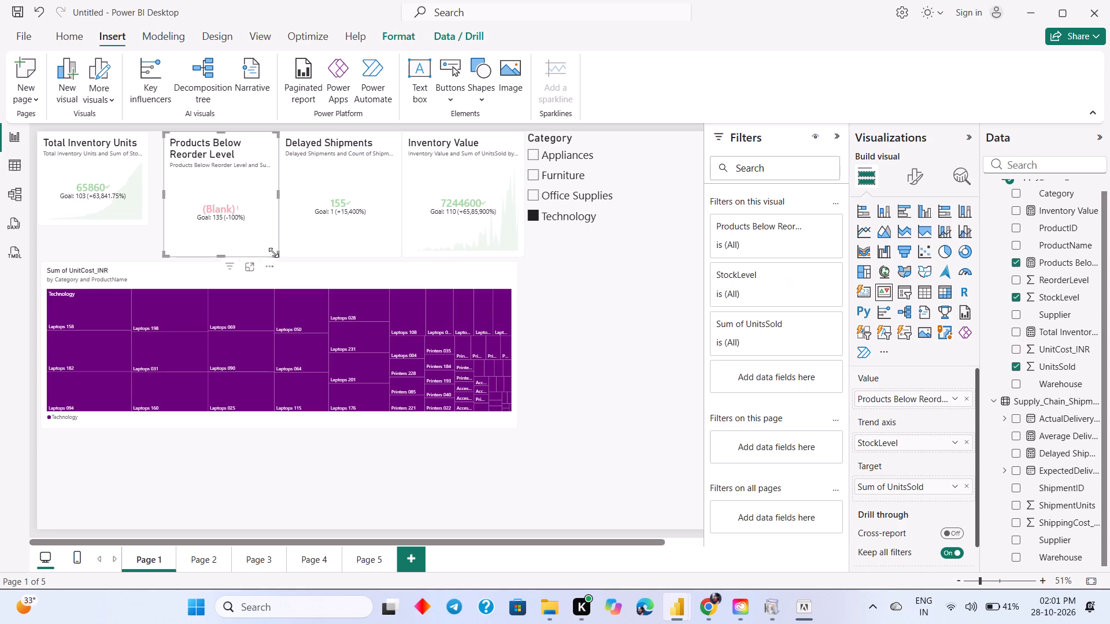
drag(279, 255, 264, 220)
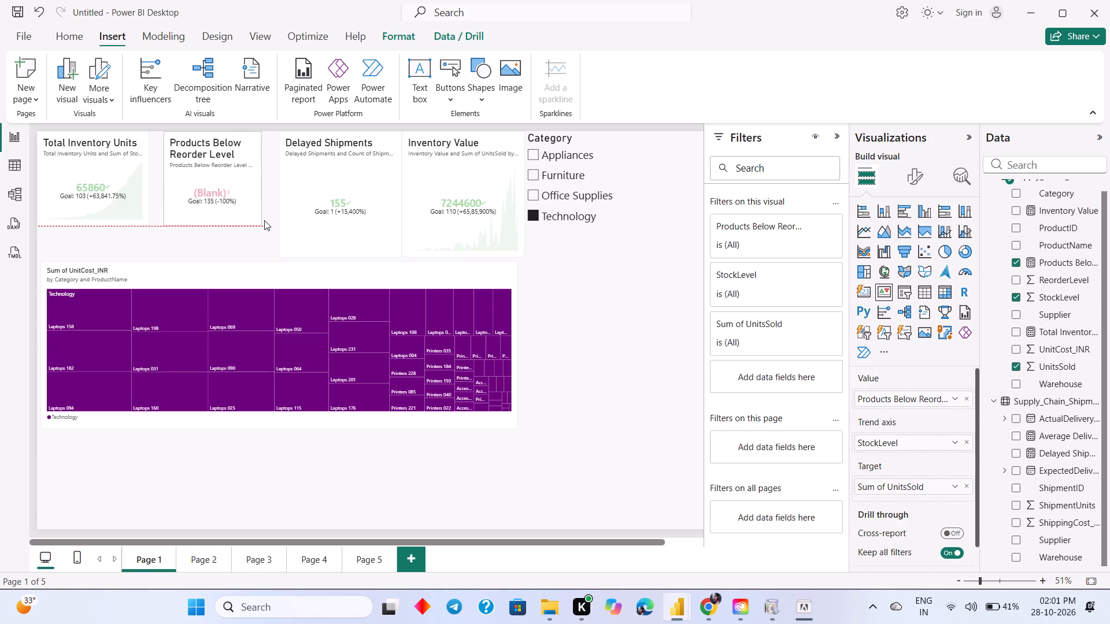
drag(264, 220, 265, 222)
drag(249, 210, 242, 210)
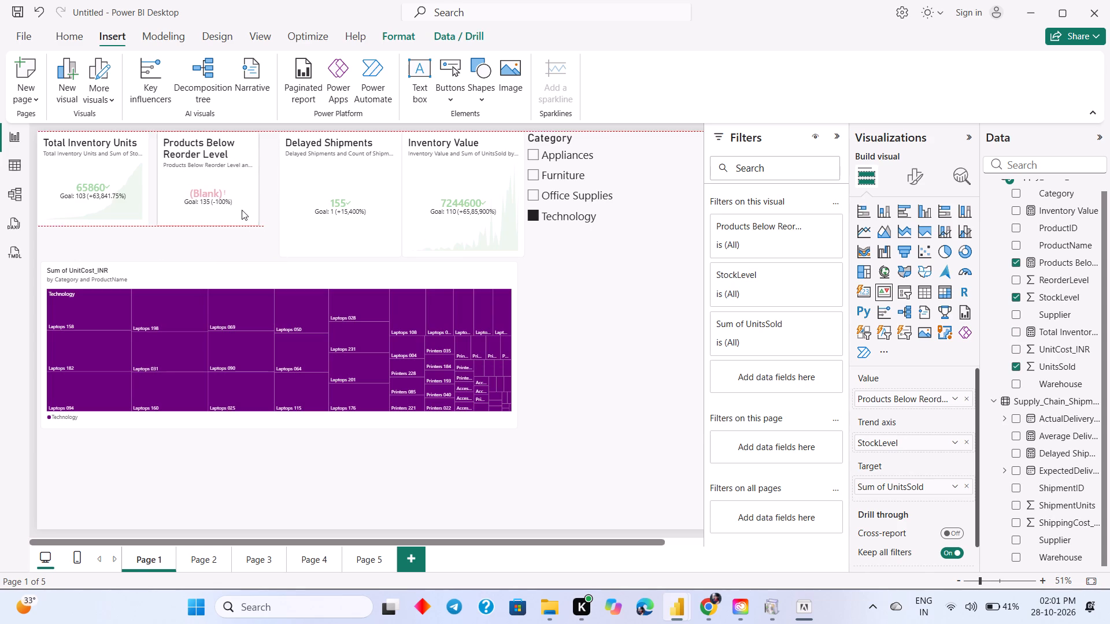
drag(242, 210, 238, 210)
Shrink the Delayed Shipments KPI to the same height and place it directly beside Products Below Reorder Level.
click(354, 239)
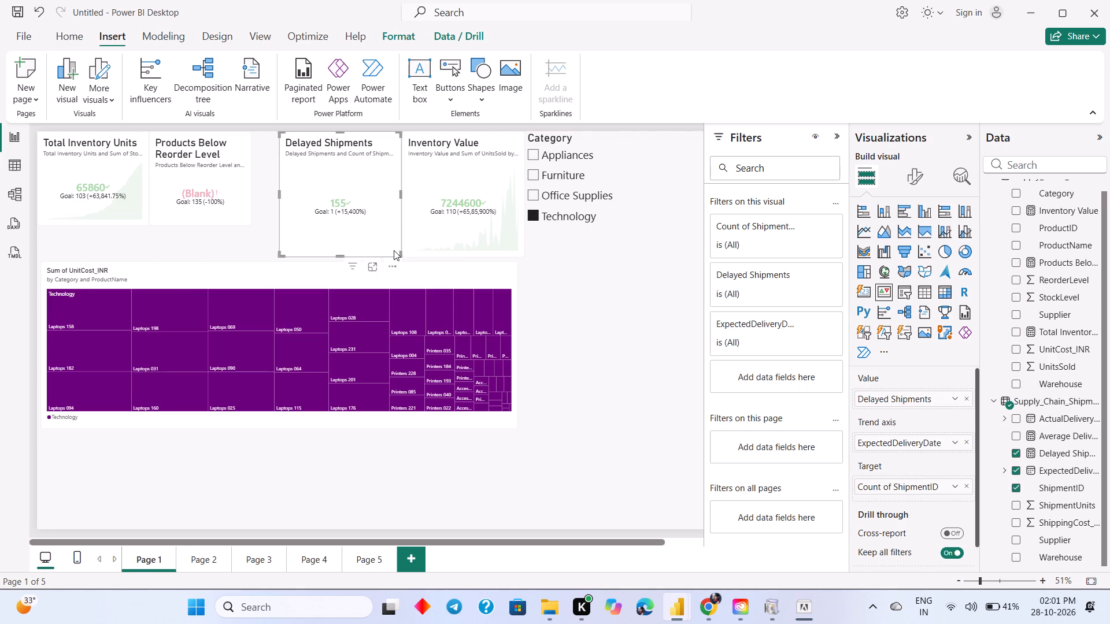
drag(397, 253, 369, 223)
drag(364, 219, 363, 219)
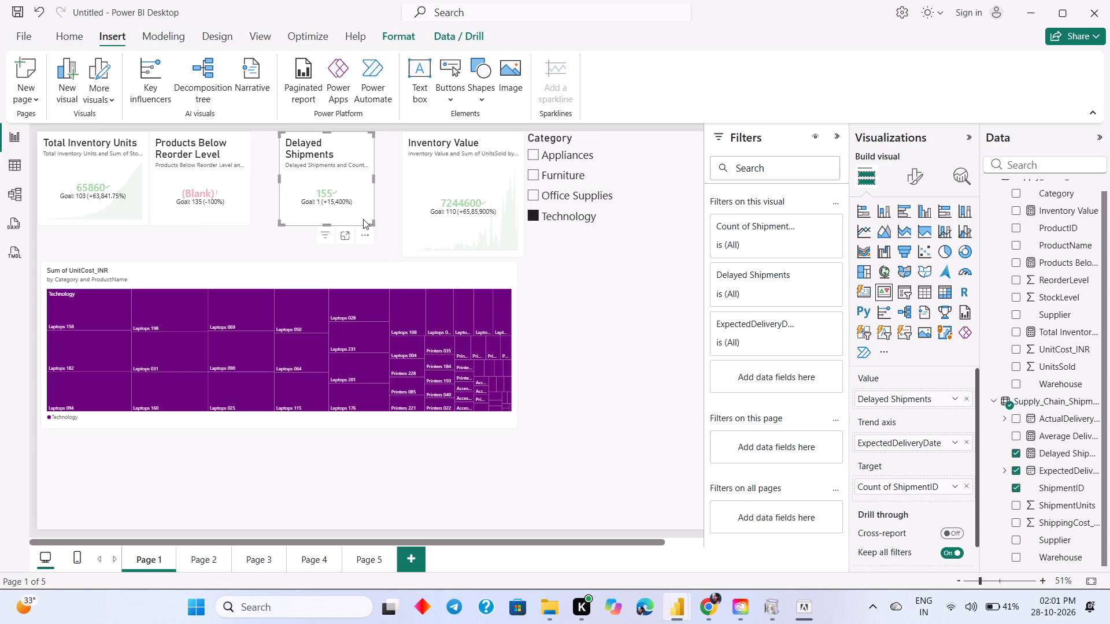
drag(363, 219, 331, 215)
Shrink the Inventory Value KPI to the same height and place it beside Delayed Shipments, completing the compact KPI row.
click(469, 225)
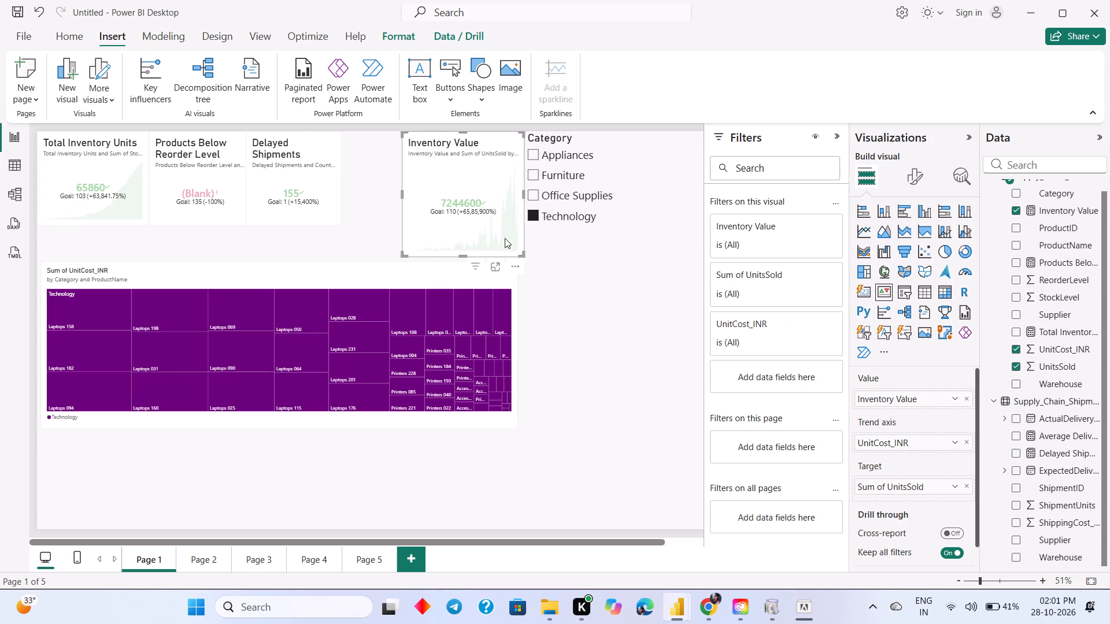
drag(521, 252, 501, 225)
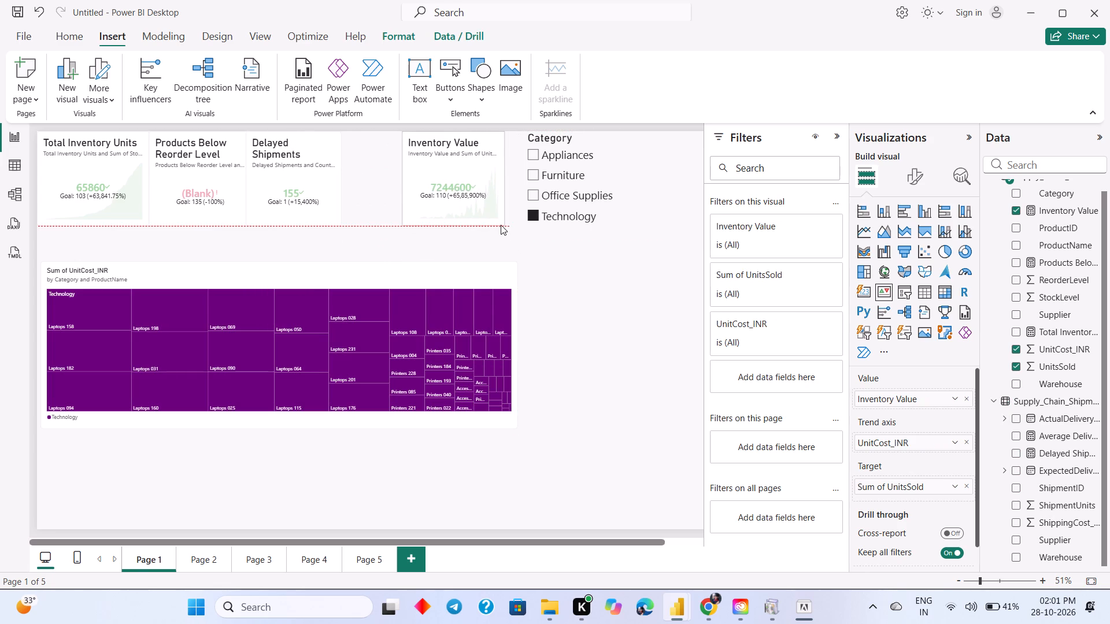
drag(501, 225, 498, 221)
drag(496, 219, 480, 217)
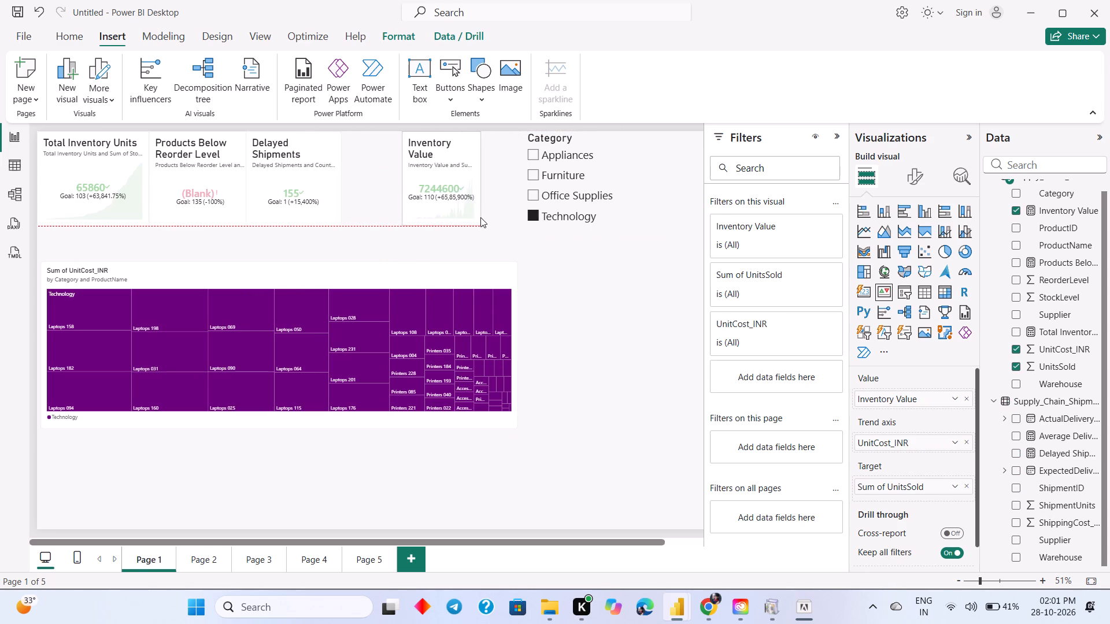
drag(480, 217, 503, 220)
drag(486, 209, 419, 211)
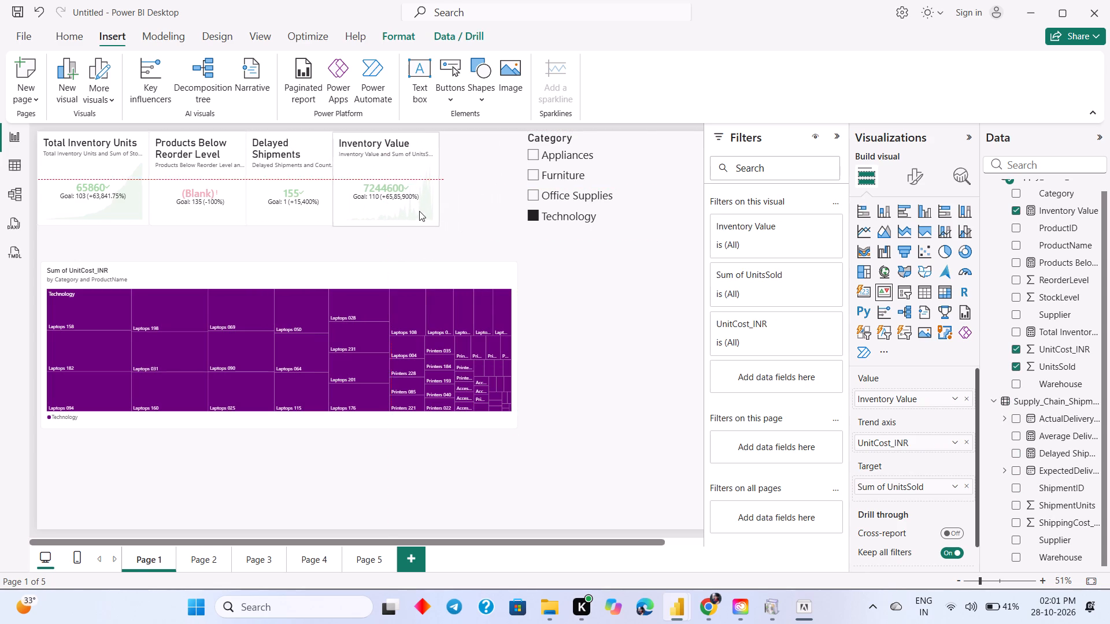
drag(419, 211, 421, 210)
Move the unit cost treemap directly beneath the KPI row and narrow it to the row's width.
drag(384, 304, 378, 271)
drag(512, 310, 458, 308)
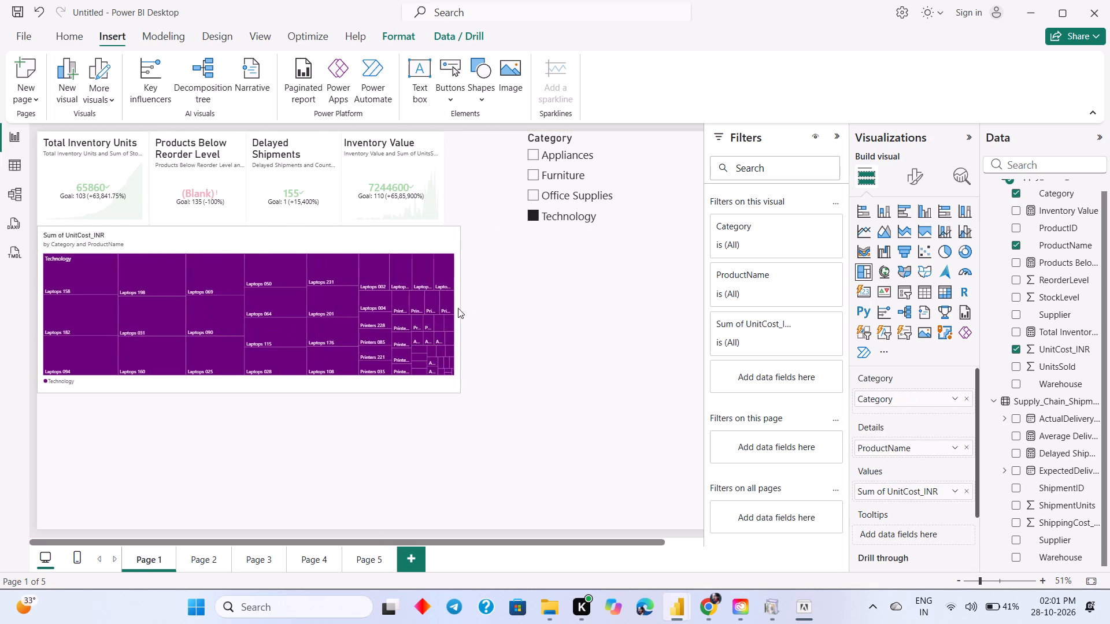
drag(458, 308, 441, 305)
click(528, 336)
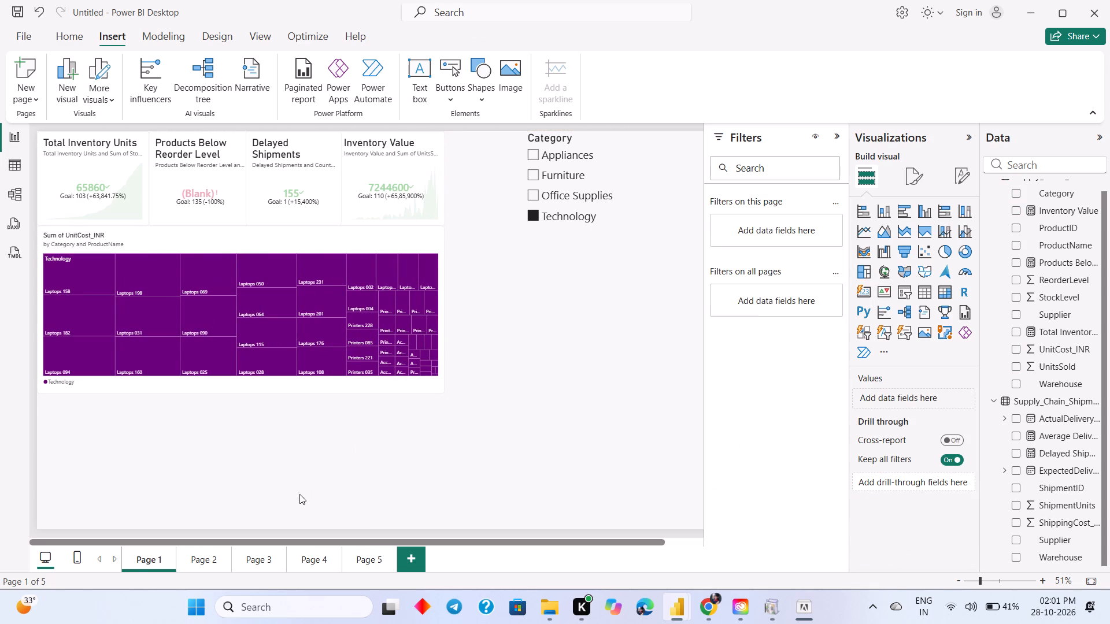
Copy the warehouse-by-product unit cost matrix from Page 2 and paste it onto Page 1.
click(199, 553)
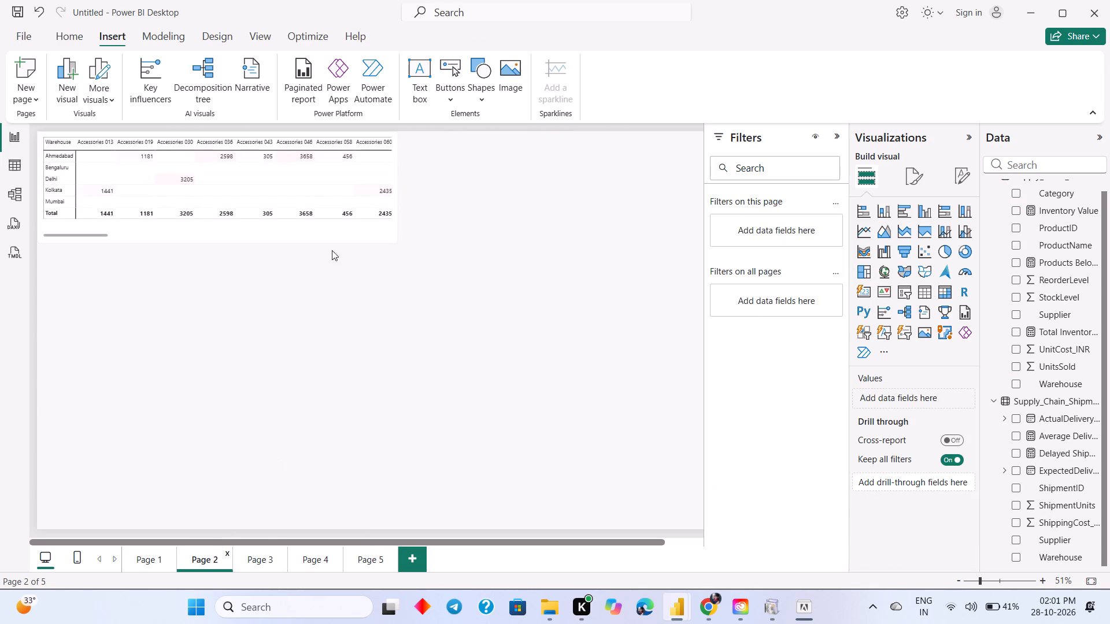
right_click(342, 237)
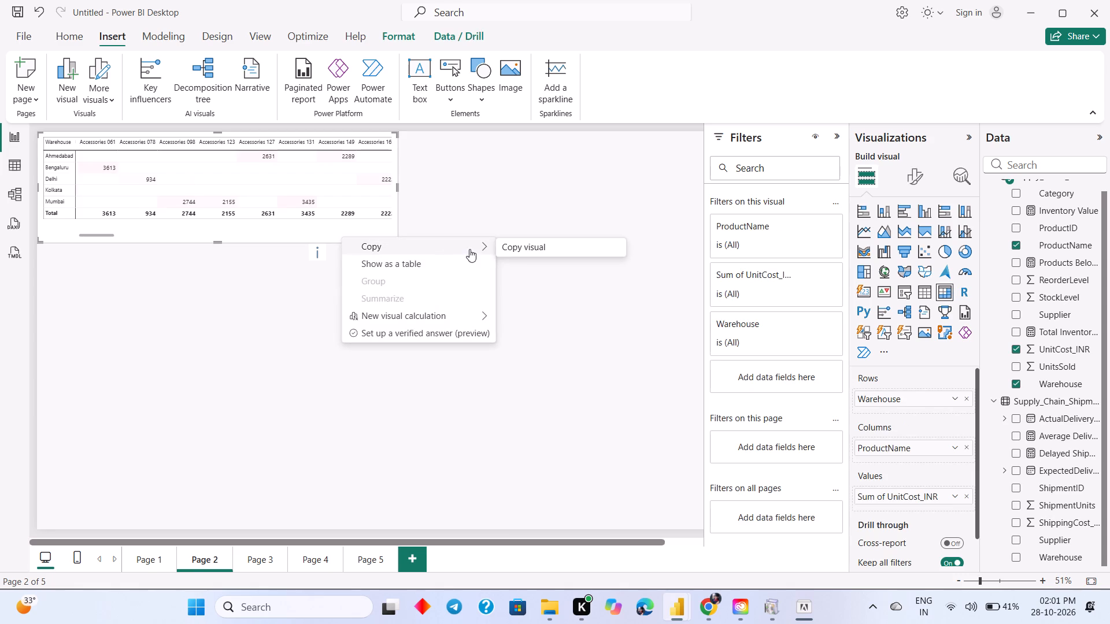
click(508, 248)
click(146, 556)
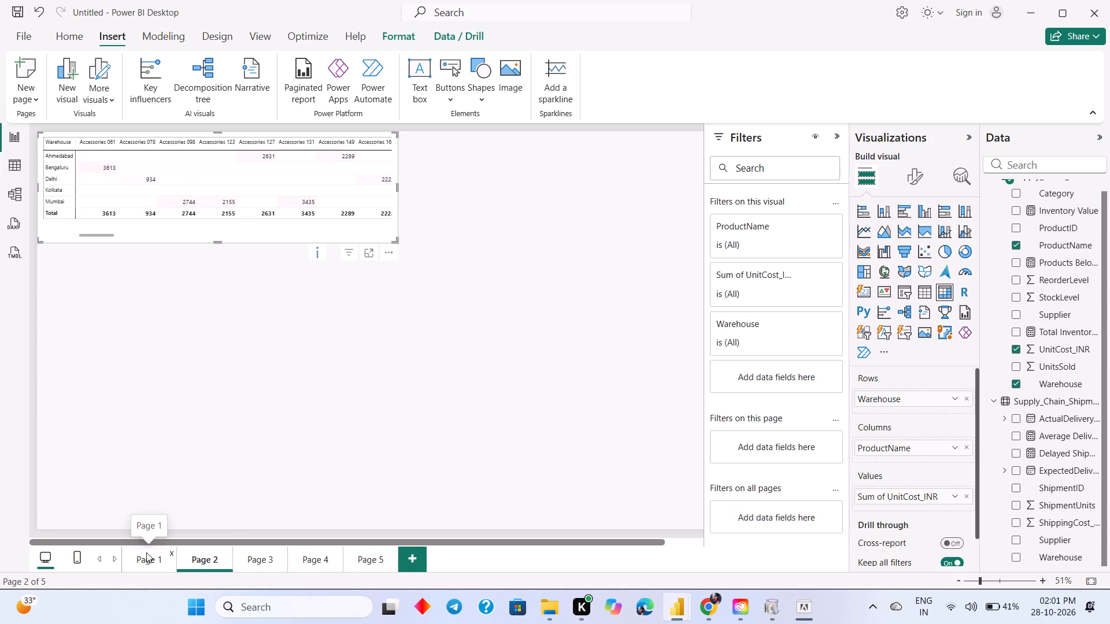
click(254, 443)
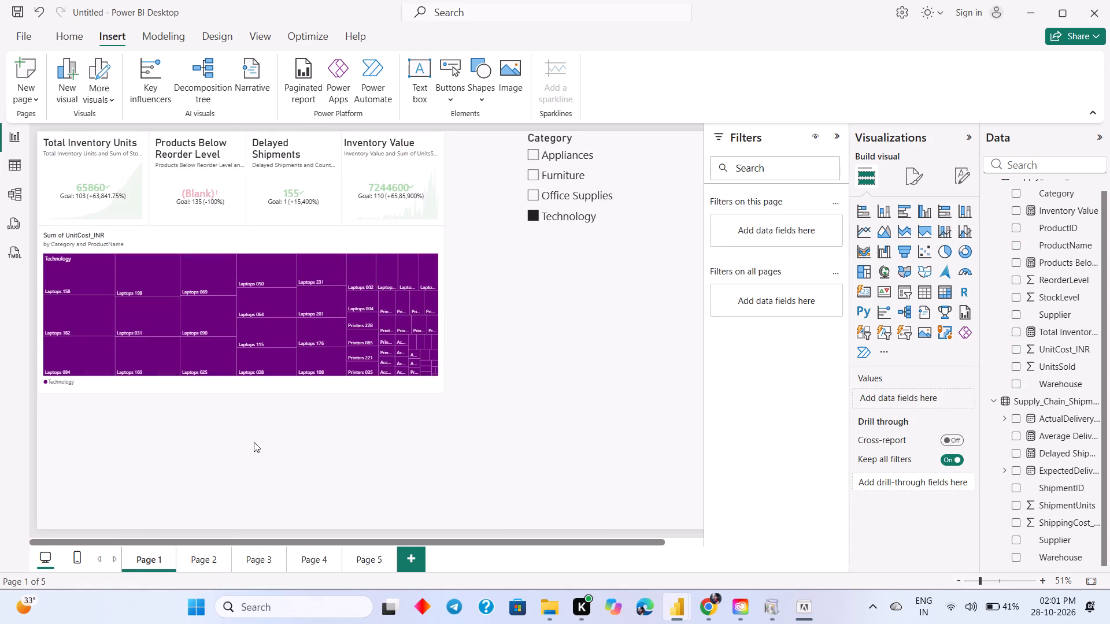
key(ctrl+v)
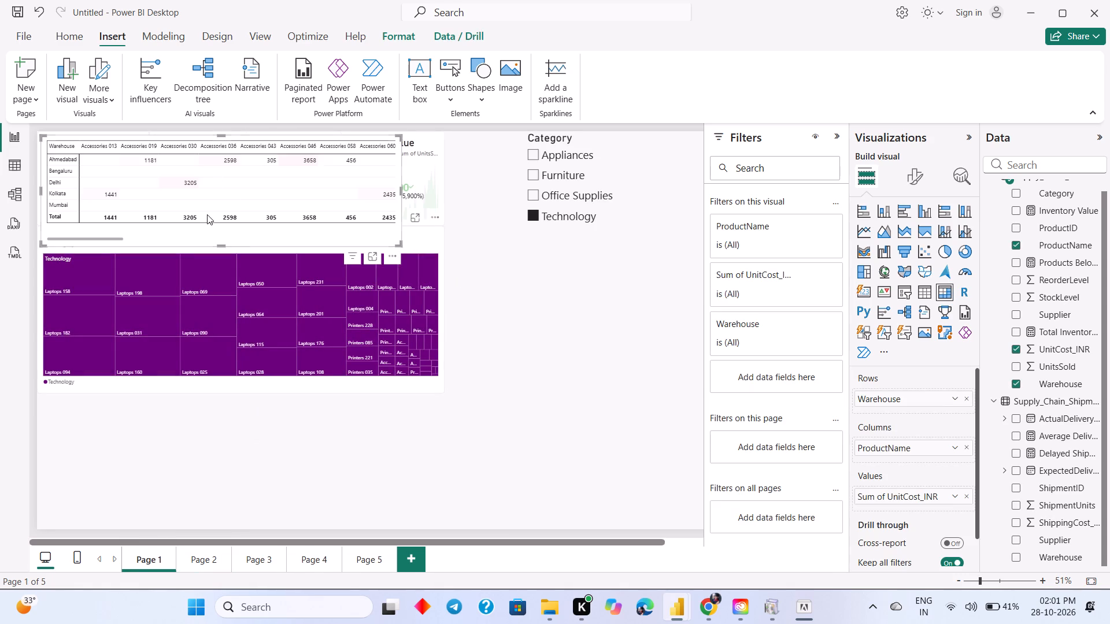
Move the pasted matrix beneath the treemap to the page's bottom edge and widen it to the treemap's width.
drag(231, 143, 228, 203)
drag(237, 235, 236, 387)
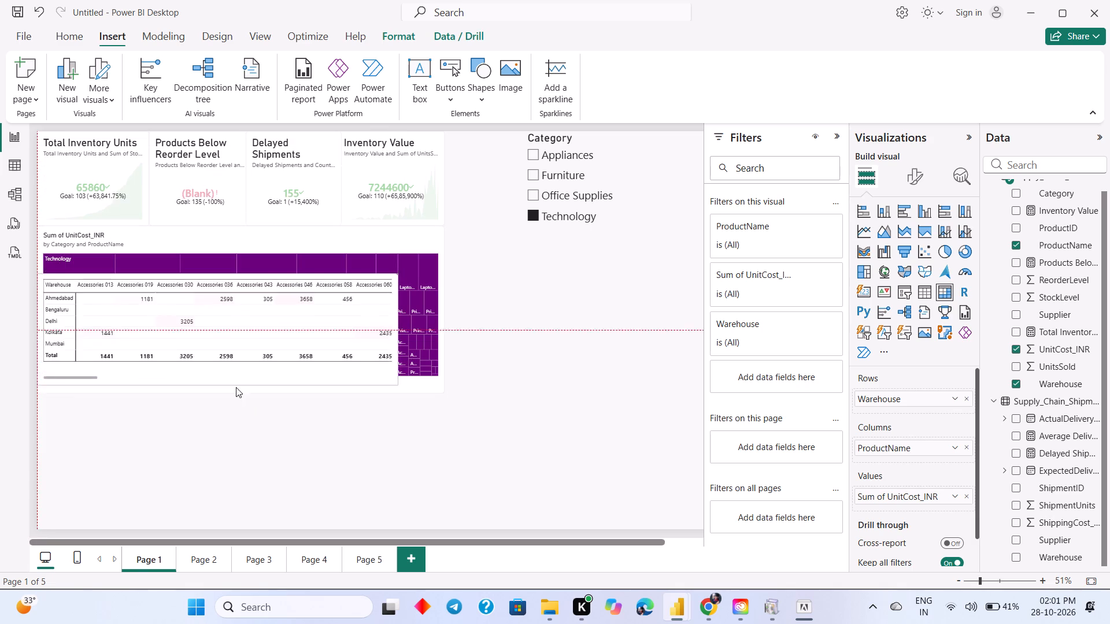
drag(236, 387, 235, 493)
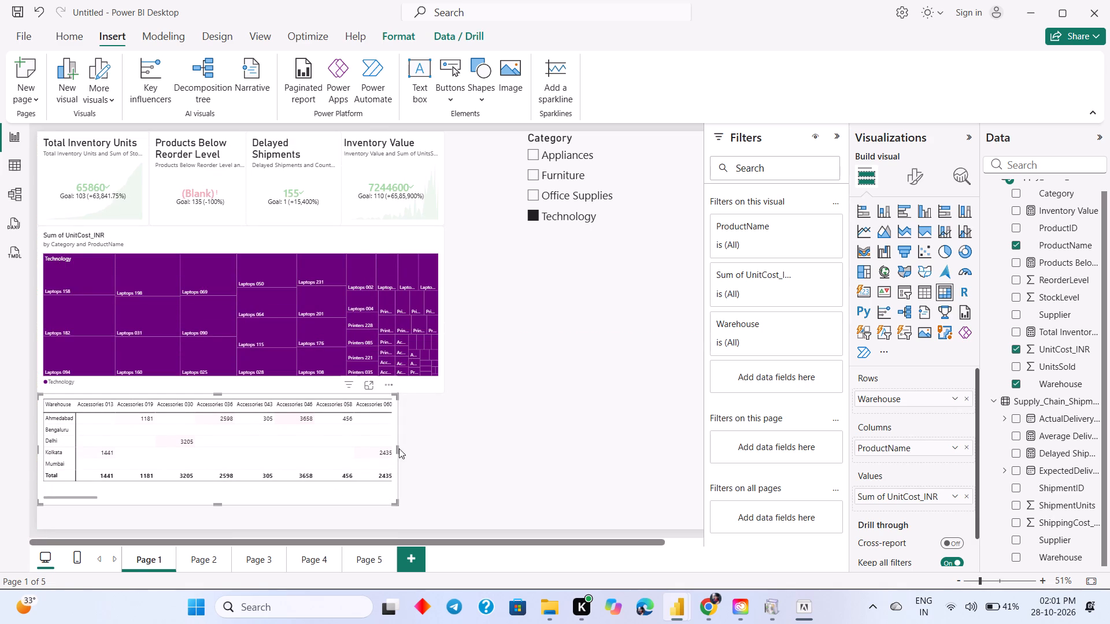
drag(398, 448, 444, 447)
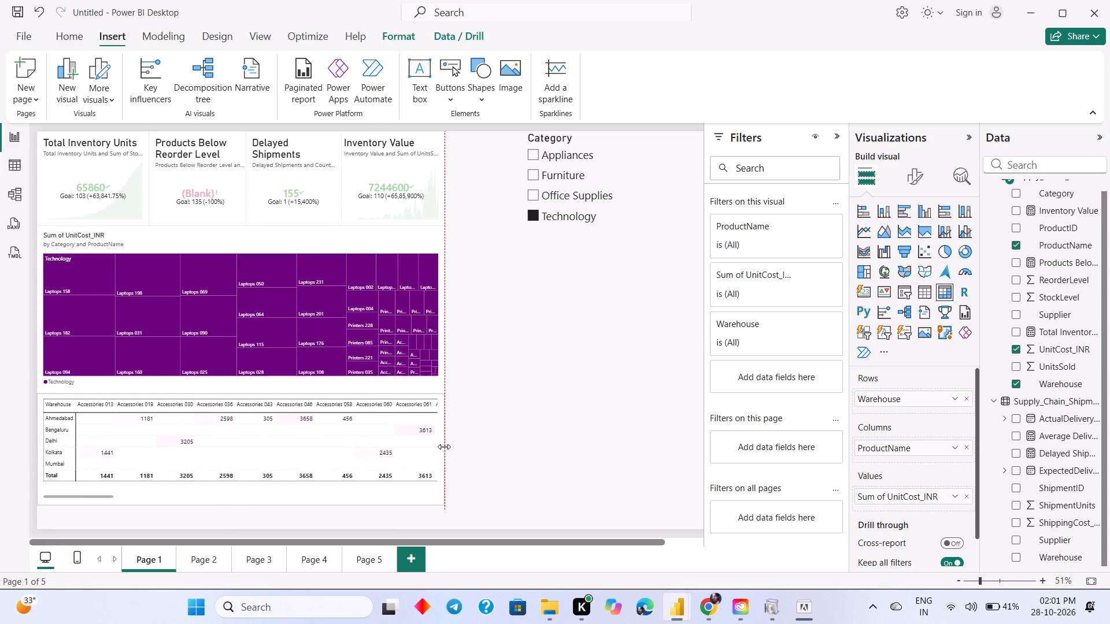
drag(516, 541, 610, 535)
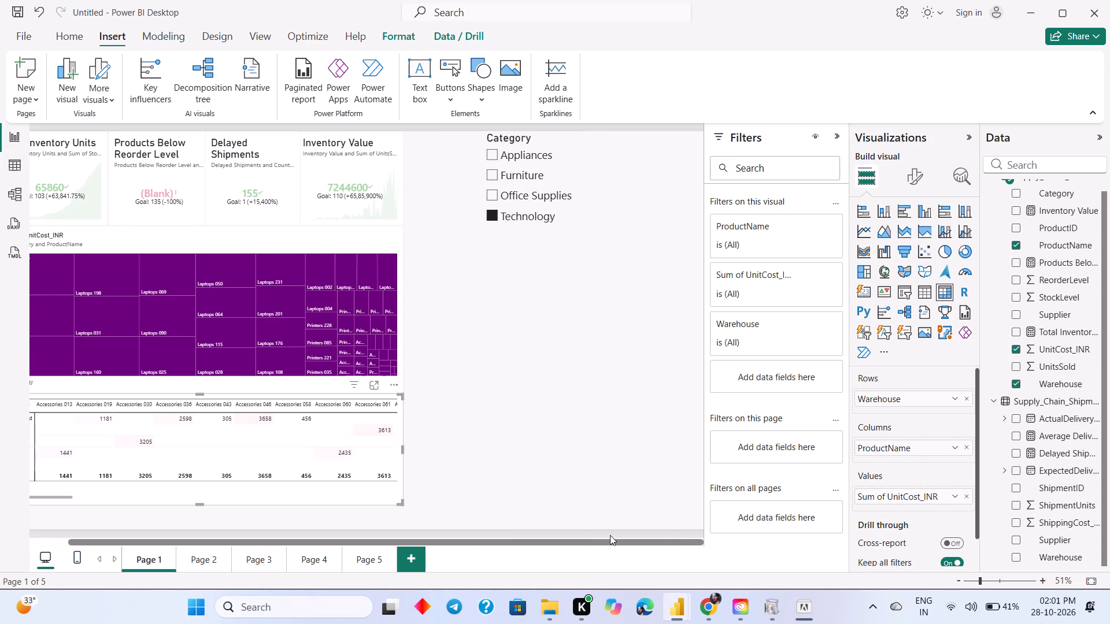
drag(610, 535, 467, 549)
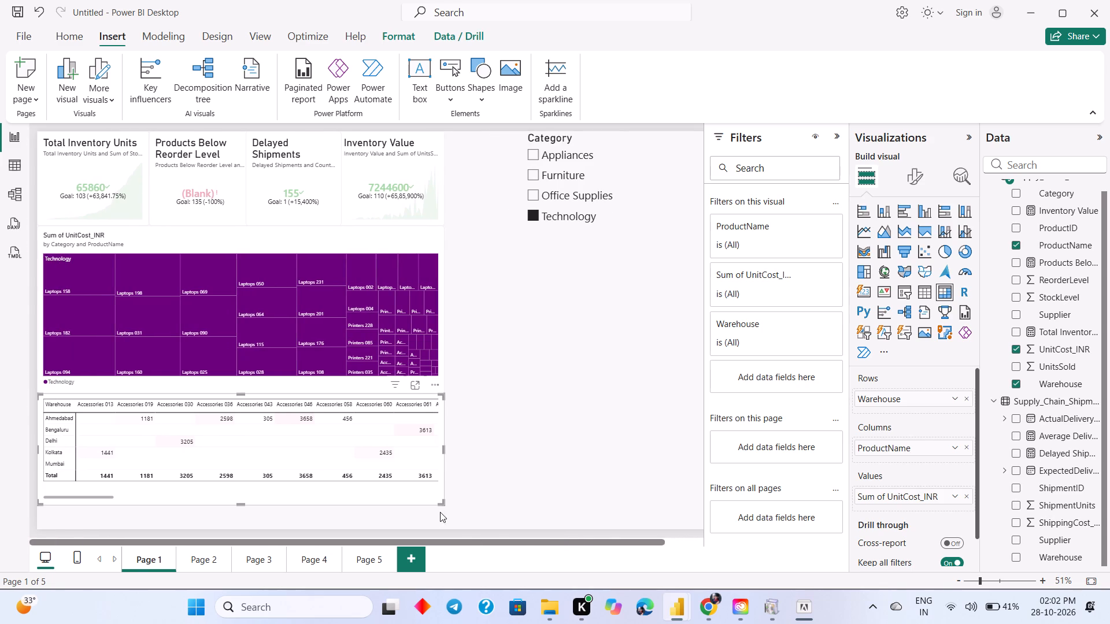
drag(243, 485, 243, 494)
drag(243, 494, 243, 508)
Extend the unit cost treemap downward until it meets the top of the matrix.
click(235, 382)
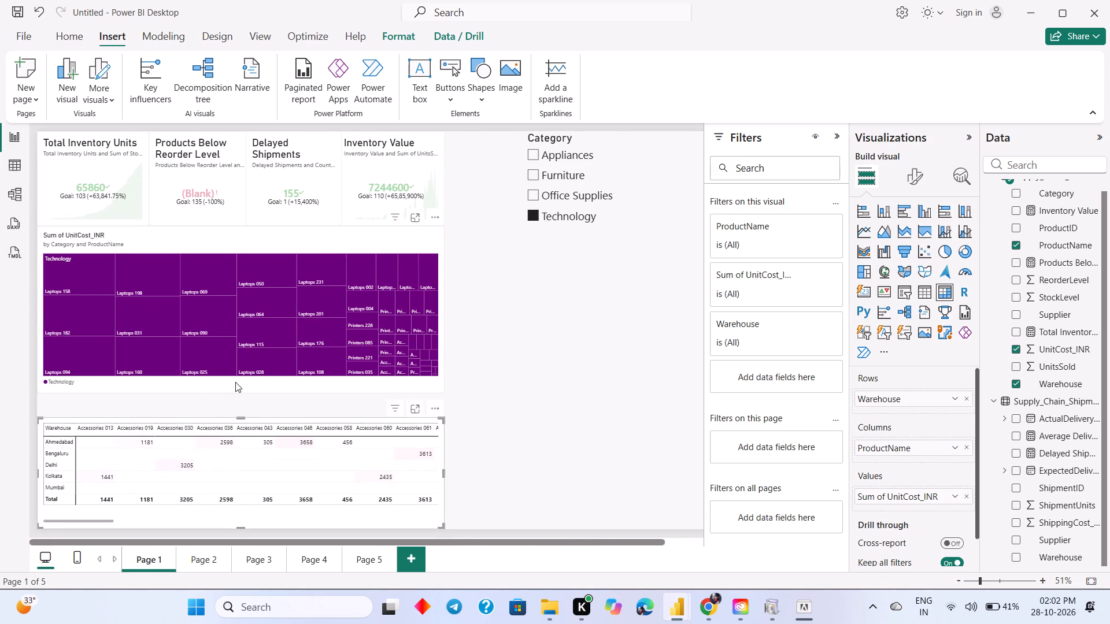
drag(238, 392, 239, 409)
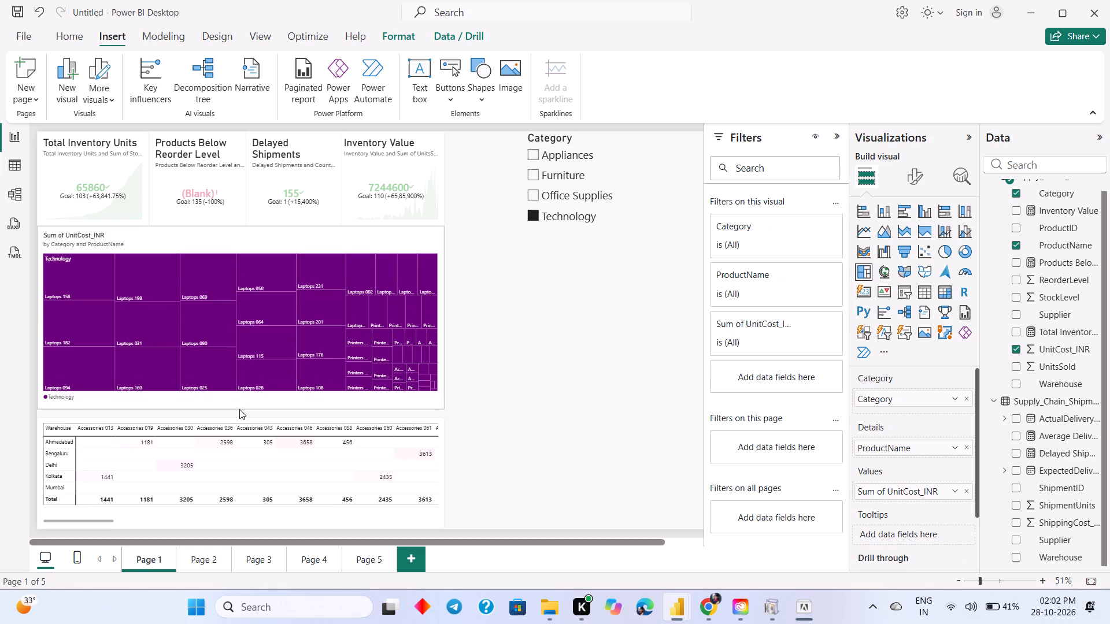
drag(239, 409, 240, 415)
click(528, 322)
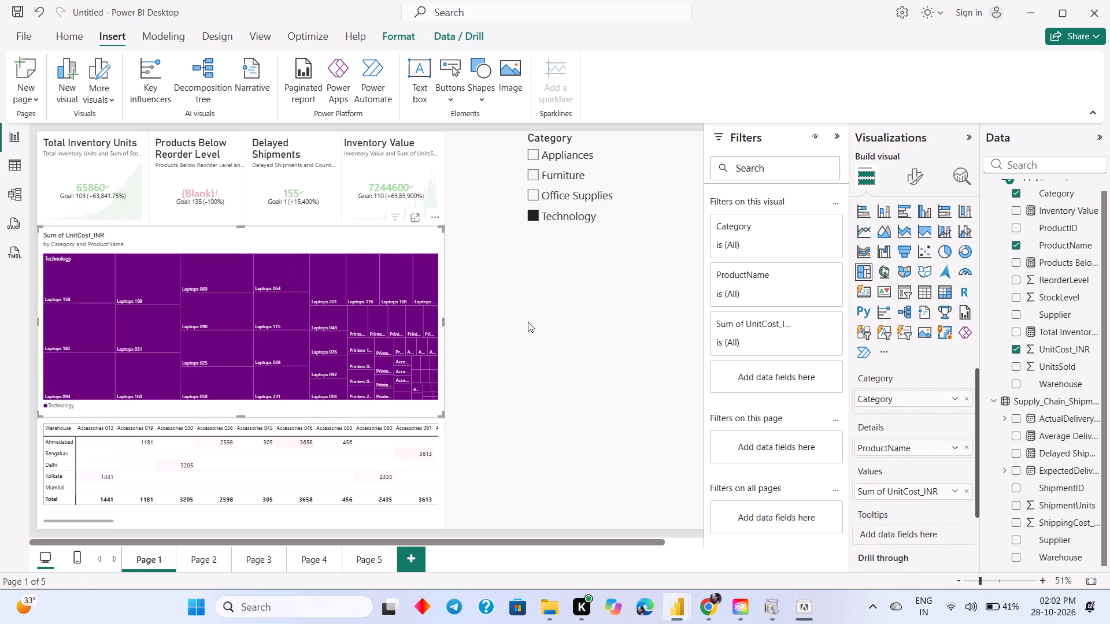
Copy the Supplier Delivery Delay Comparison chart from Page 3 and paste it onto Page 1.
click(214, 566)
click(263, 562)
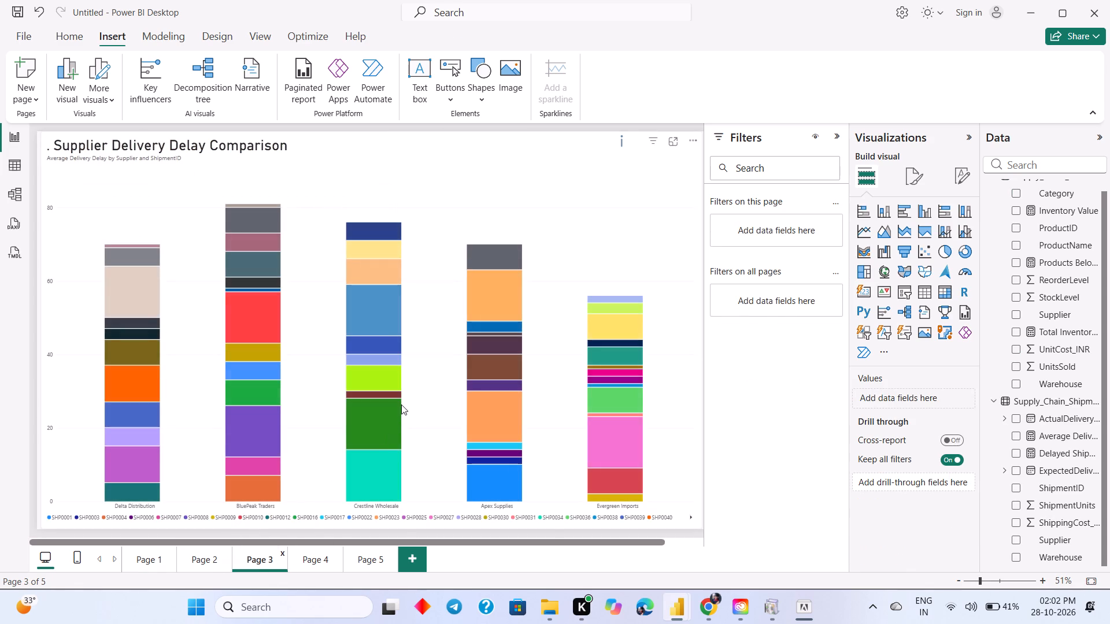
right_click(401, 404)
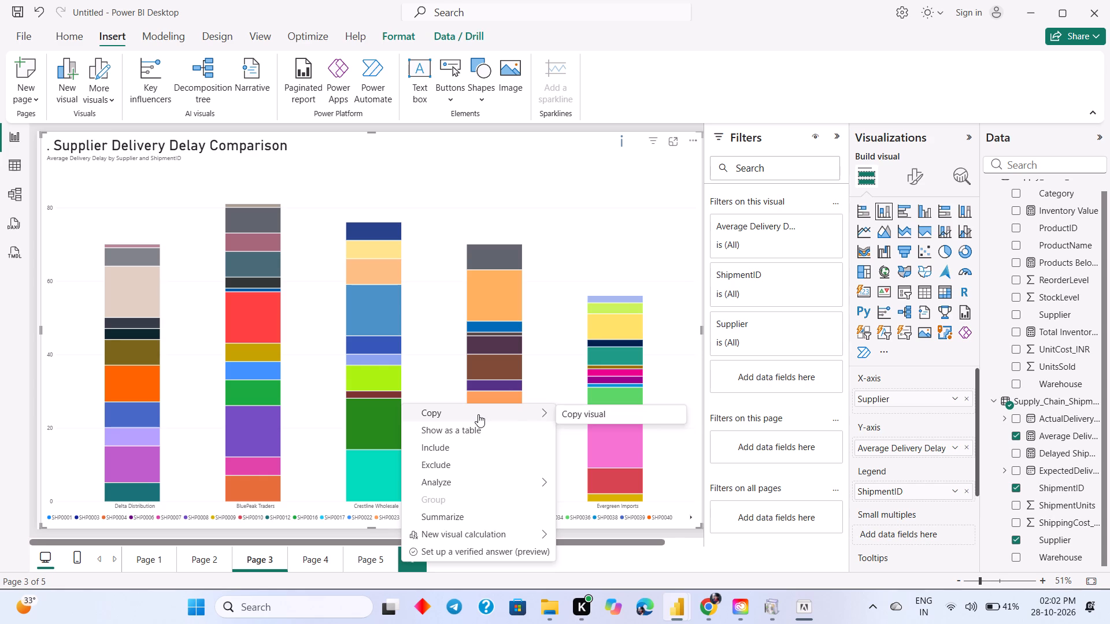
click(571, 415)
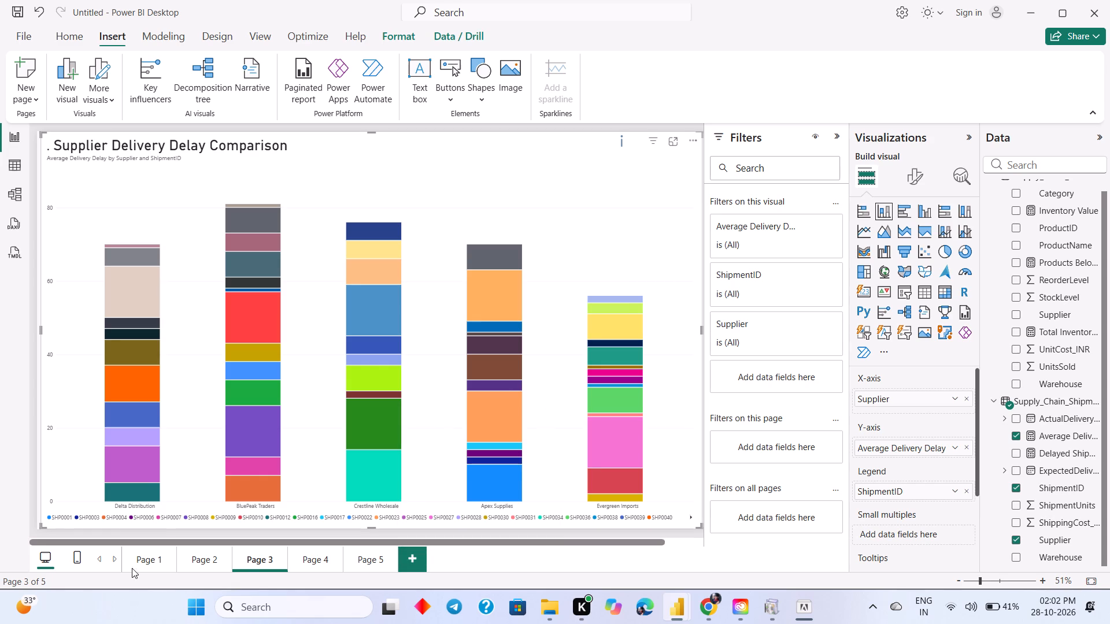
click(160, 559)
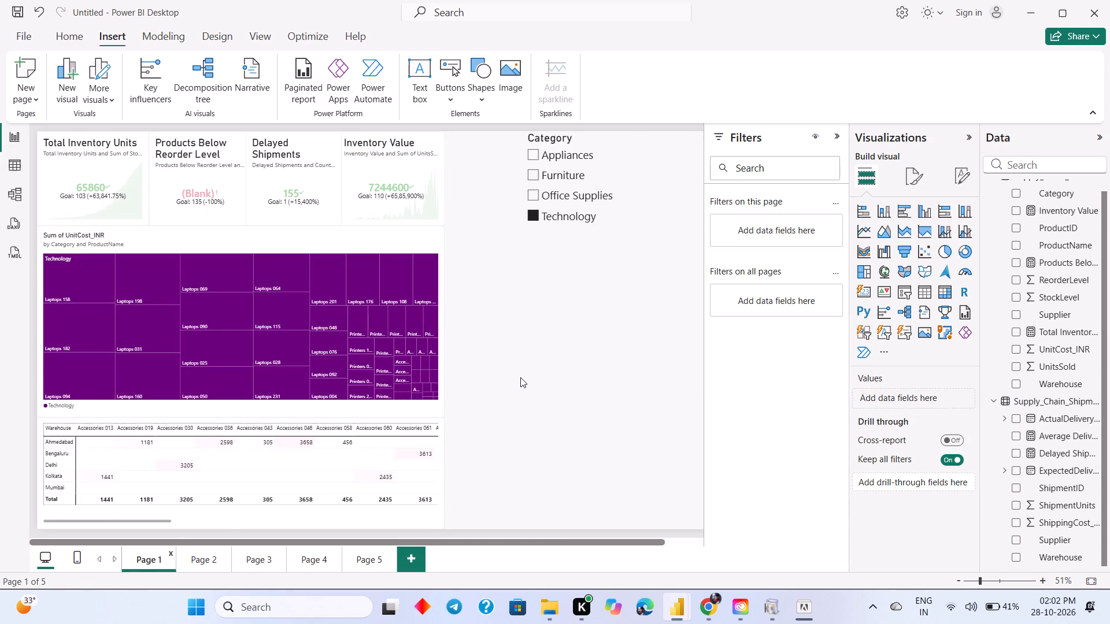
key(ctrl+v)
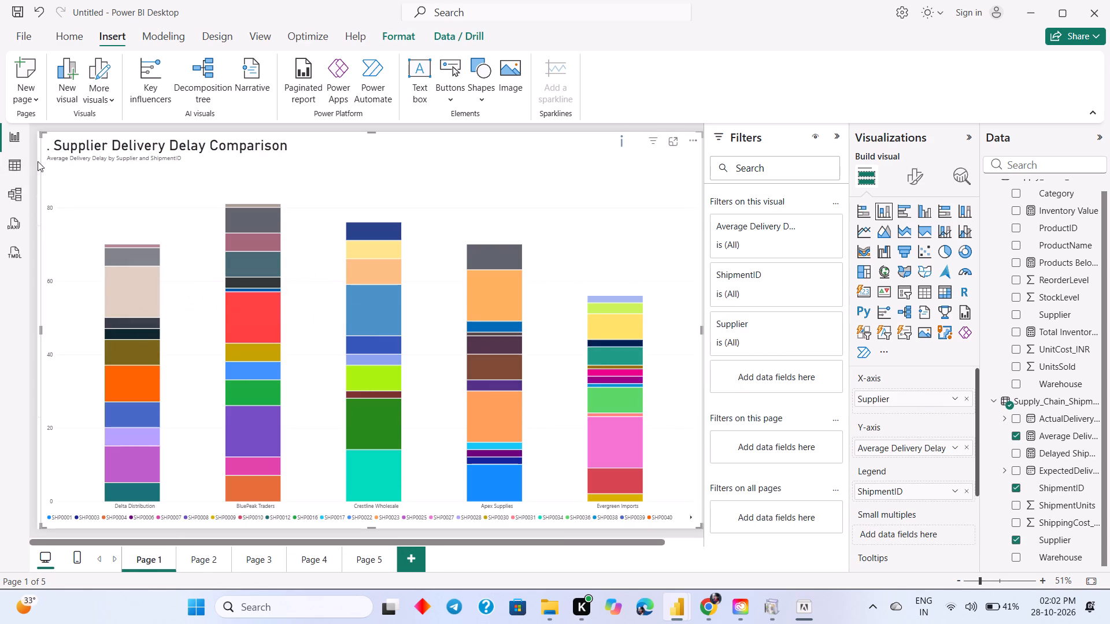
Resize the Supplier Delivery Delay Comparison chart to fit beside the treemap and matrix along the page bottom, widening it slightly outward.
drag(43, 131, 75, 162)
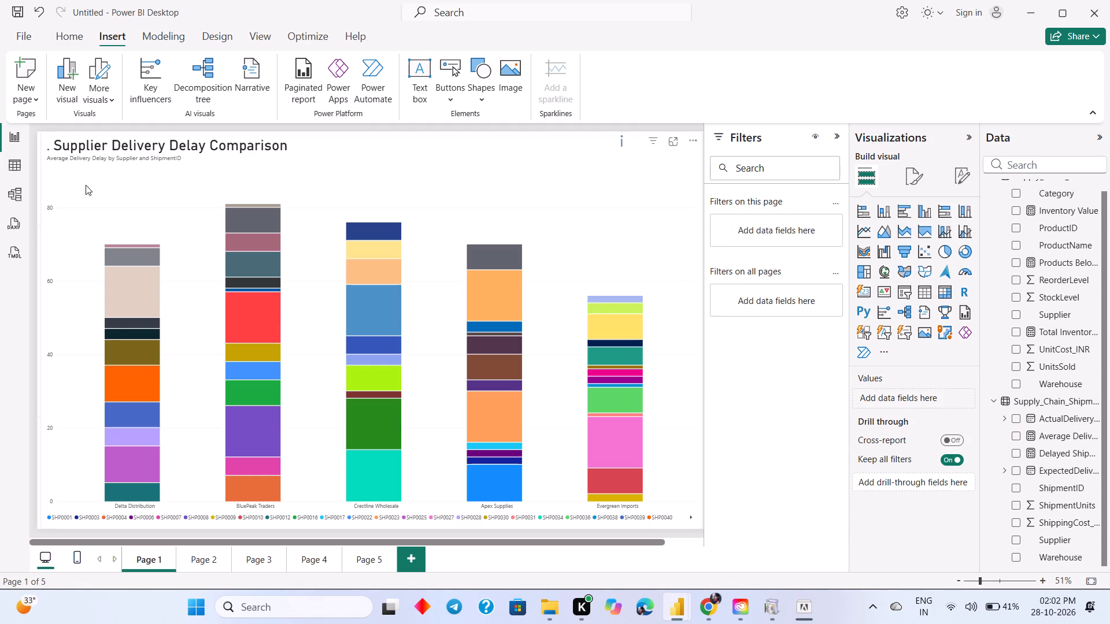
click(90, 195)
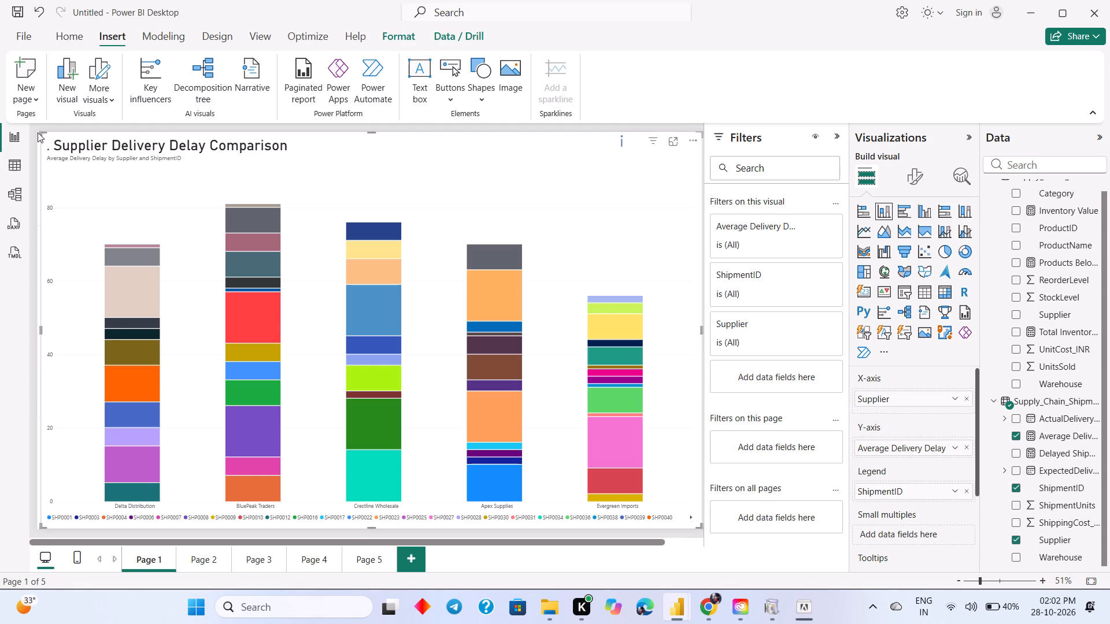
drag(41, 132, 428, 311)
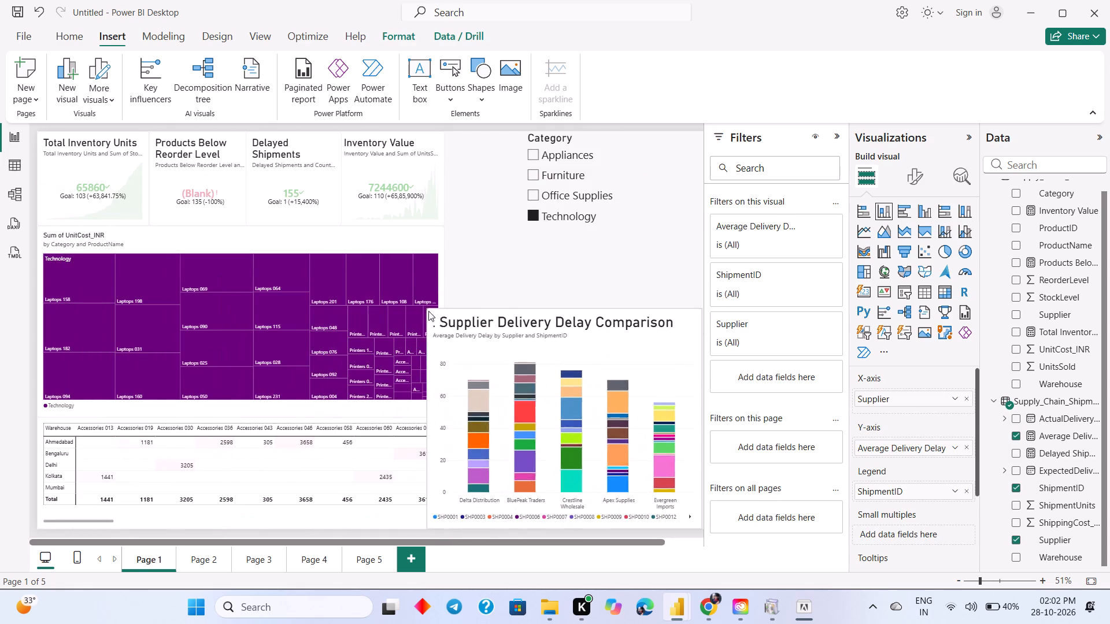
drag(428, 311, 444, 330)
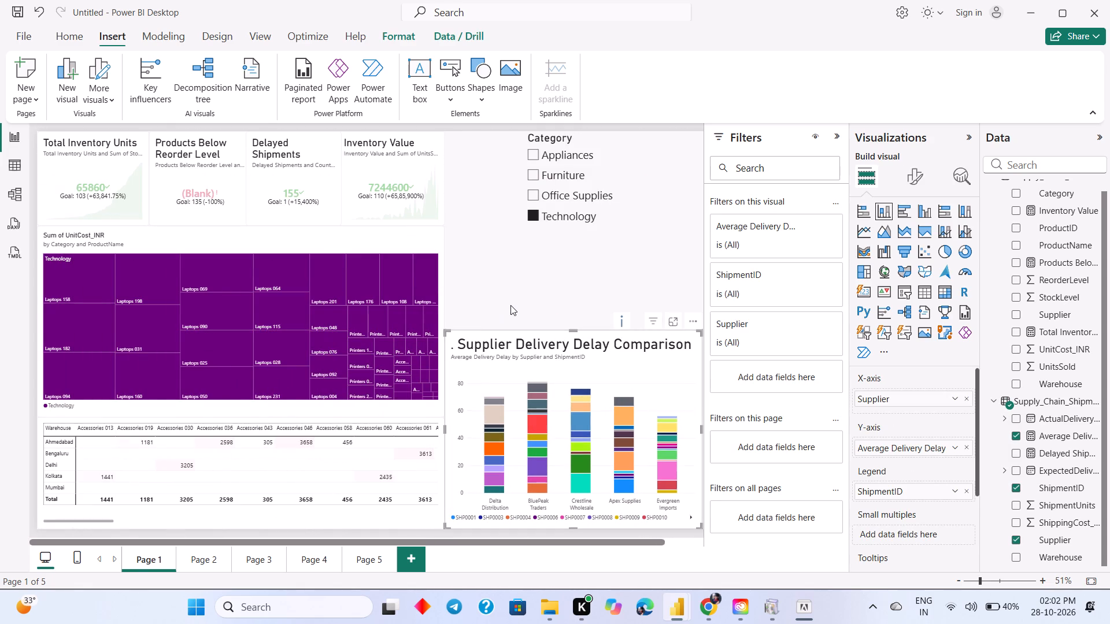
click(510, 304)
drag(591, 298, 553, 307)
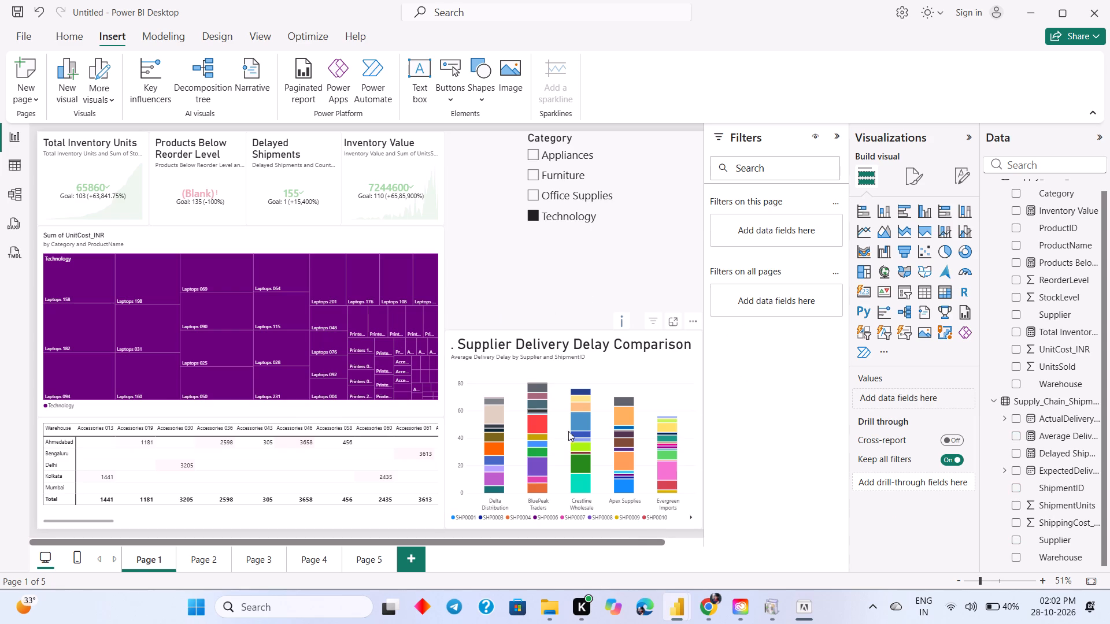
drag(654, 541, 745, 533)
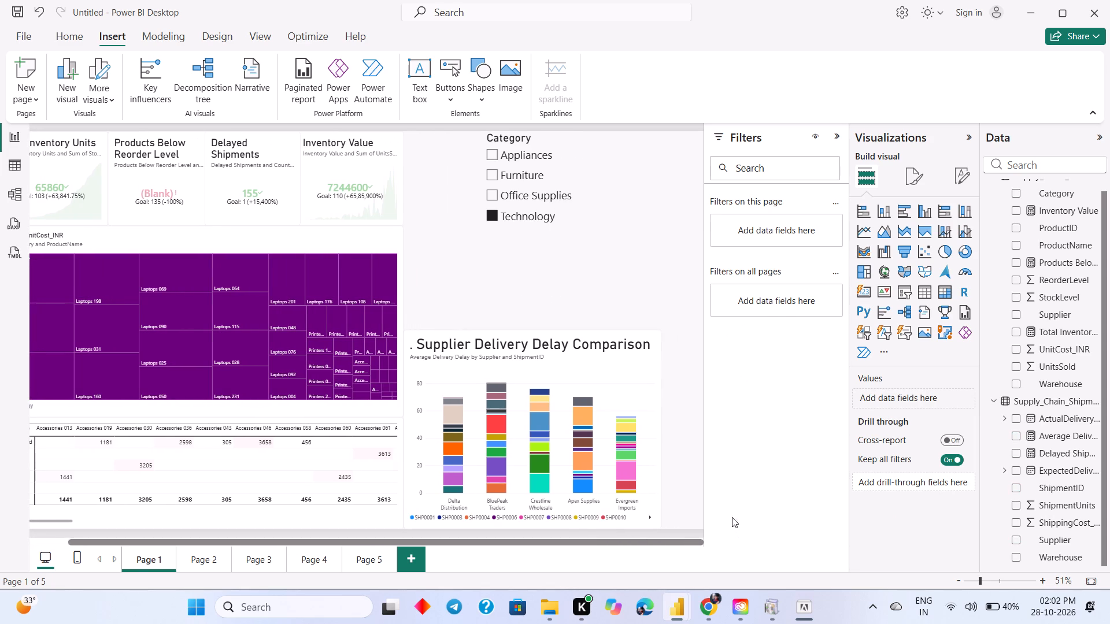
click(641, 431)
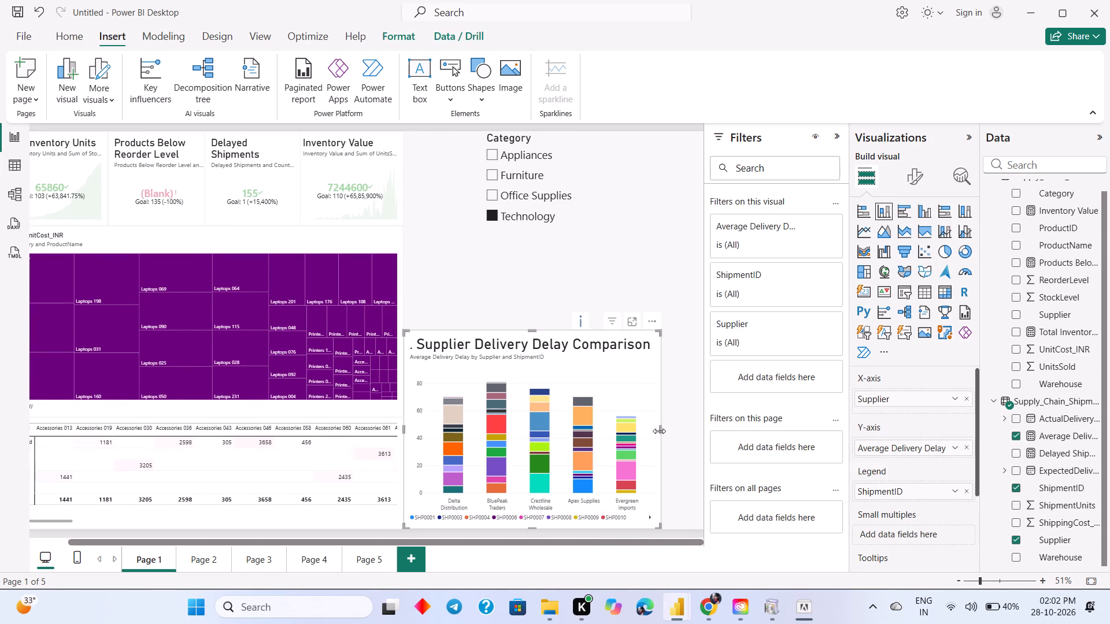
drag(660, 431, 702, 434)
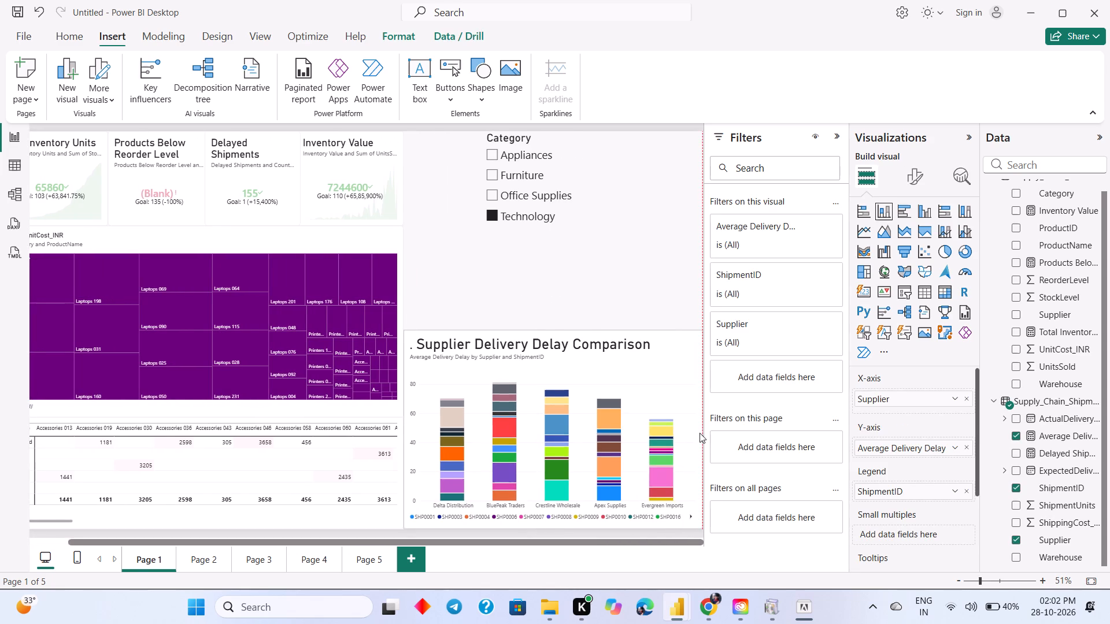
Copy the Sum of UnitsSold waterfall chart from Page 4 and paste it onto Page 1.
click(327, 560)
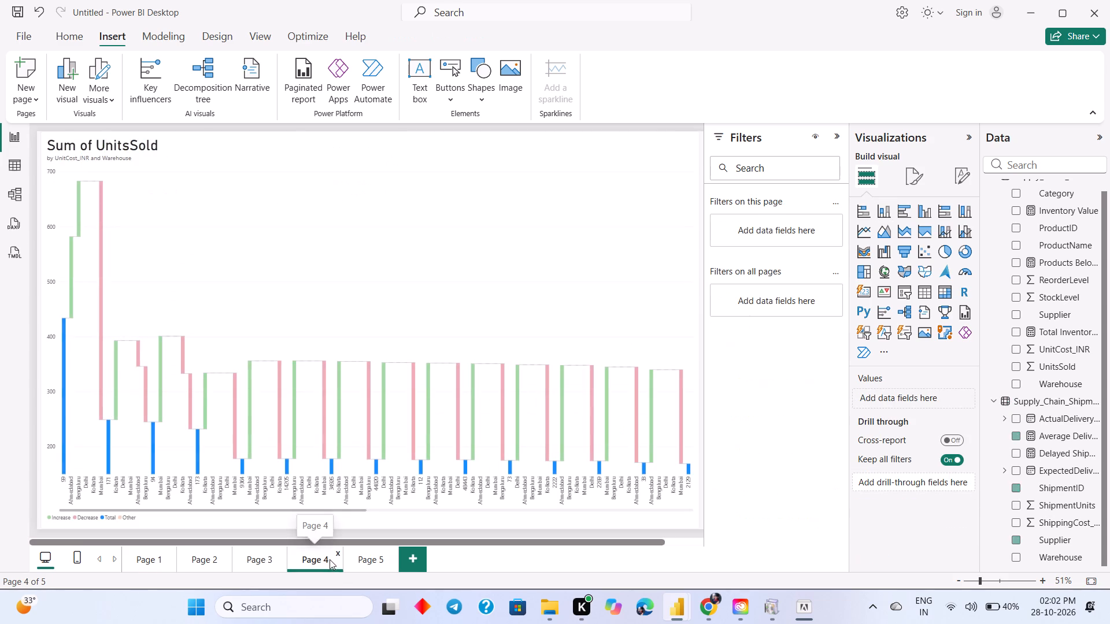
click(357, 333)
right_click(319, 263)
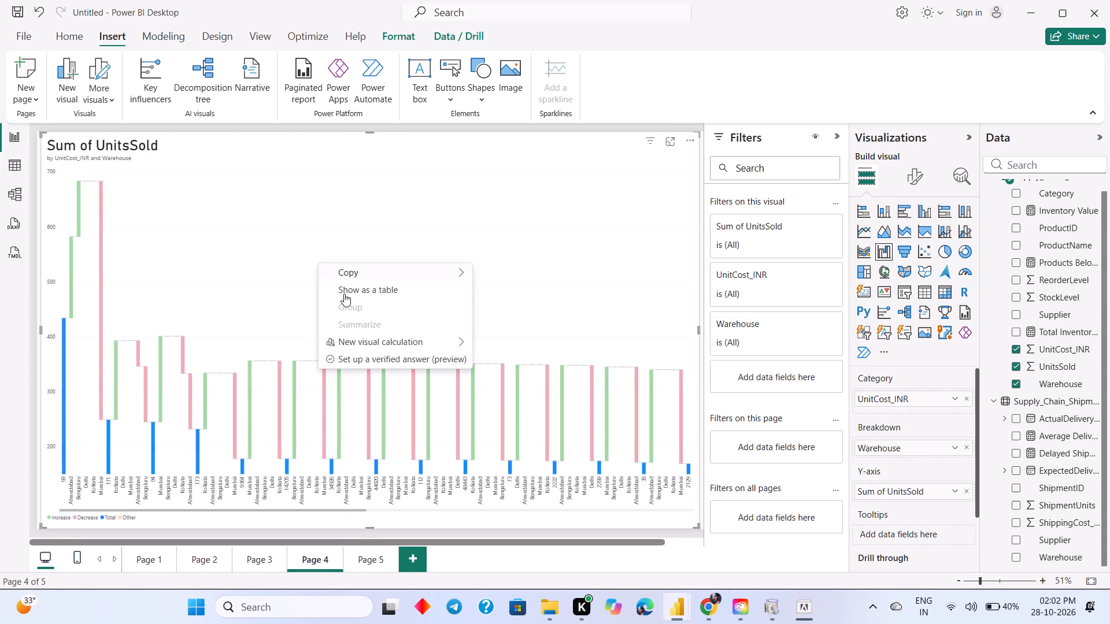
click(498, 270)
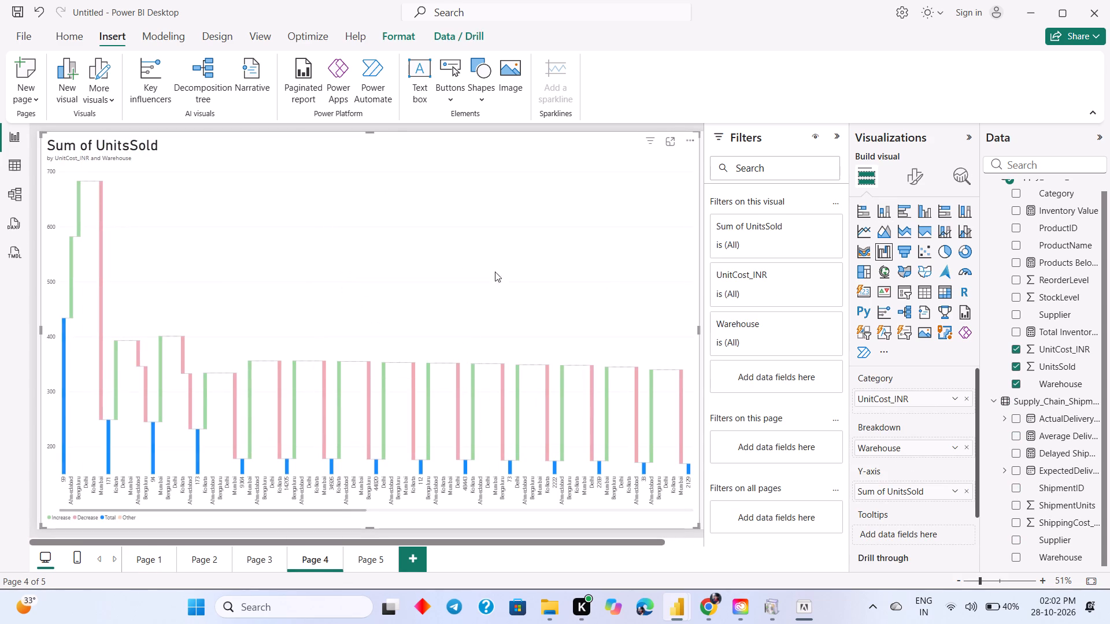
click(156, 564)
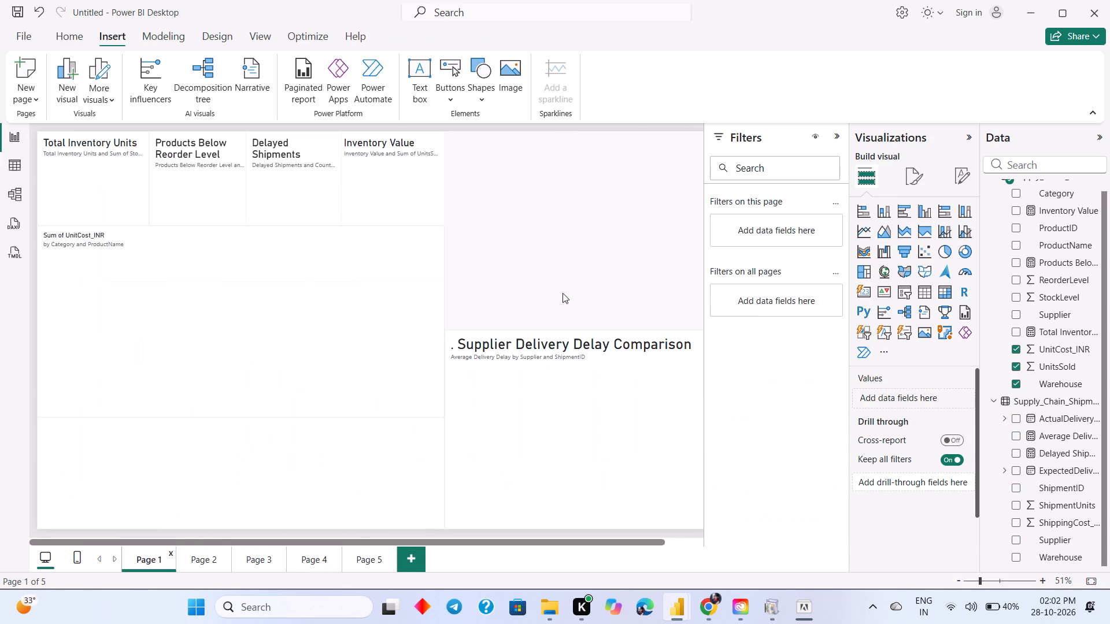
key(ctrl+v)
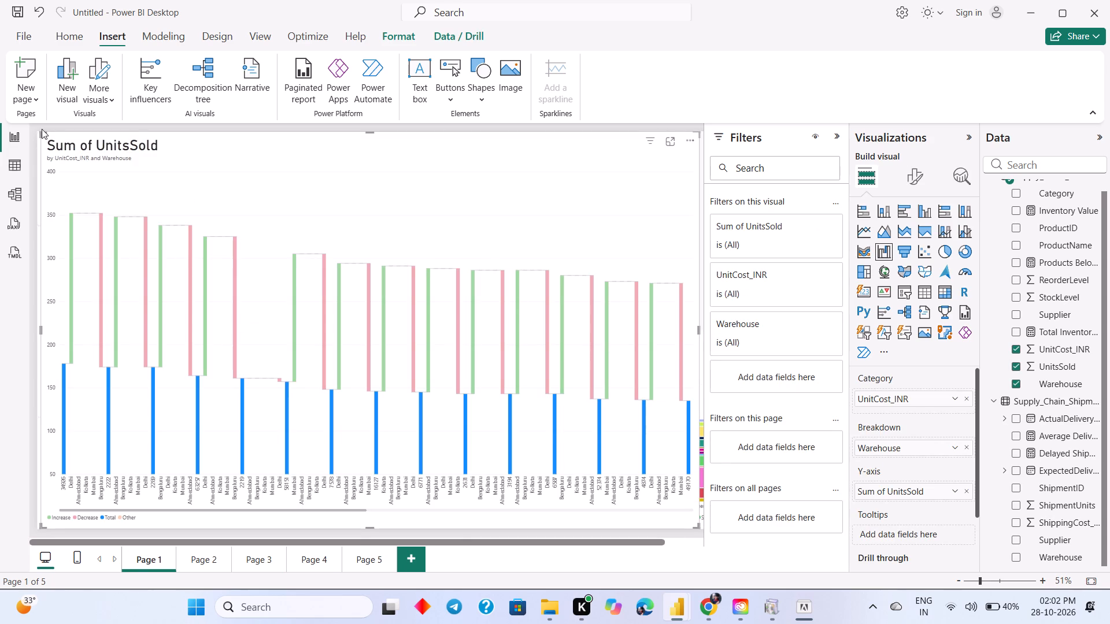
Shrink the Sum of UnitsSold waterfall chart and place it beside the treemap, directly above the Supplier Delivery Delay Comparison chart.
drag(42, 132, 416, 319)
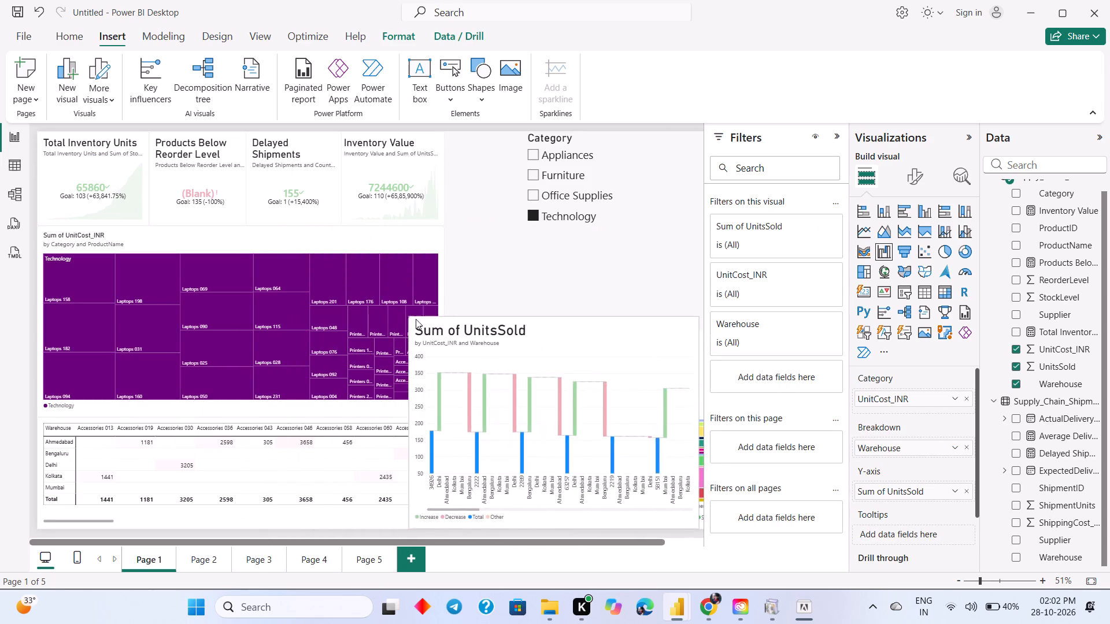
drag(416, 319, 462, 346)
drag(613, 406, 589, 327)
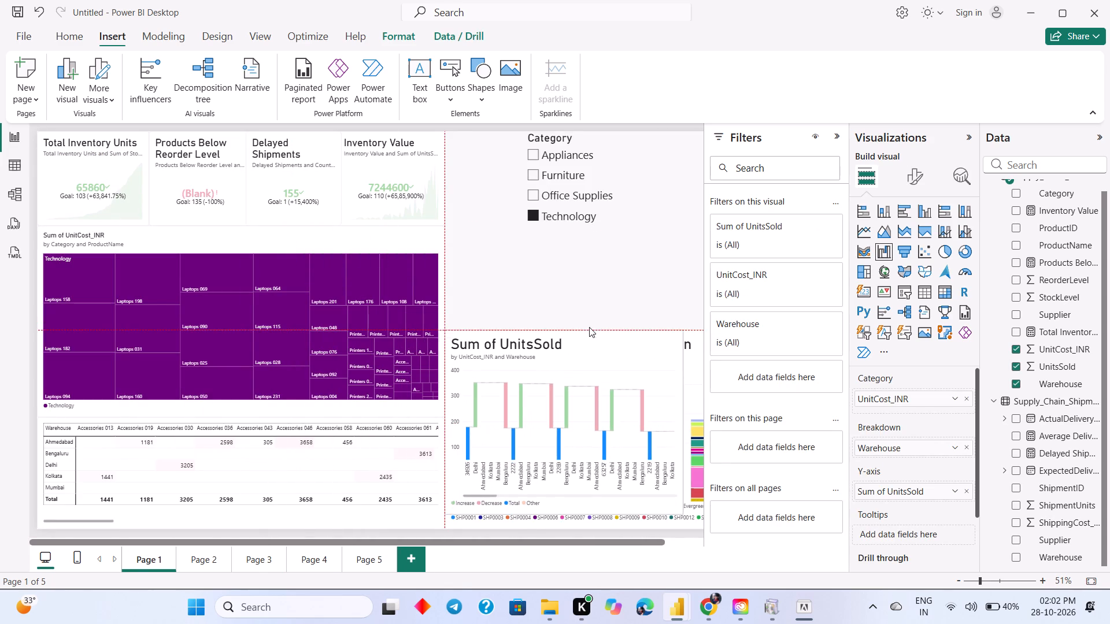
drag(589, 327, 594, 287)
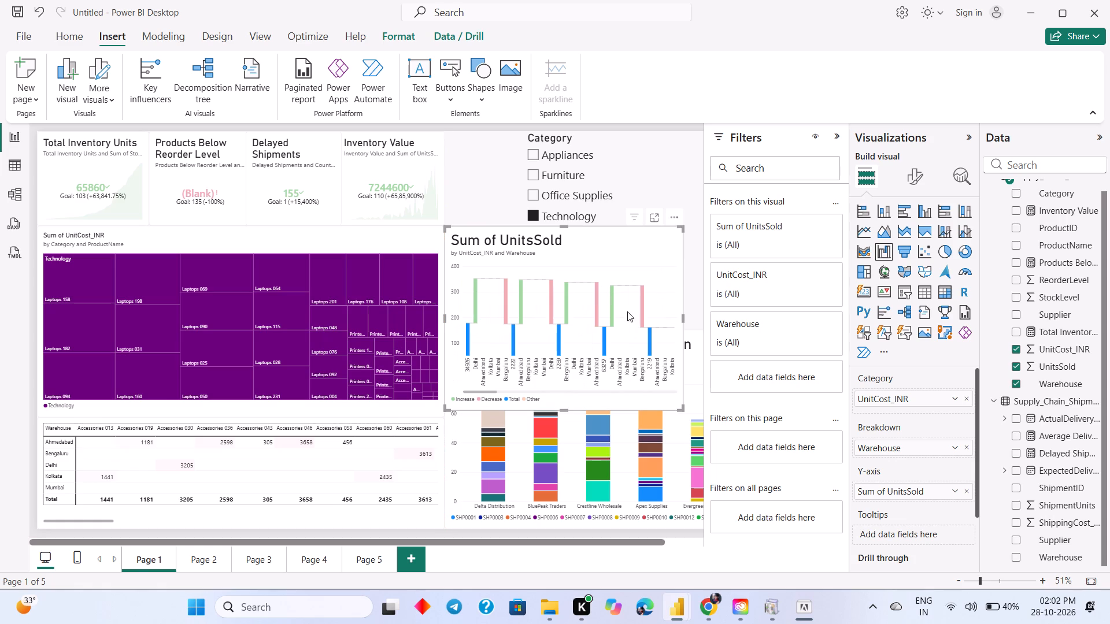
drag(683, 408, 691, 367)
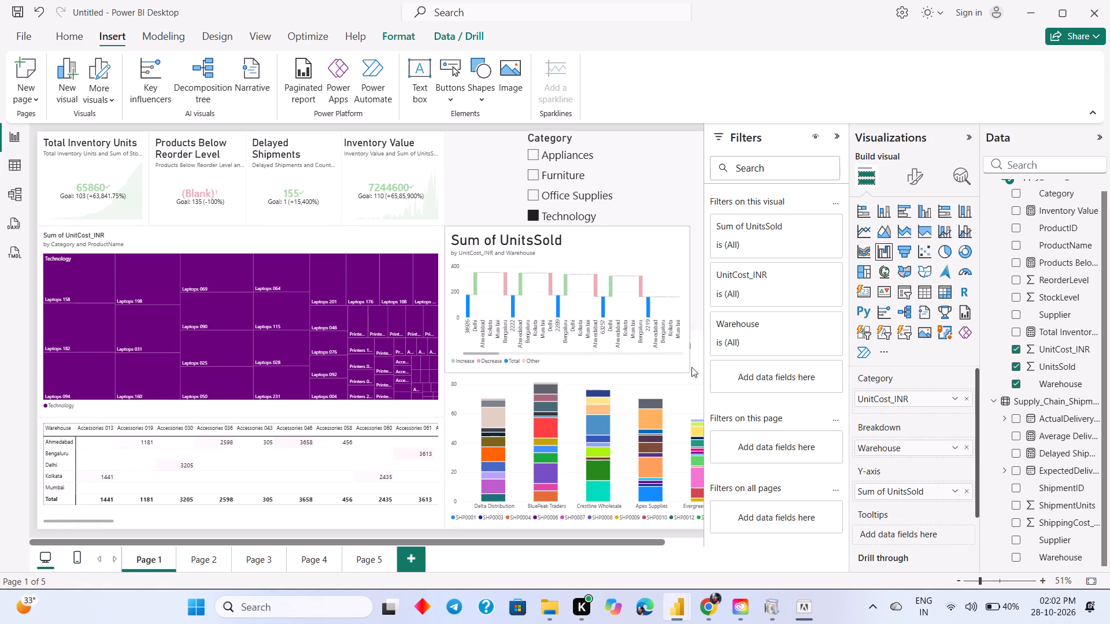
drag(691, 367, 693, 324)
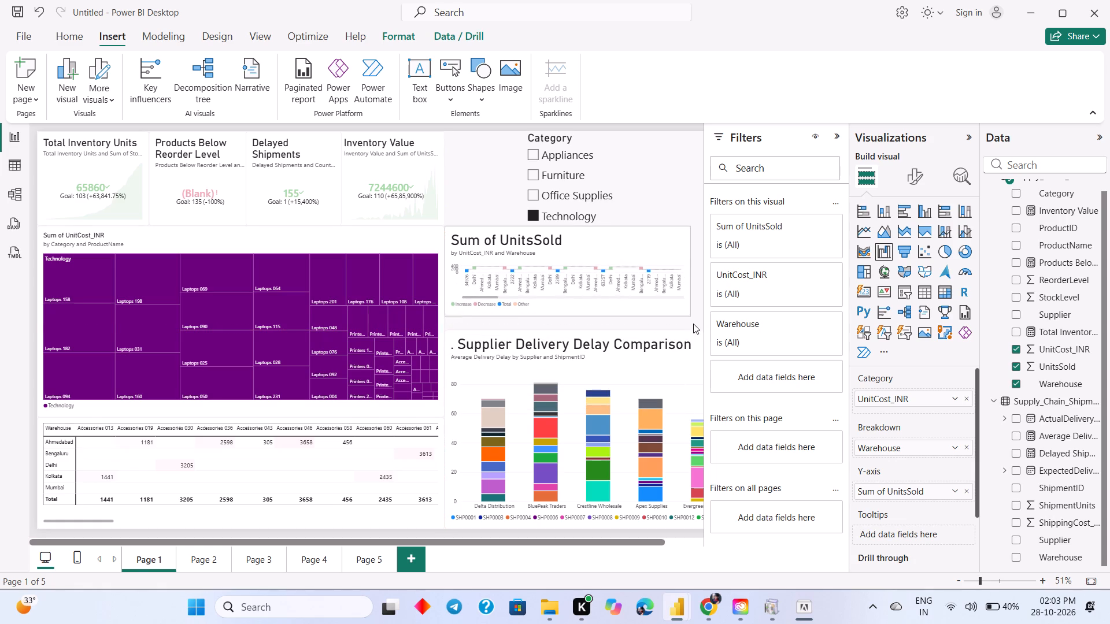
drag(693, 324, 713, 326)
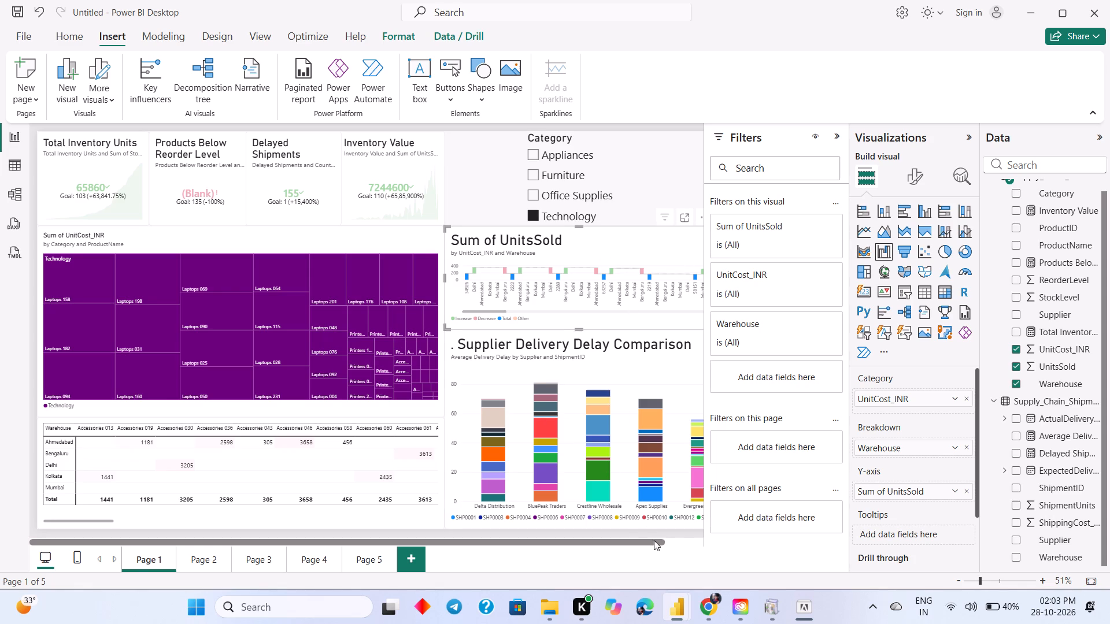
Narrow the unit cost treemap and the warehouse matrix below it to the same width, freeing space beside the charts.
drag(655, 541, 770, 515)
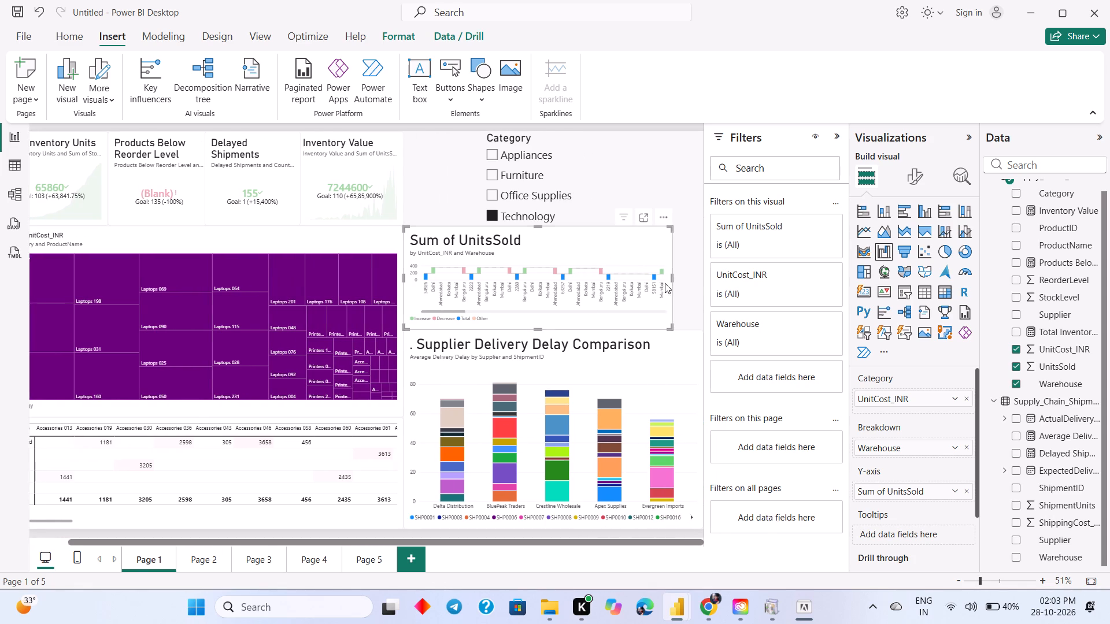
click(343, 381)
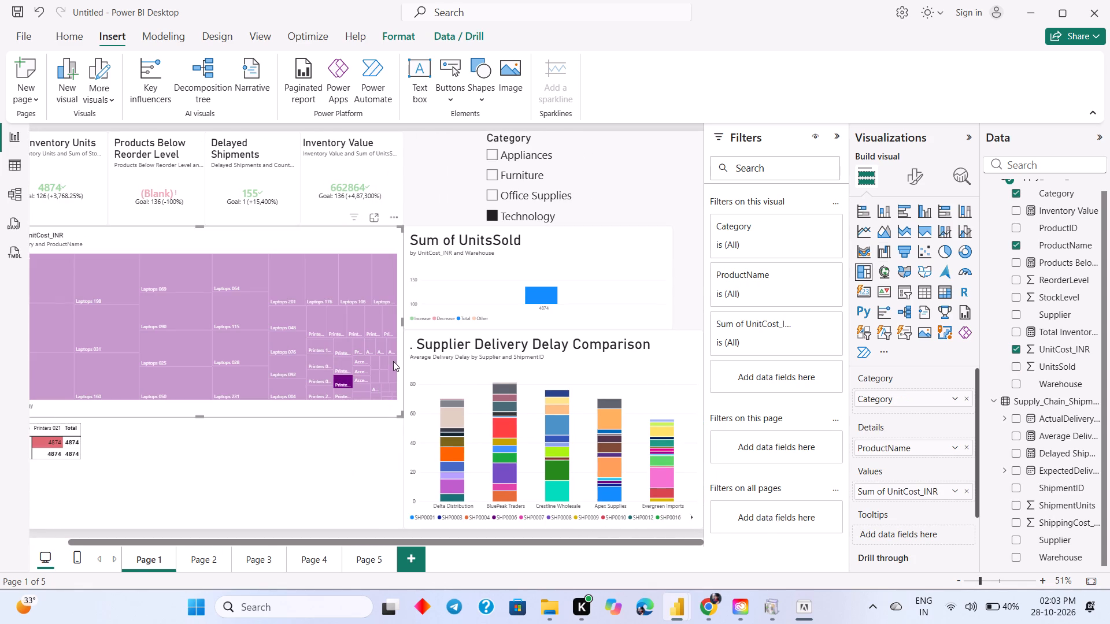
click(368, 355)
drag(401, 415, 394, 413)
drag(394, 413, 369, 415)
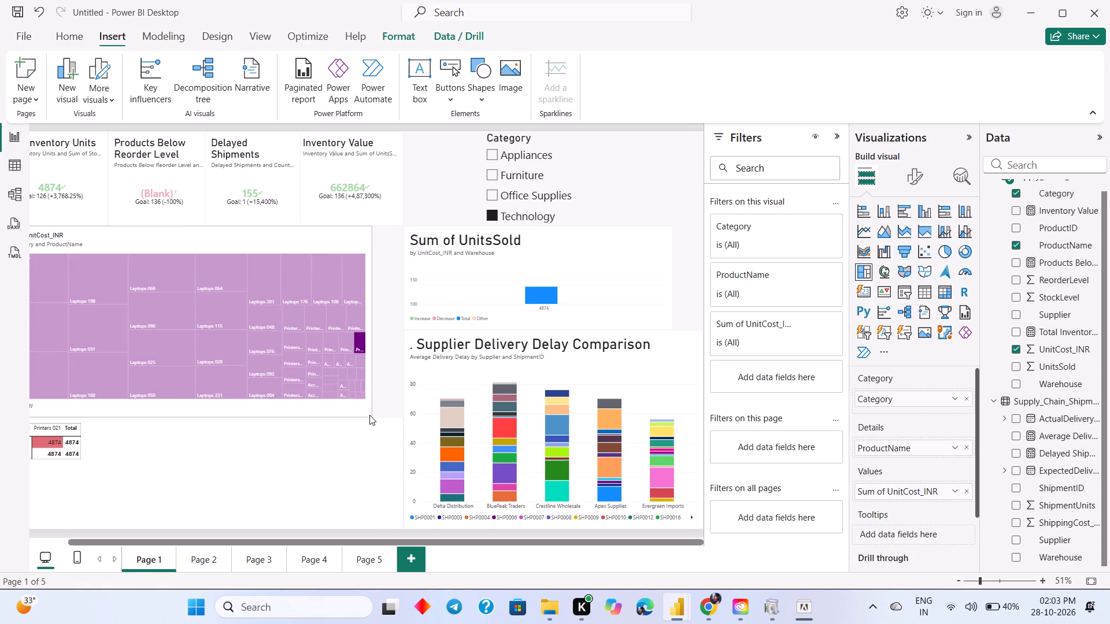
drag(369, 415, 369, 415)
click(367, 459)
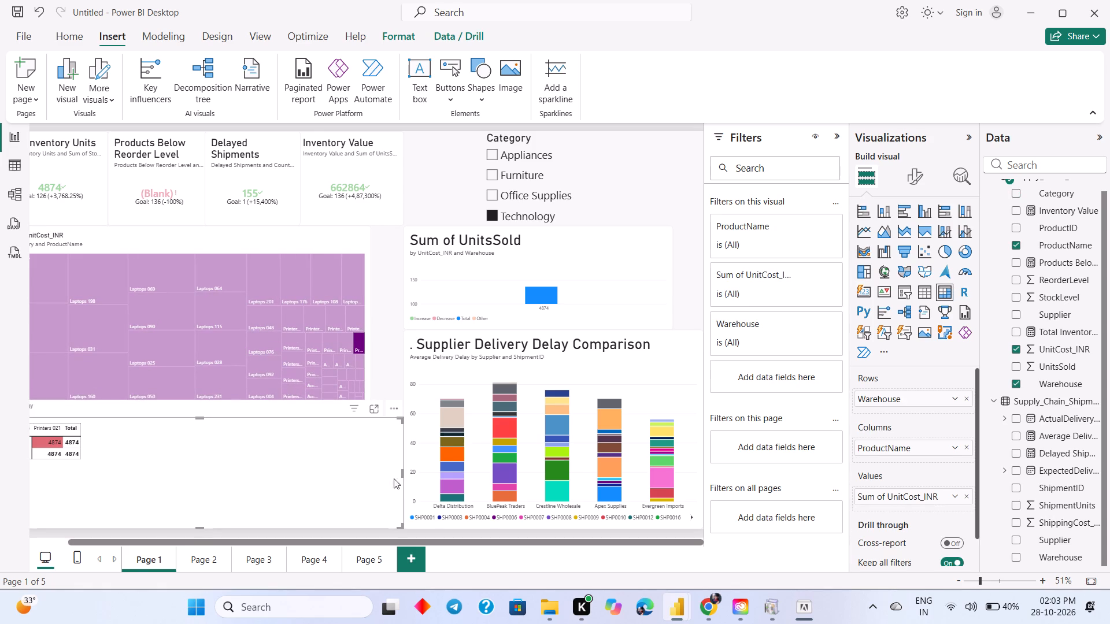
drag(400, 473, 376, 473)
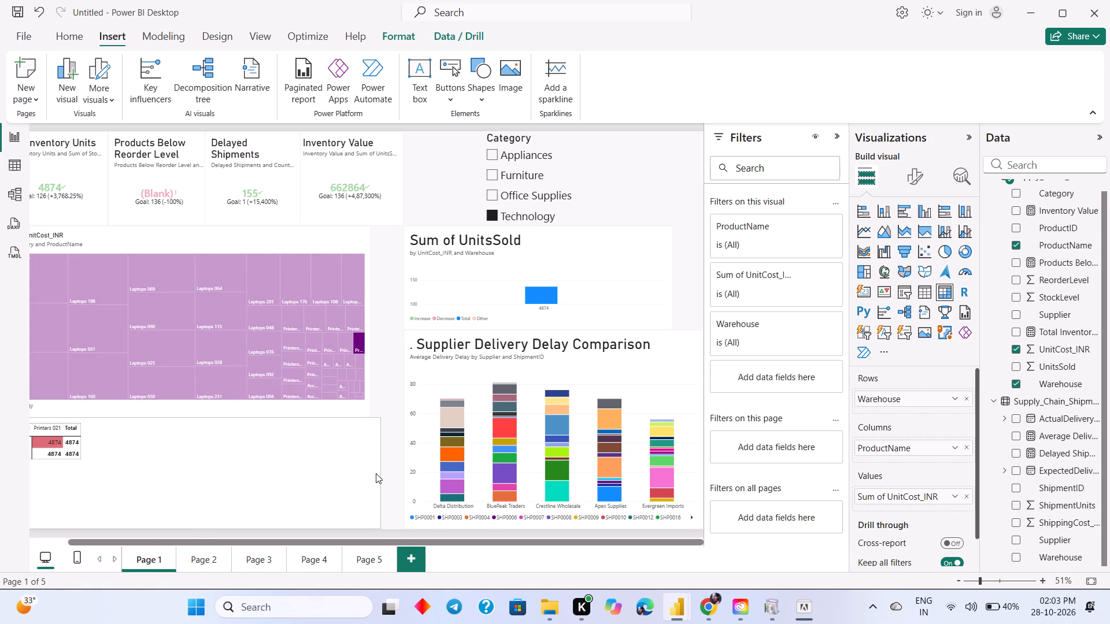
drag(376, 473, 369, 473)
Shorten the Supplier Delivery Delay Comparison chart from its top, move it against the matrix, and widen it to the page edge.
click(483, 444)
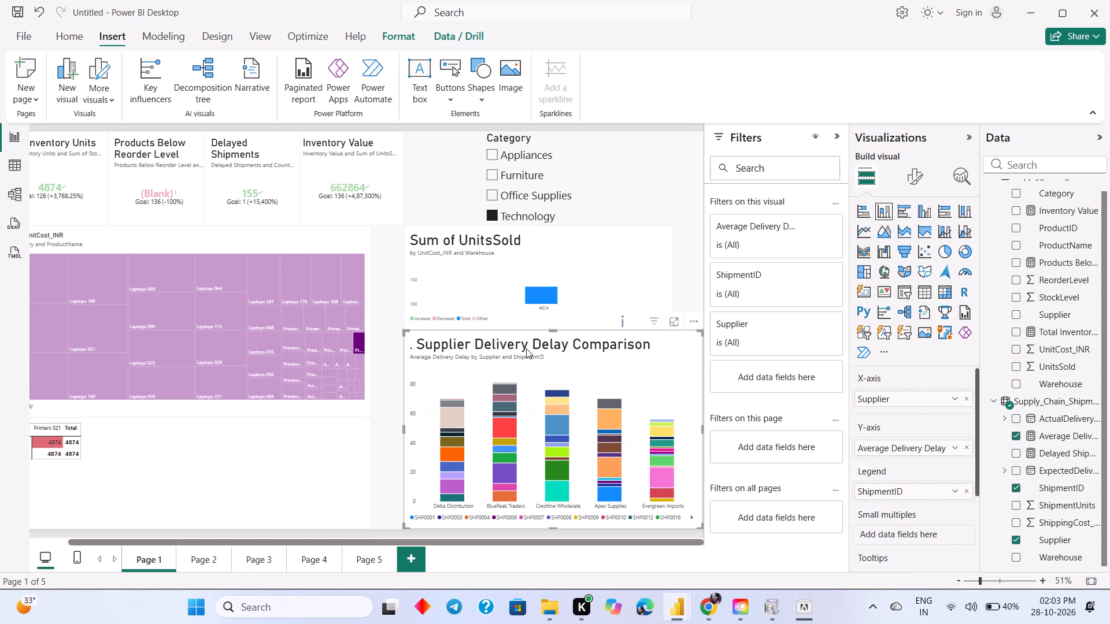
drag(550, 331, 549, 358)
drag(458, 417, 442, 419)
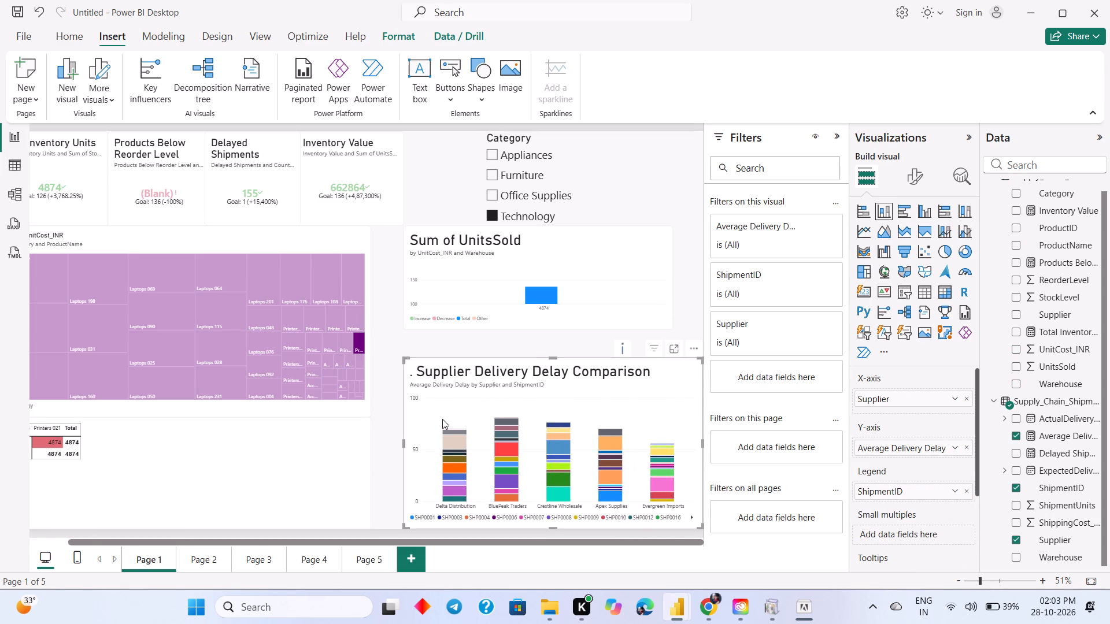
drag(442, 419, 425, 422)
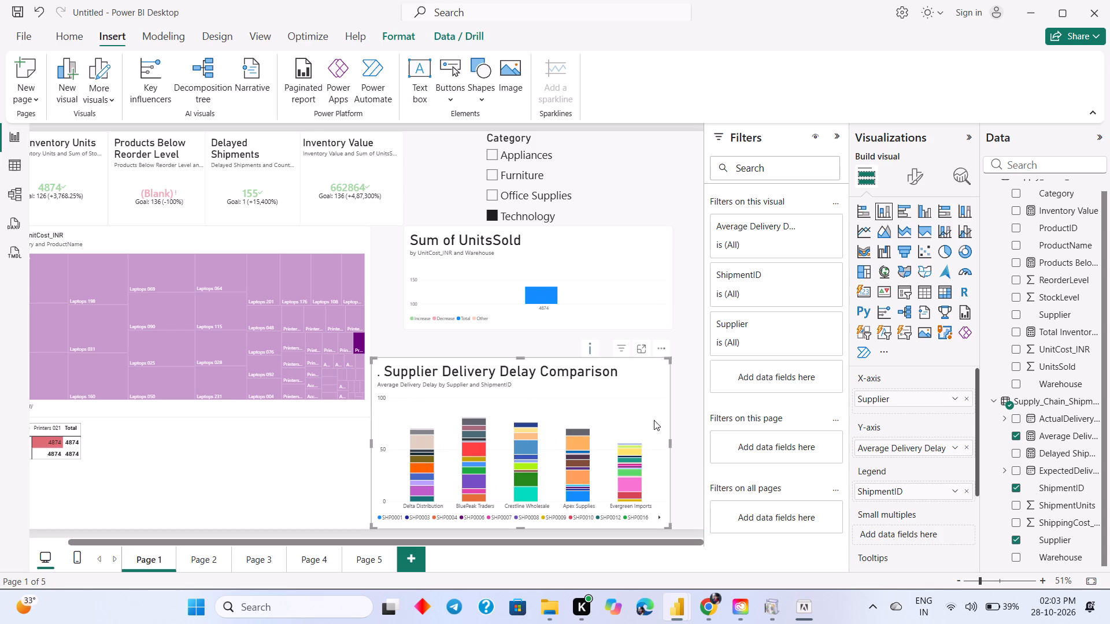
drag(669, 440, 705, 439)
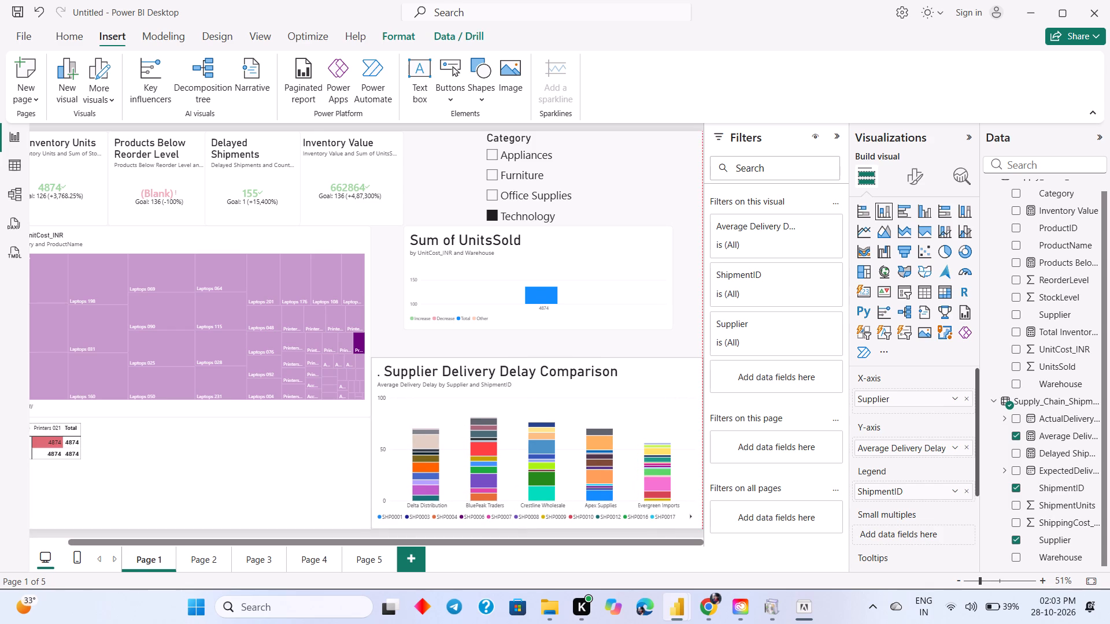
drag(705, 439, 706, 438)
Enlarge the Sum of UnitsSold waterfall chart to fill the space between the treemap, the page edge and the supplier delay chart.
click(564, 309)
drag(541, 330, 540, 335)
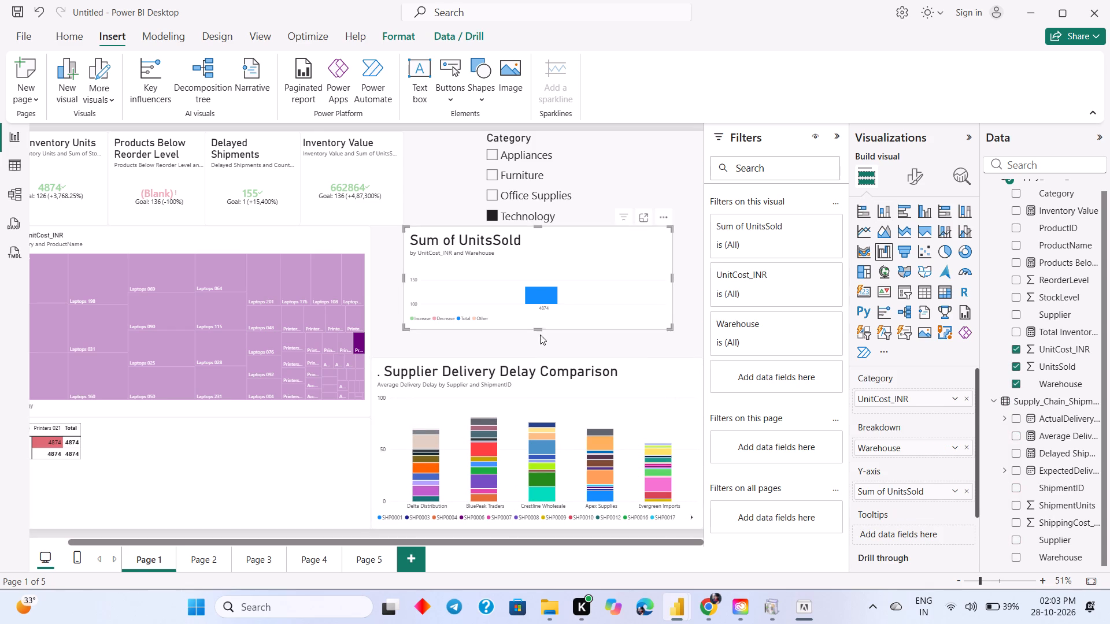
drag(540, 335, 545, 356)
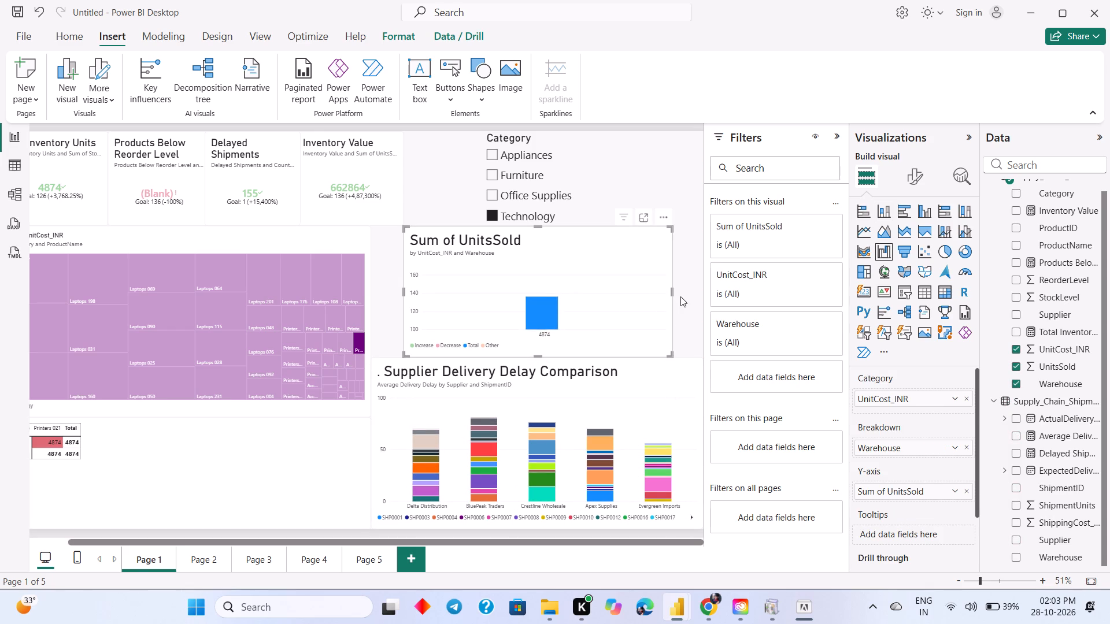
drag(672, 294, 711, 288)
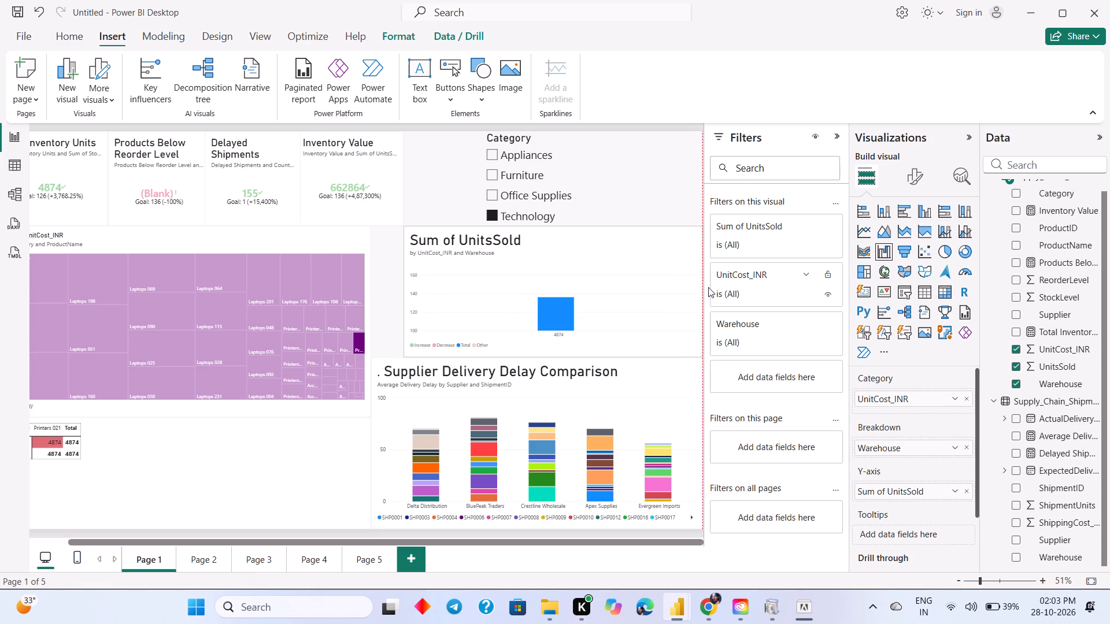
drag(403, 292, 386, 292)
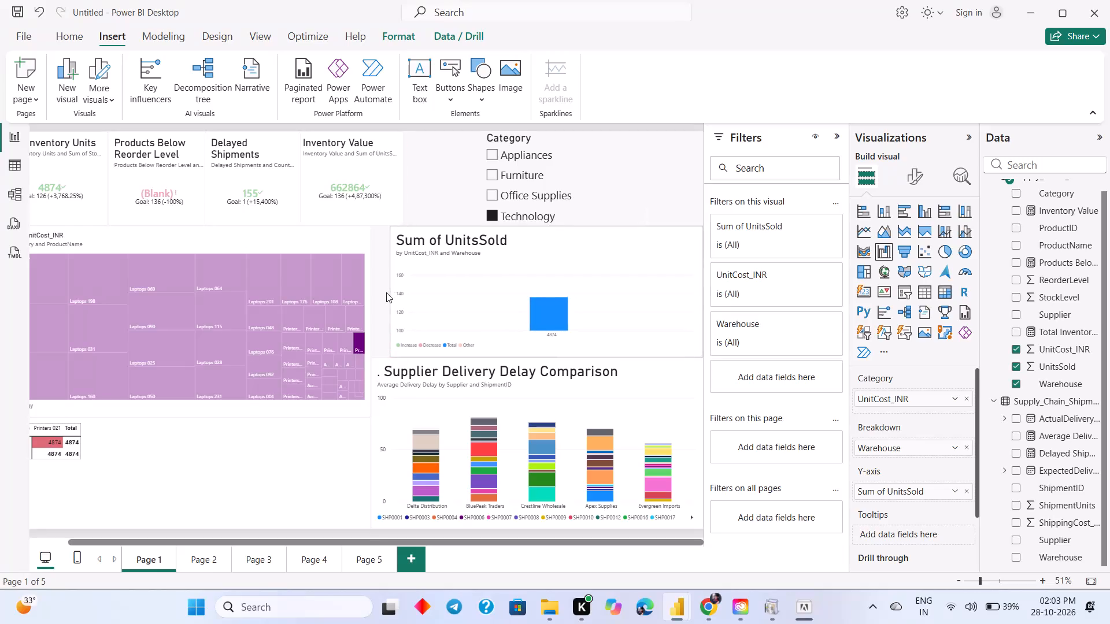
drag(386, 292, 372, 292)
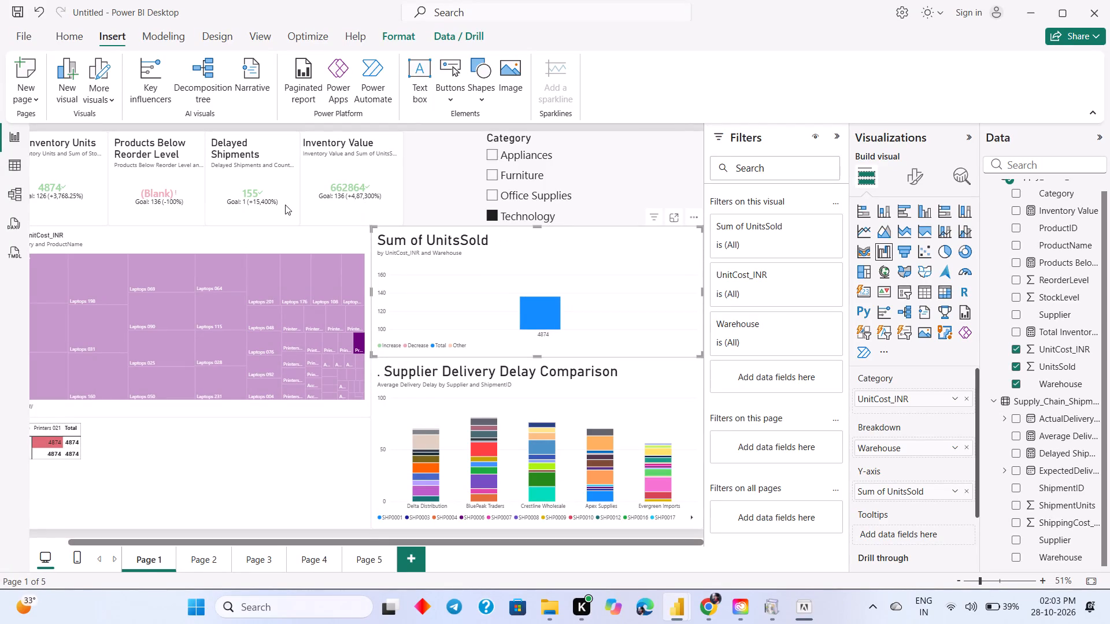
Narrow the Delayed Shipments and Inventory Value KPI cards and move Inventory Value directly against Delayed Shipments.
click(277, 203)
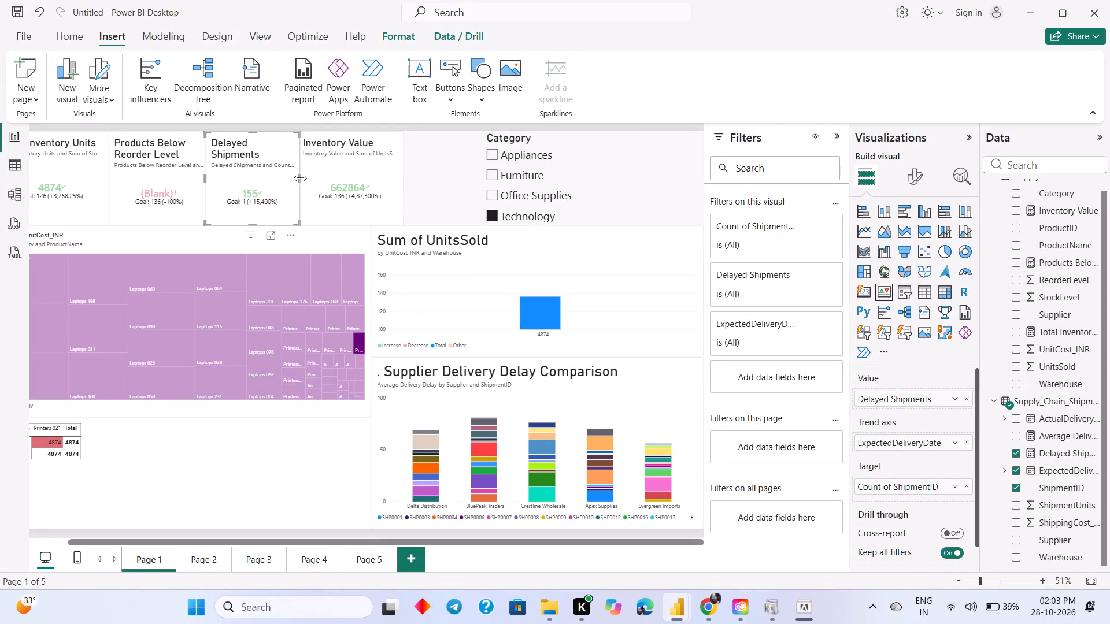
drag(299, 178, 288, 181)
click(354, 183)
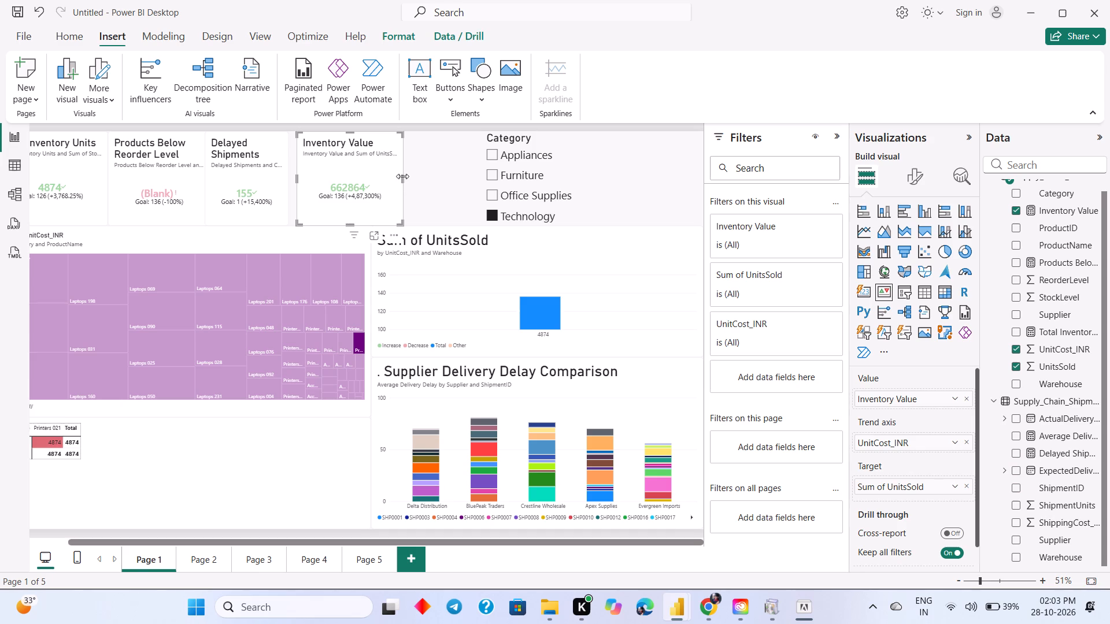
drag(402, 176, 375, 179)
drag(361, 178, 349, 179)
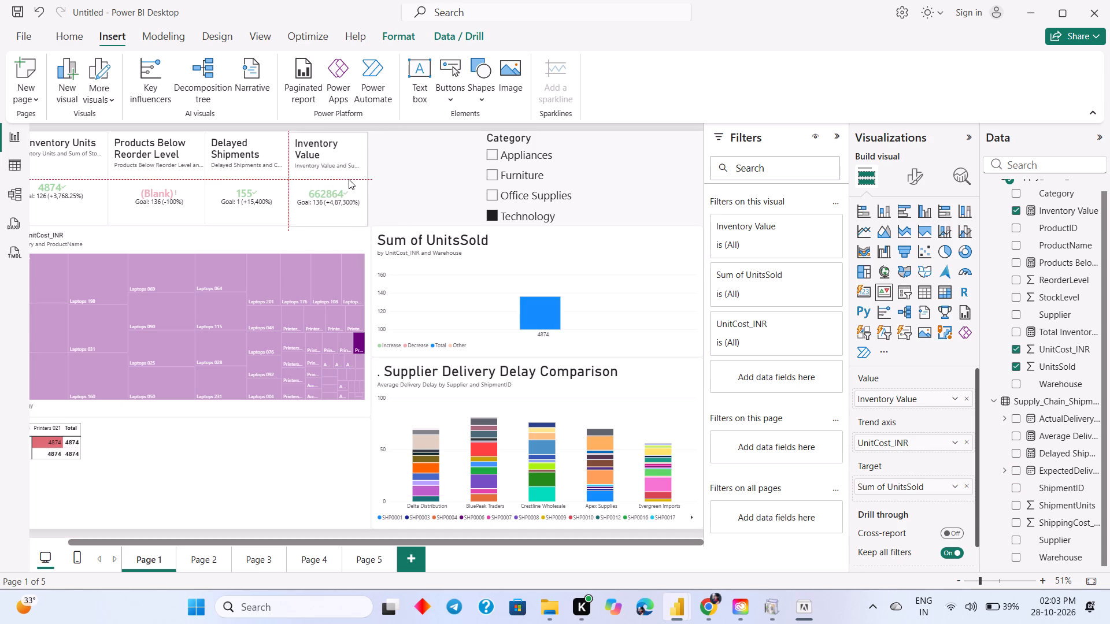
drag(349, 179, 351, 180)
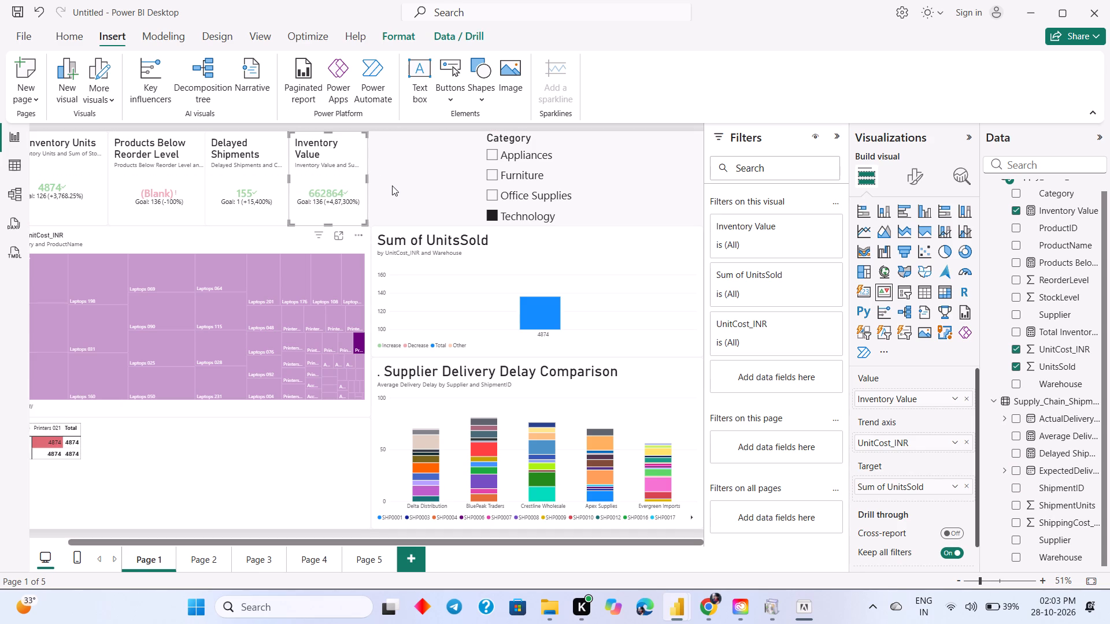
Narrow the Total Inventory Units card and shift the other three KPI cards toward it to close the gaps.
drag(221, 541, 213, 537)
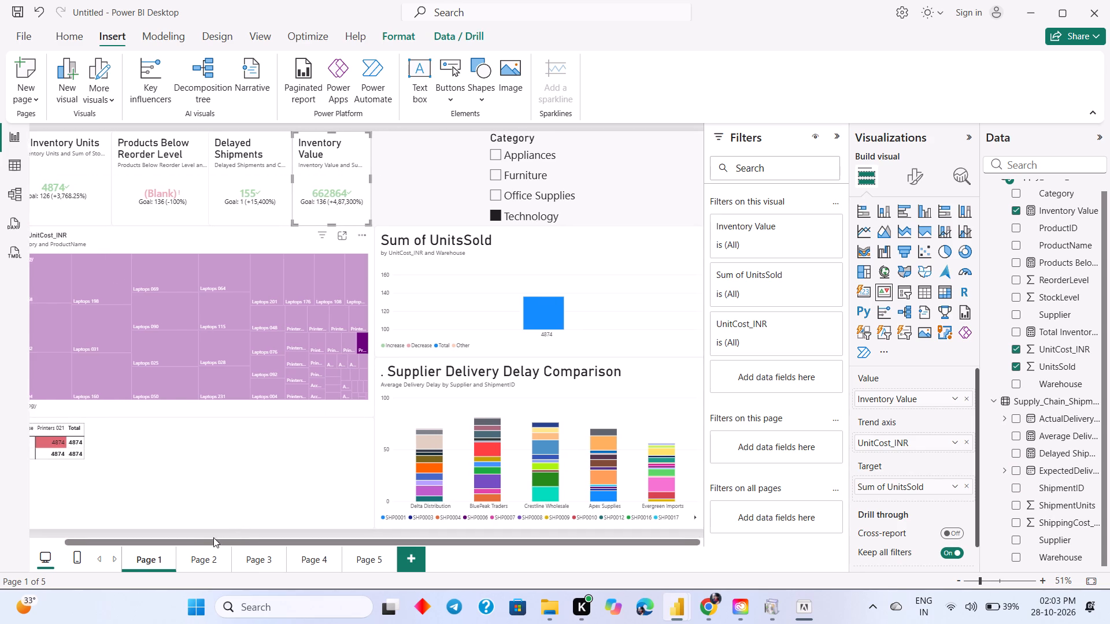
drag(213, 537, 142, 551)
click(121, 187)
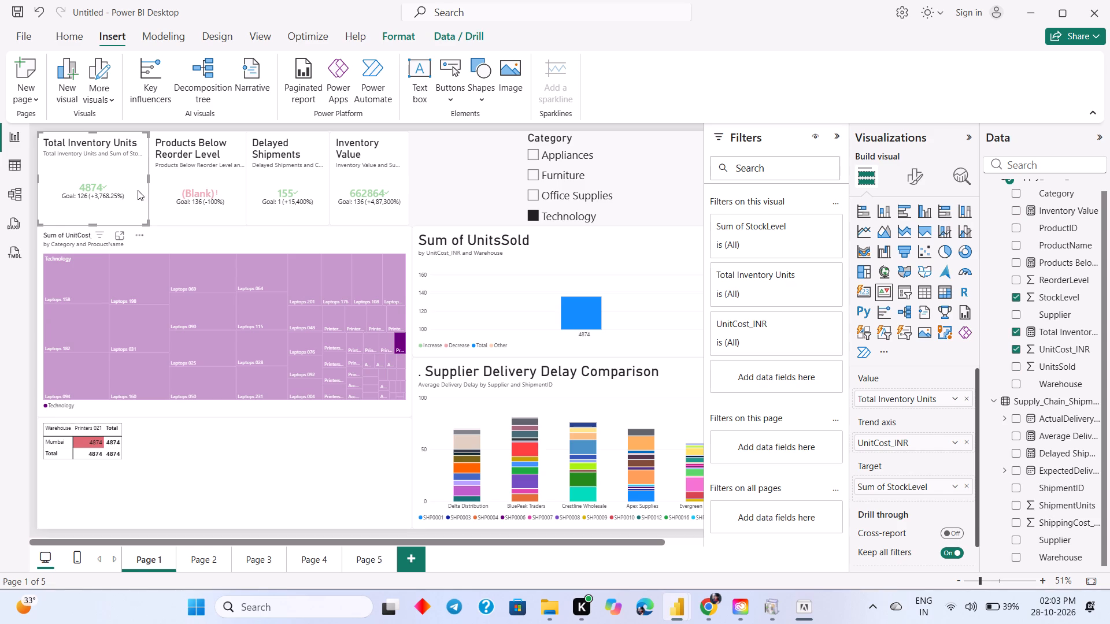
drag(149, 177, 133, 183)
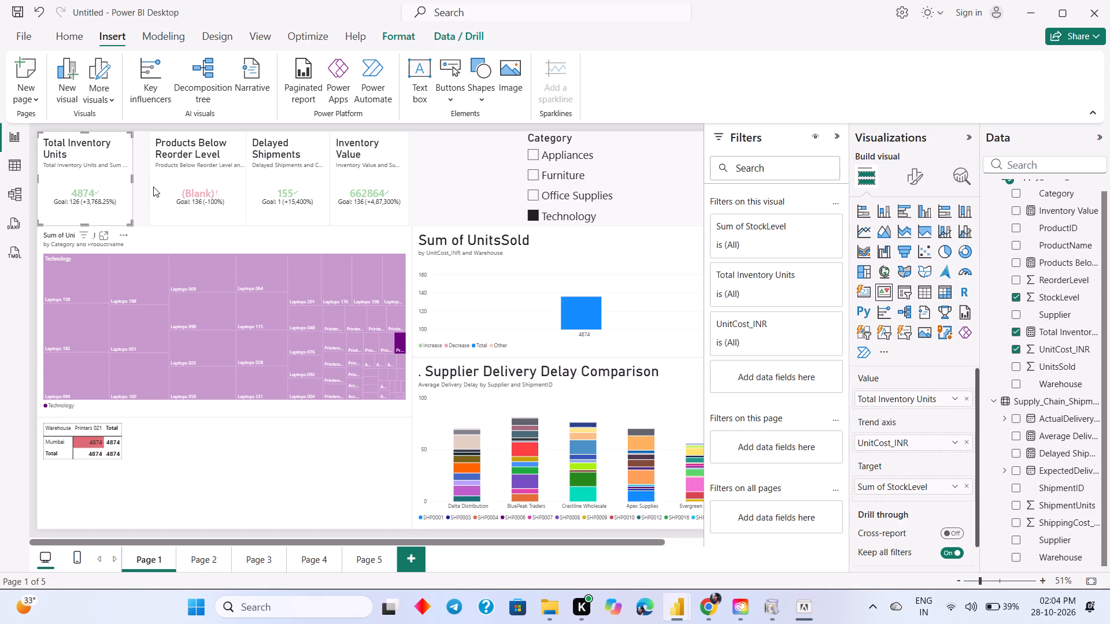
click(187, 183)
drag(215, 174, 198, 175)
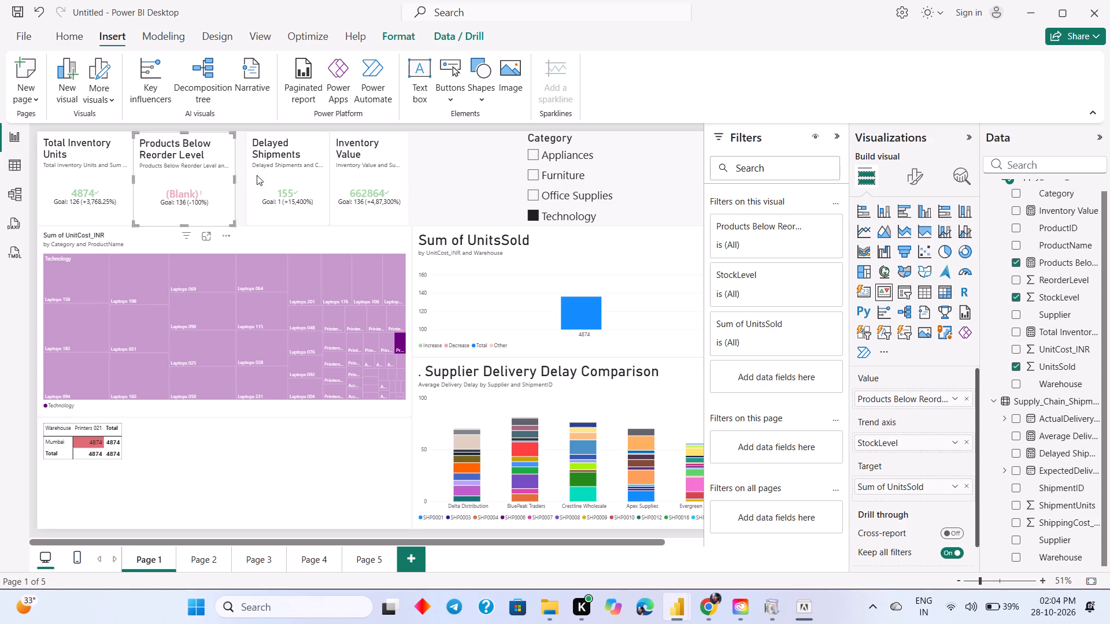
click(274, 176)
drag(274, 176, 263, 176)
drag(354, 171, 344, 170)
Move the Category slicer directly beside the Inventory Value card and shrink it to match the KPI row height.
drag(564, 172, 554, 174)
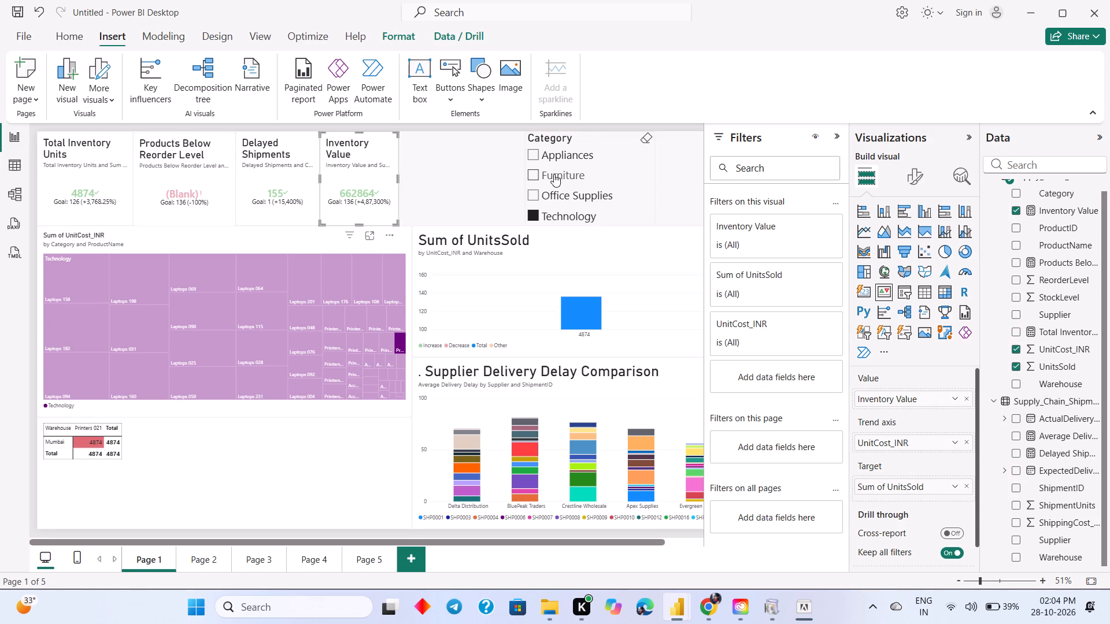
drag(554, 174, 450, 174)
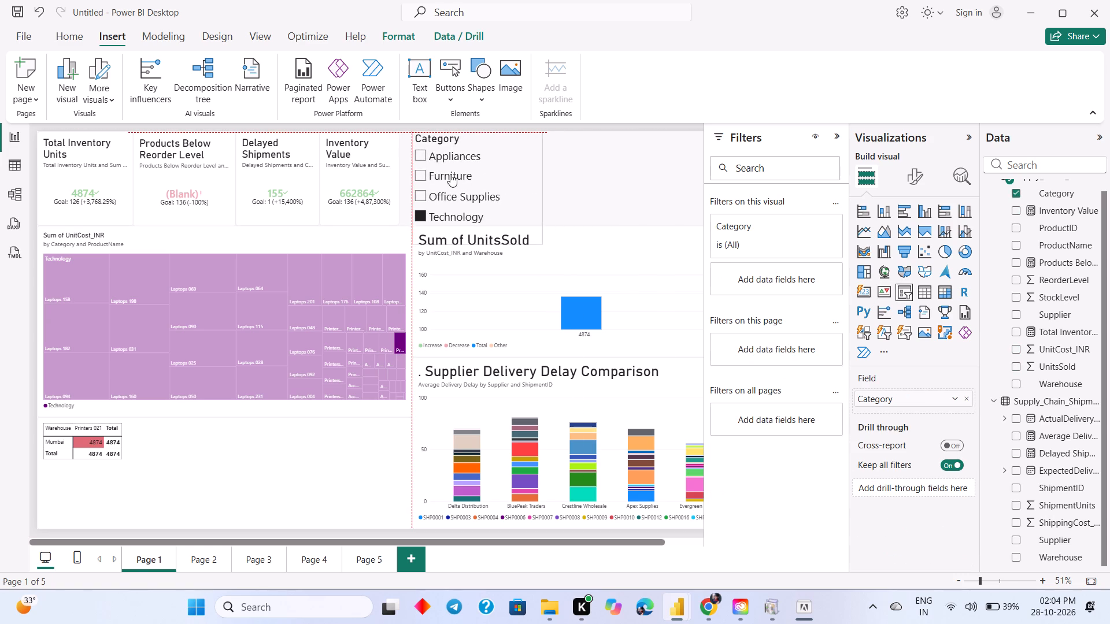
drag(497, 177, 487, 177)
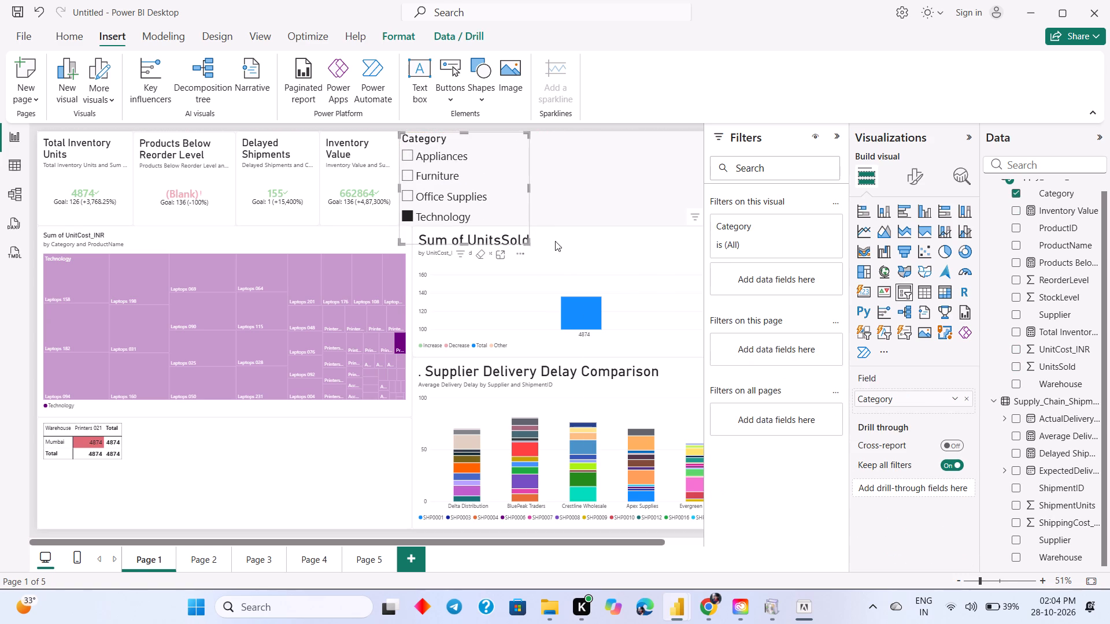
drag(527, 242, 499, 221)
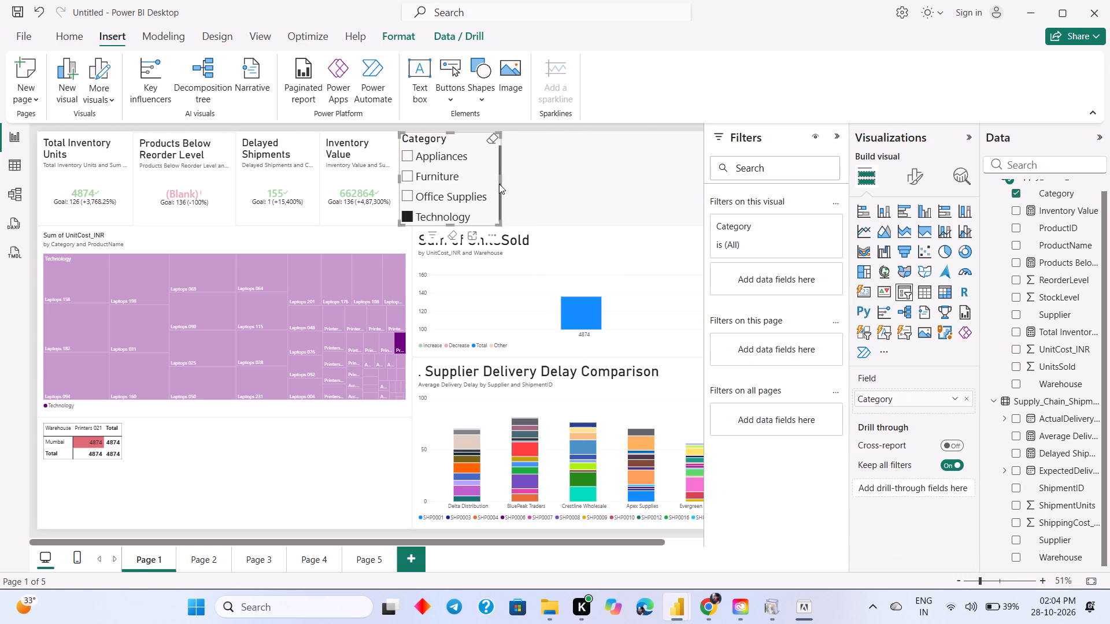
drag(499, 180, 489, 180)
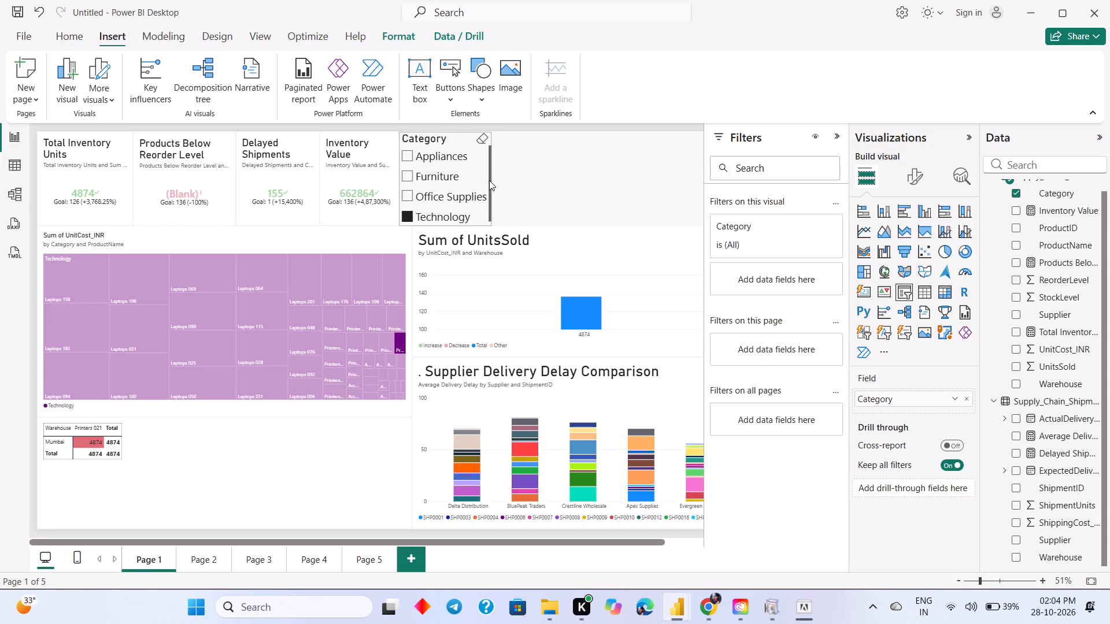
drag(489, 180, 488, 181)
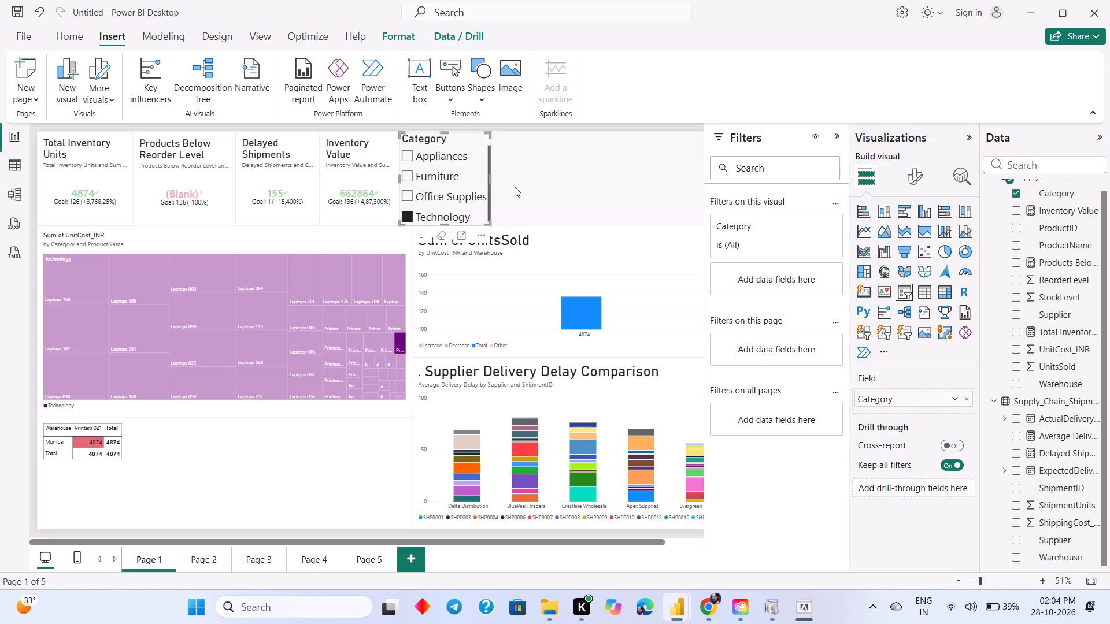
Insert a bookmark navigator on Page 5.
click(515, 187)
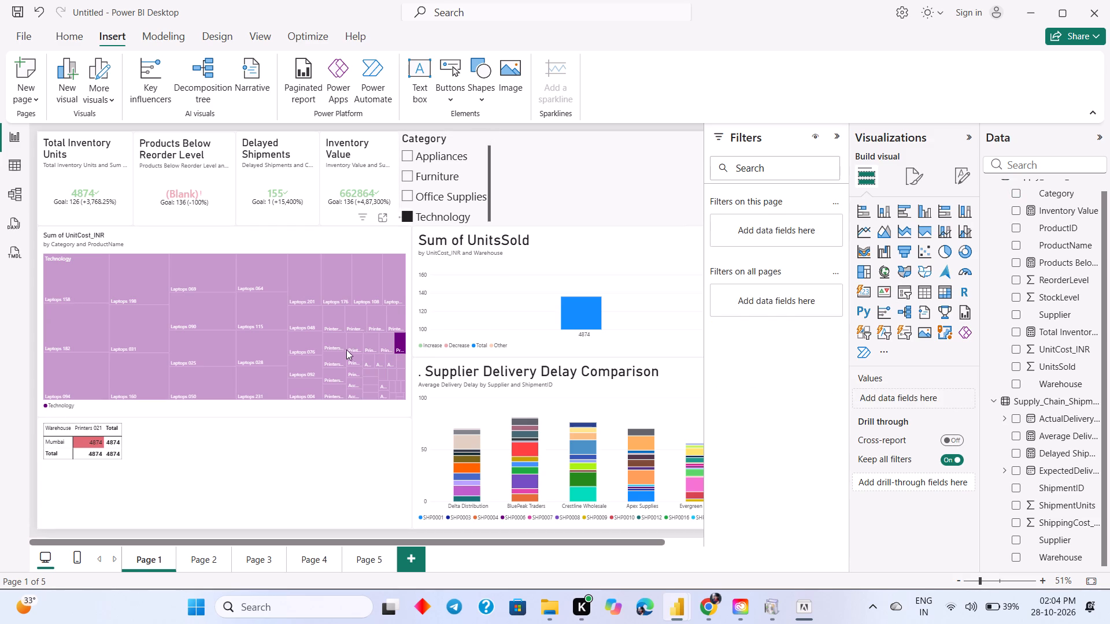
click(354, 555)
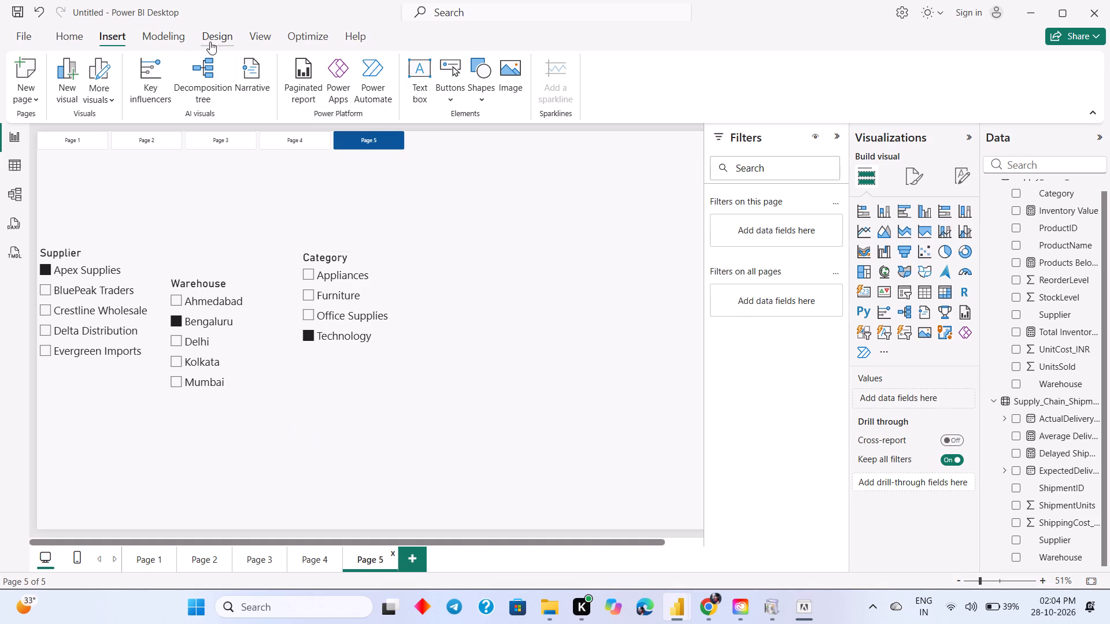
click(468, 95)
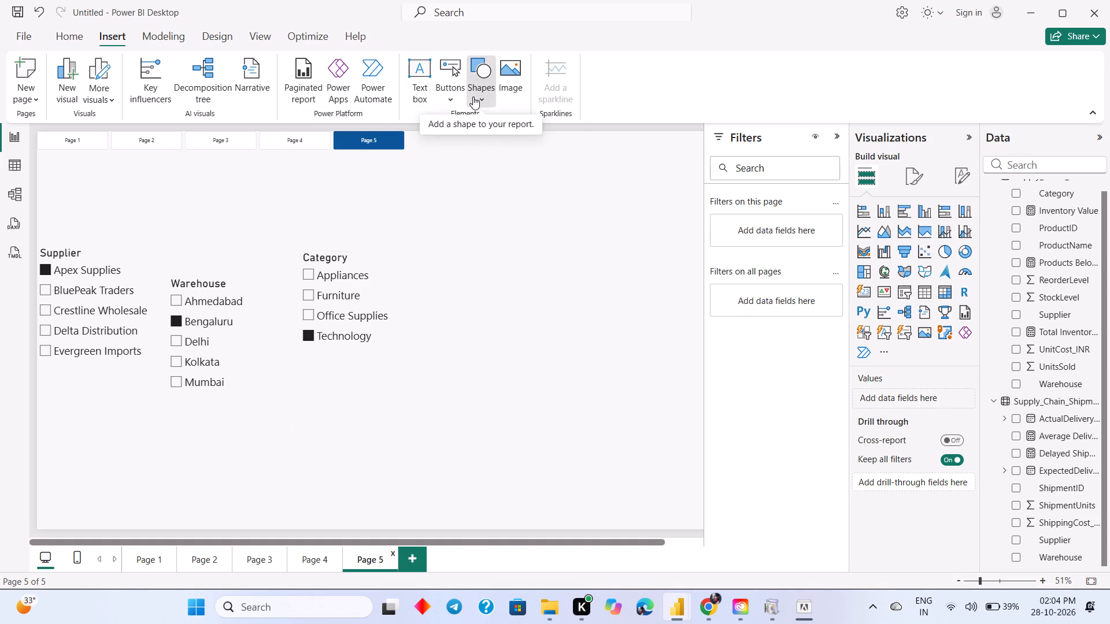
click(447, 90)
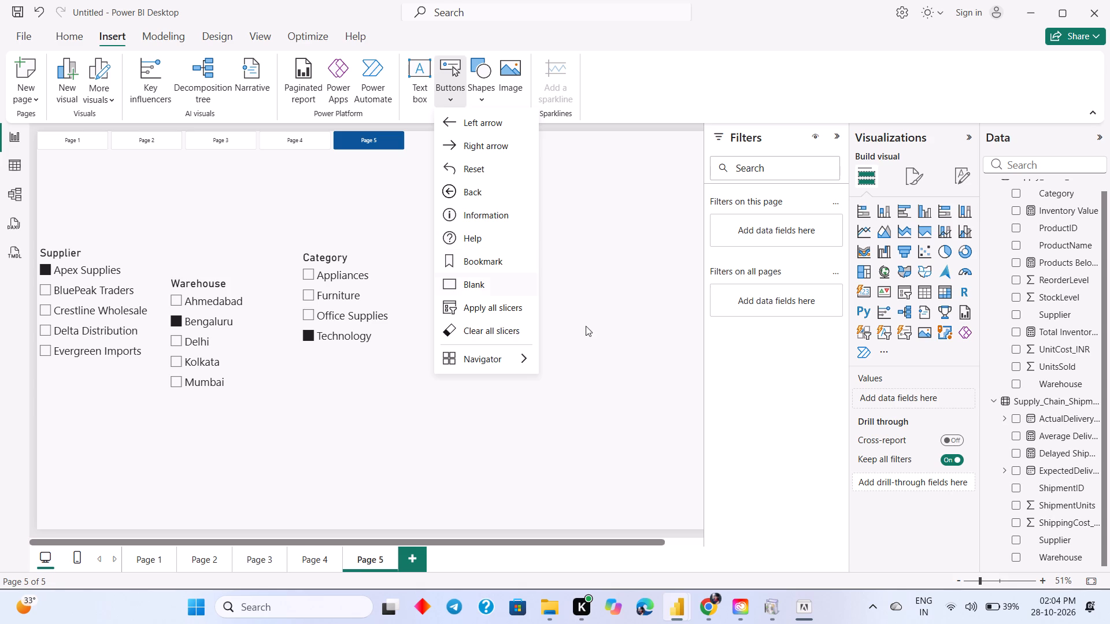
click(498, 369)
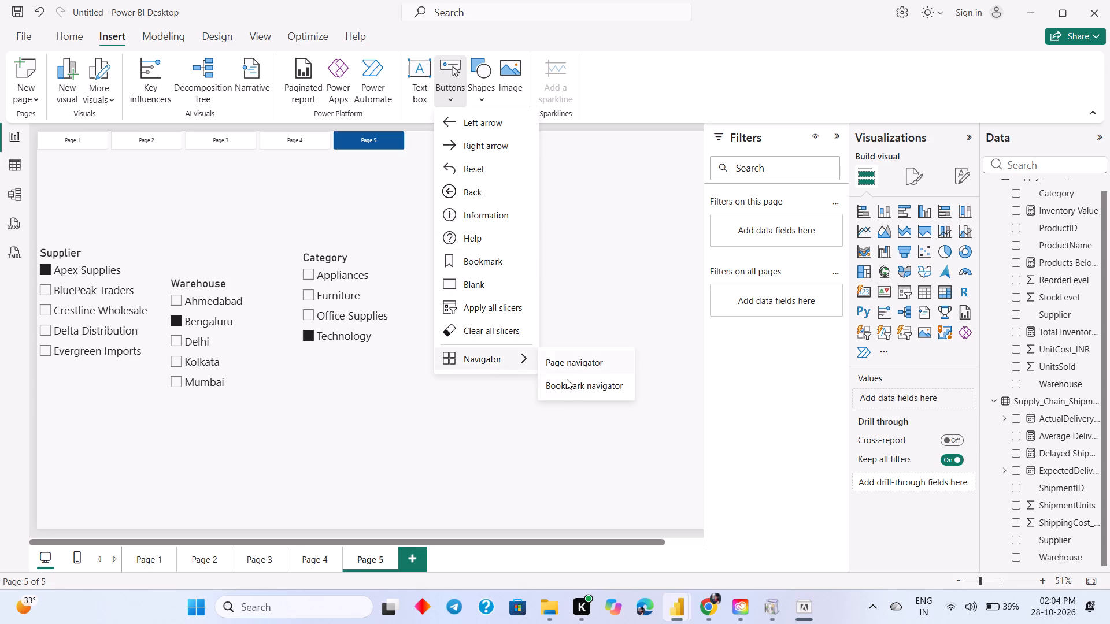
click(568, 389)
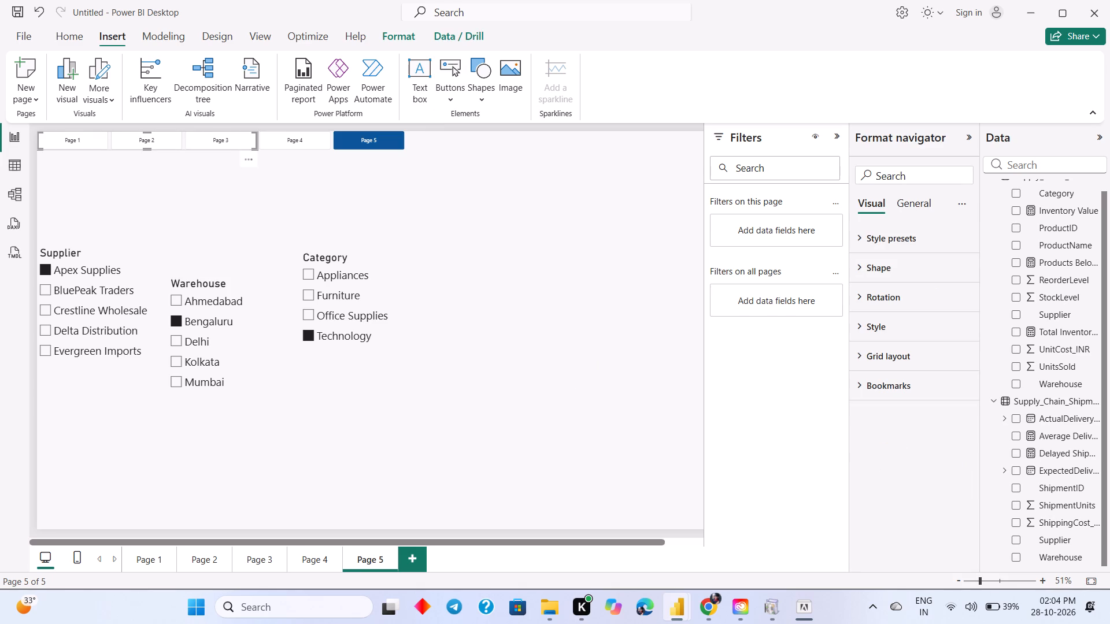
Move the page navigator on Page 5 down from the page's top edge into the empty space above the slicers.
click(231, 140)
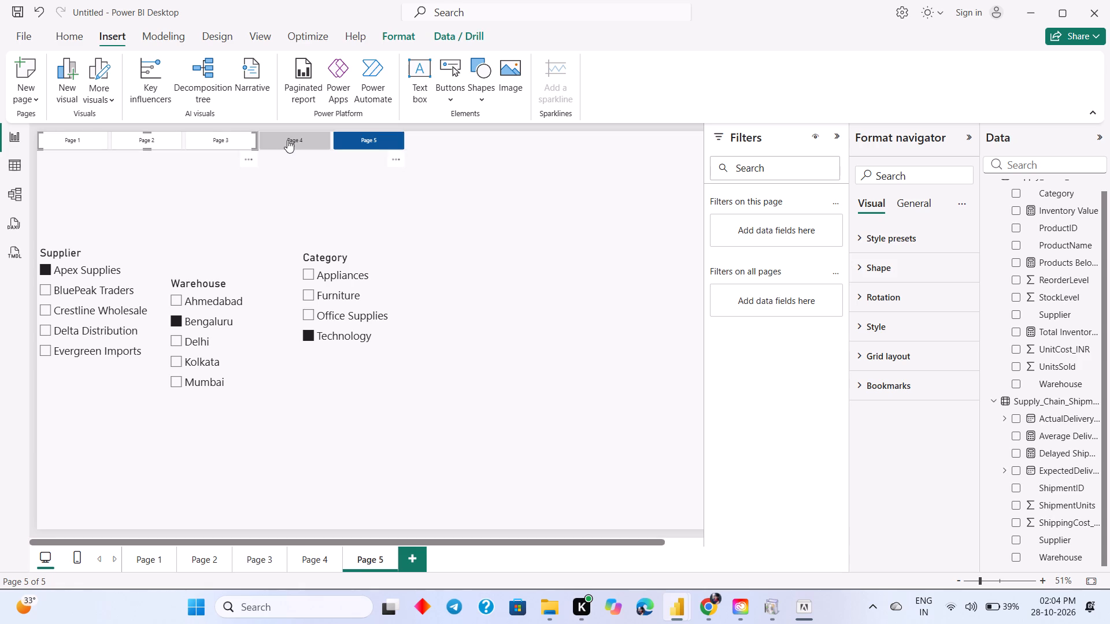
click(290, 139)
drag(296, 143, 353, 183)
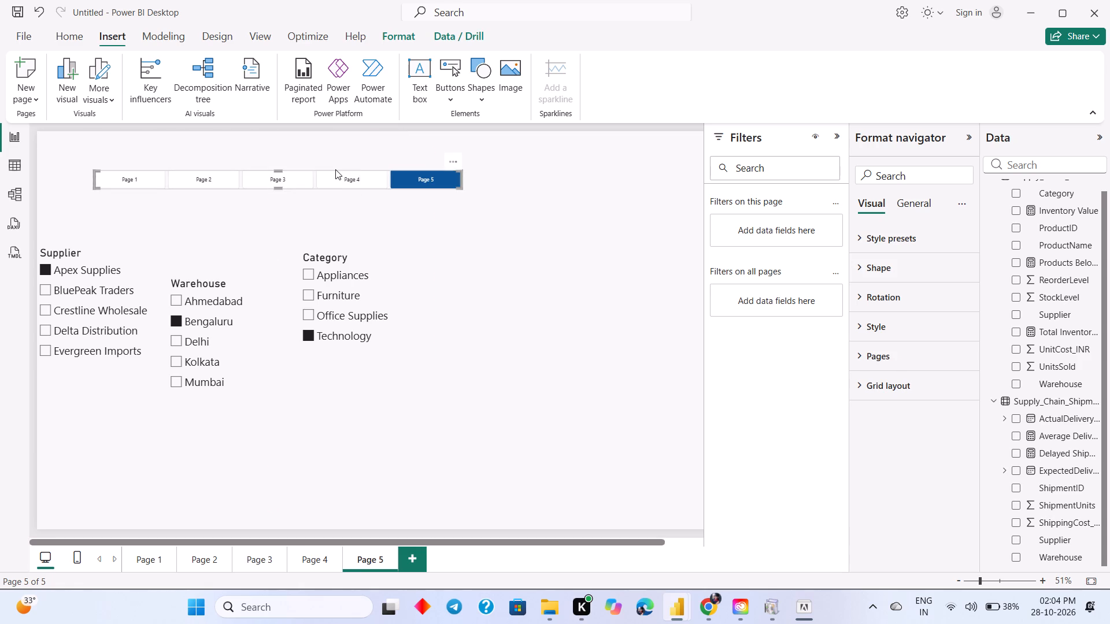
click(345, 178)
click(289, 180)
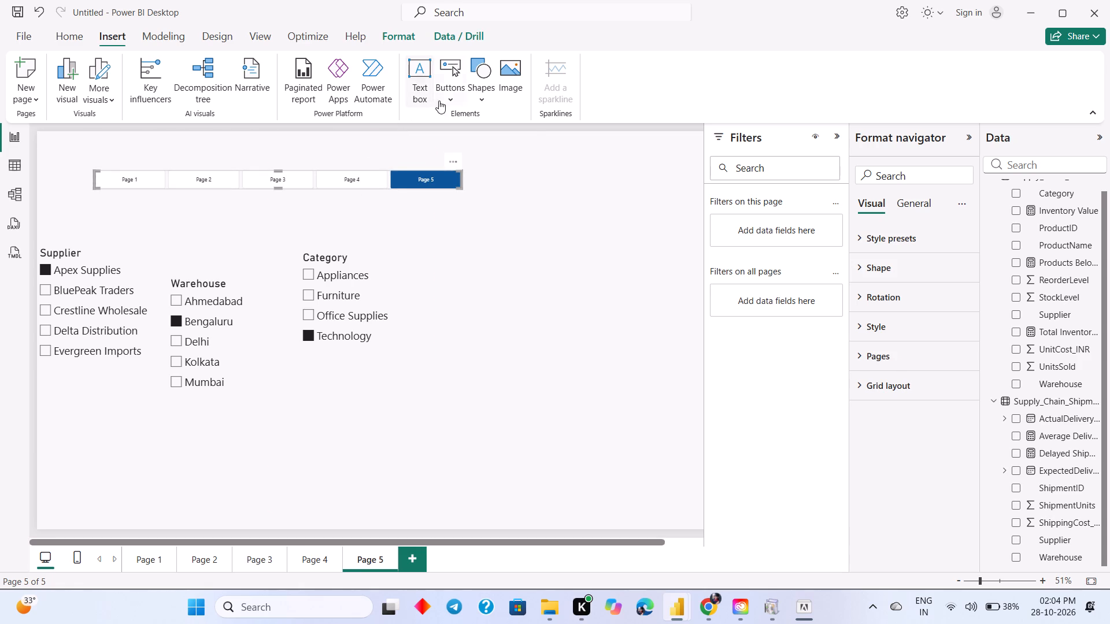
Insert a Left arrow button on Page 5, place it in the empty area beyond the Category slicer and enlarge it.
click(451, 98)
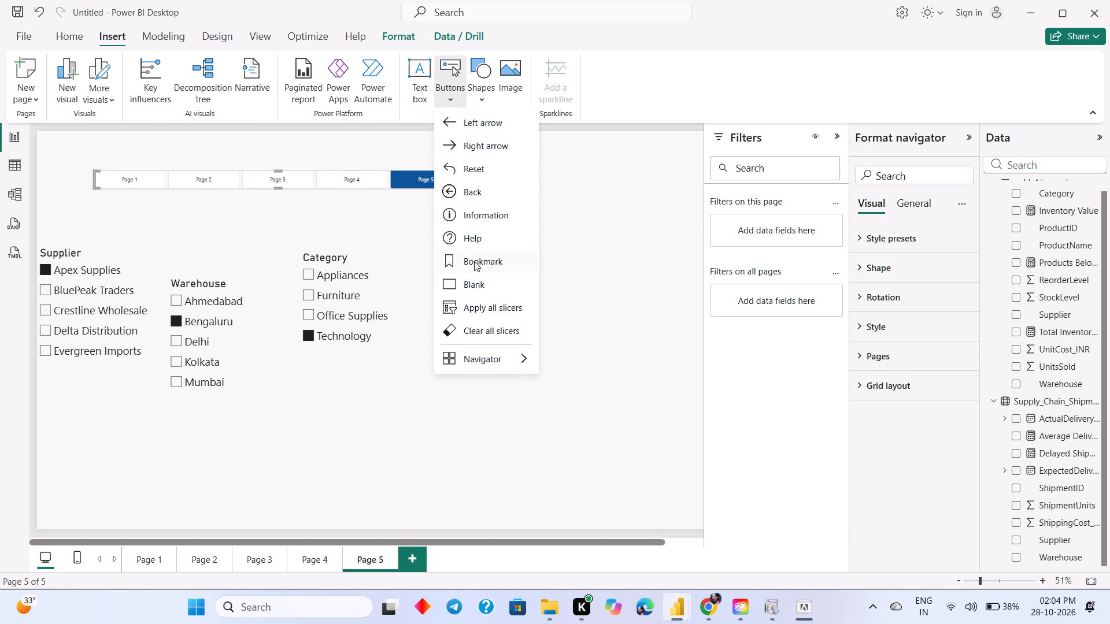
click(467, 114)
drag(61, 133, 598, 361)
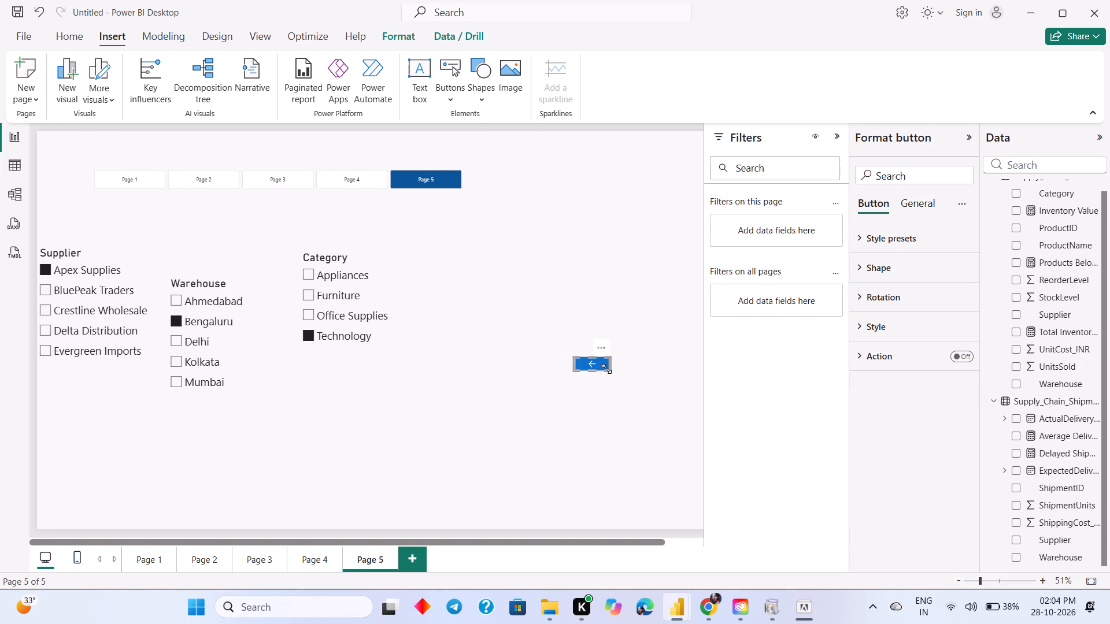
drag(606, 369, 669, 413)
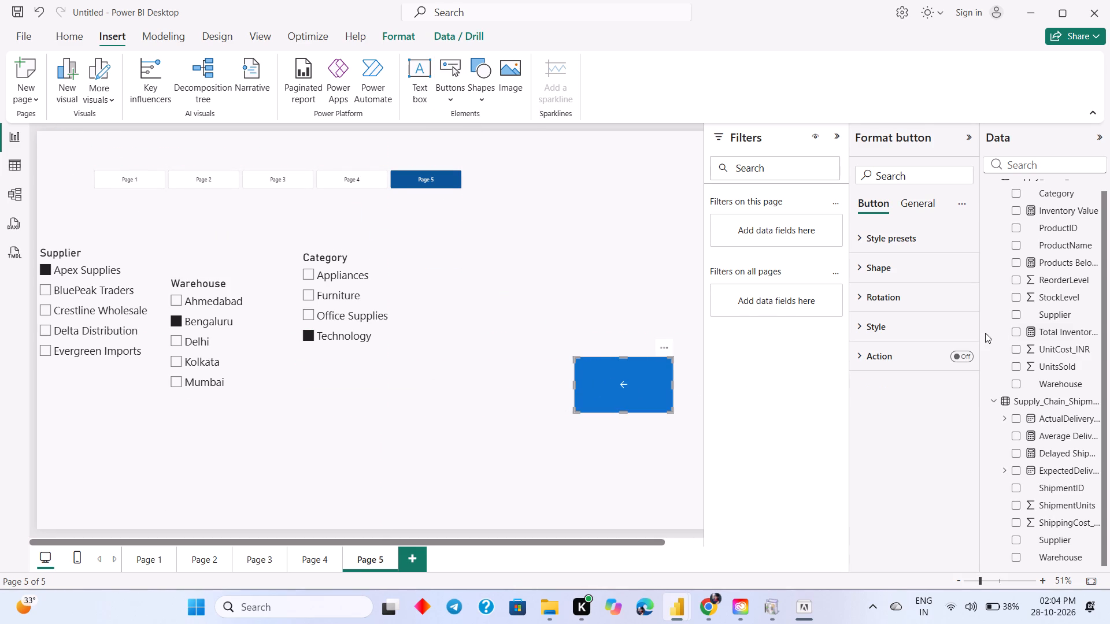
Turn on the left arrow button's action and set it to Page navigation with Page 1 as the destination.
click(970, 353)
click(894, 359)
click(893, 429)
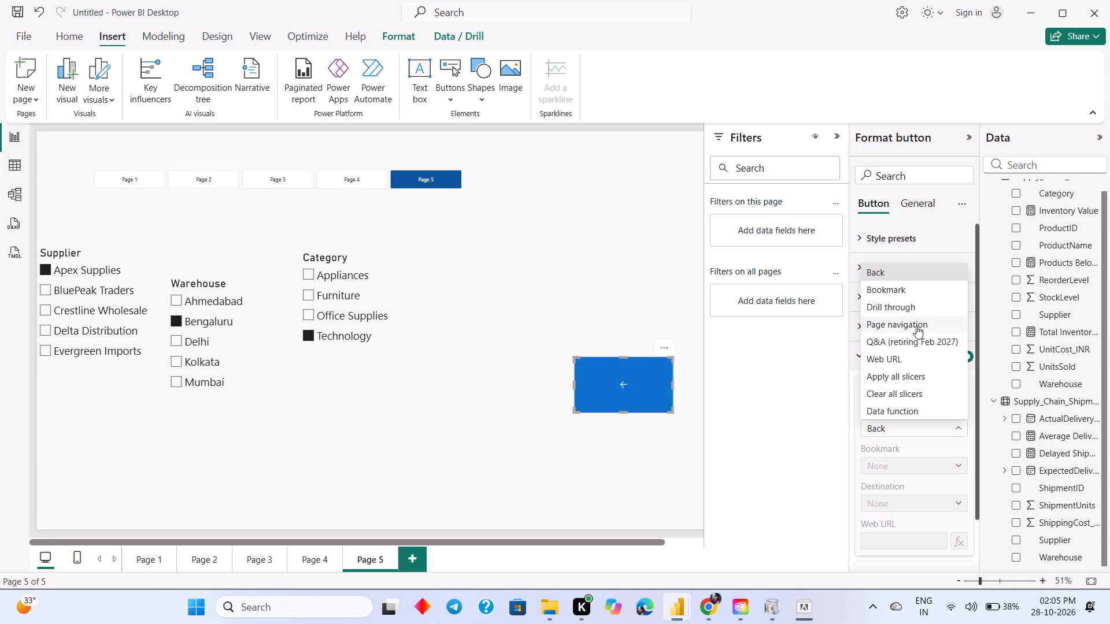
click(916, 326)
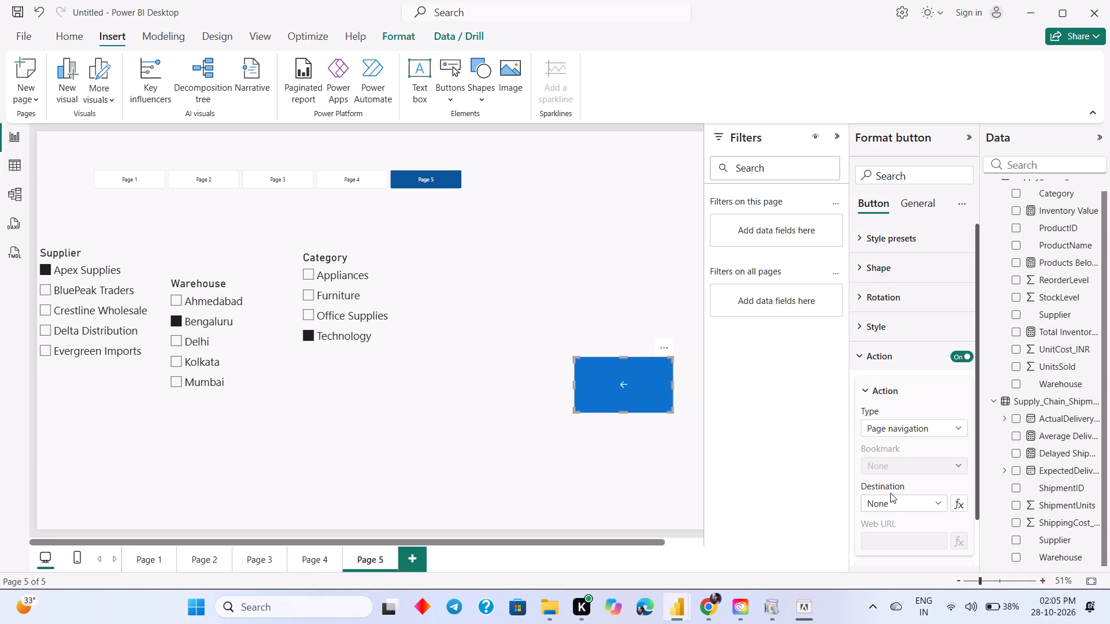
click(893, 499)
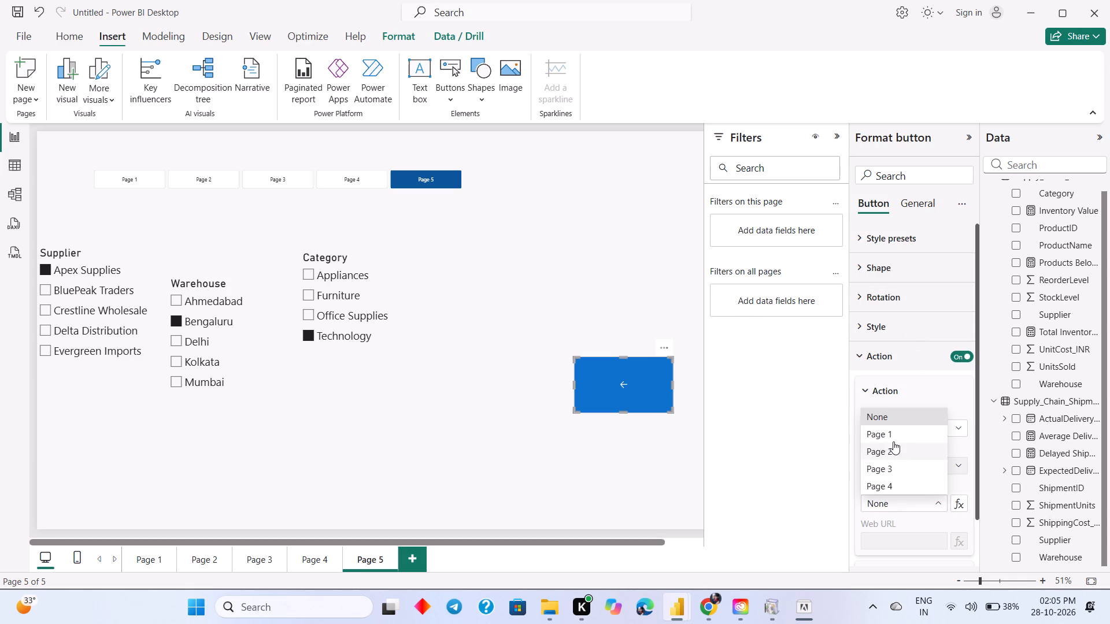
click(886, 435)
Insert a Reset button on Page 4, the Sum of UnitsSold waterfall page.
click(313, 570)
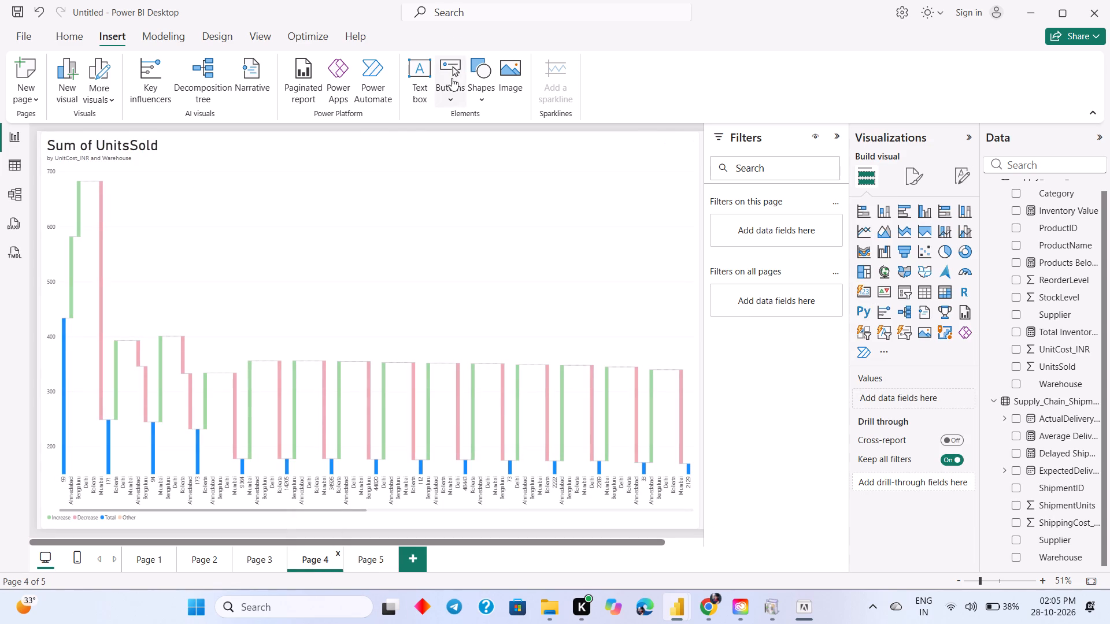
click(228, 32)
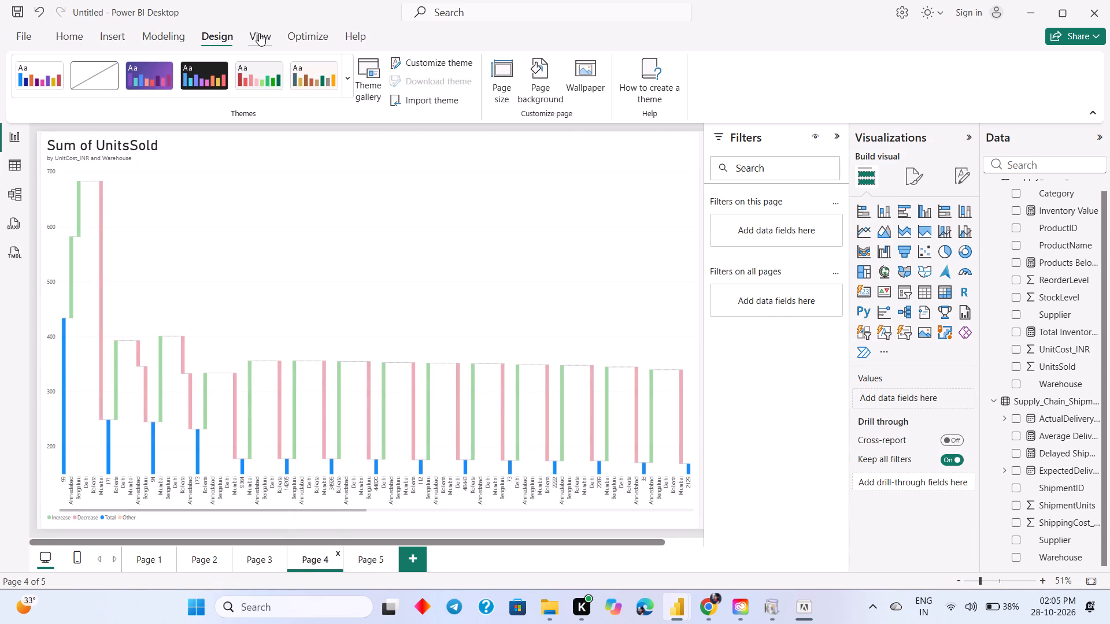
click(265, 34)
click(119, 39)
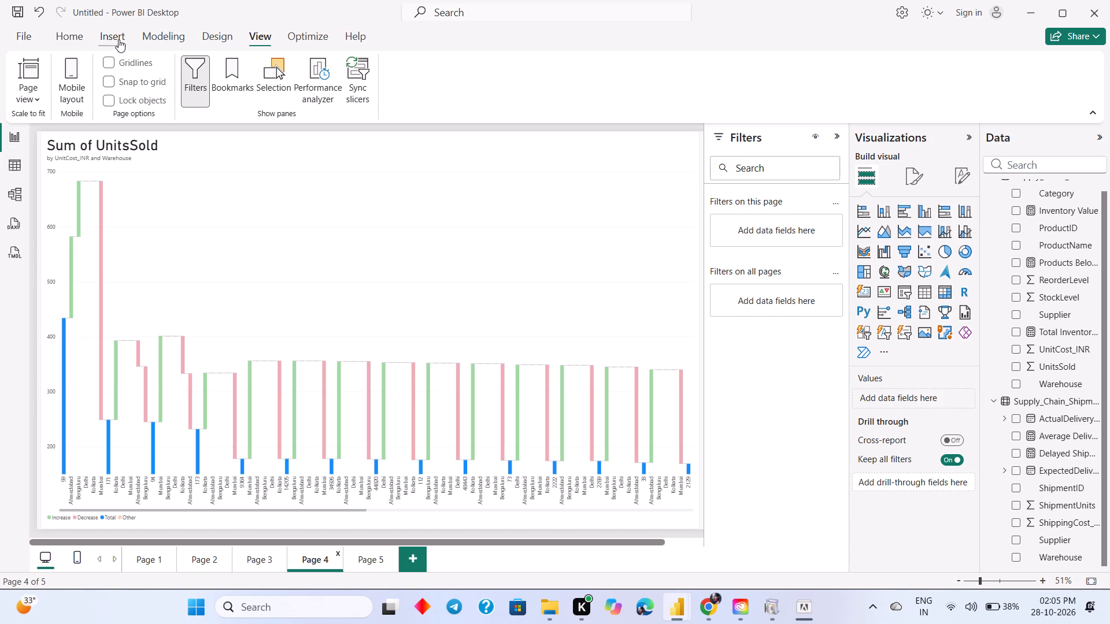
click(446, 100)
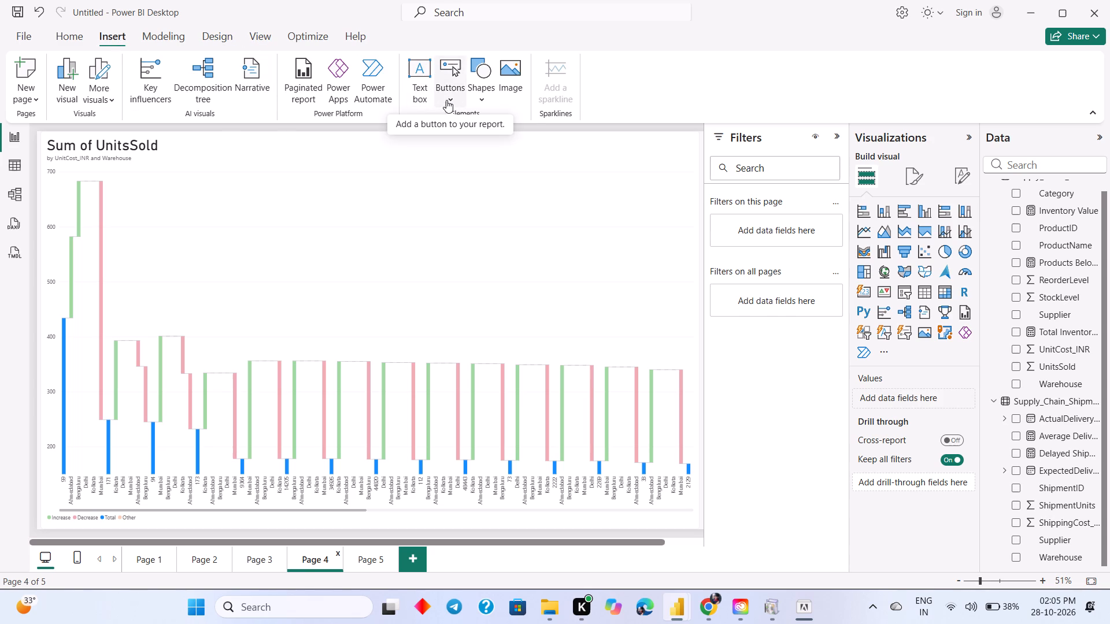
click(459, 165)
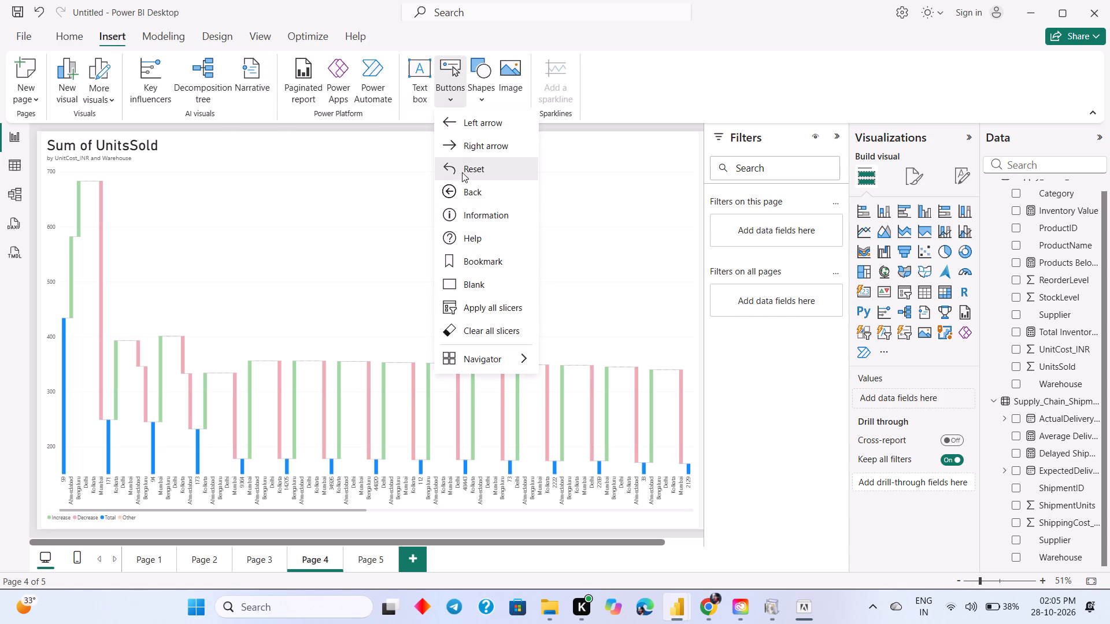
Reshape the Reset button into a small, nearly square block and place it at the waterfall chart's upper-right corner.
drag(66, 143, 328, 268)
drag(257, 130, 278, 154)
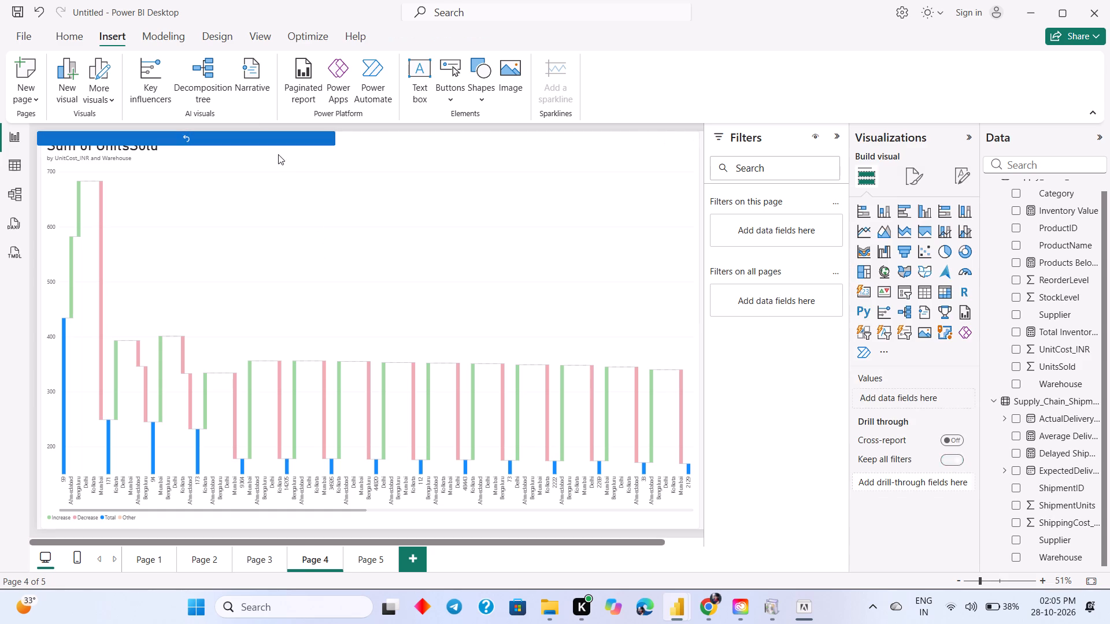
drag(278, 154, 278, 153)
drag(269, 142, 331, 179)
drag(334, 180, 547, 209)
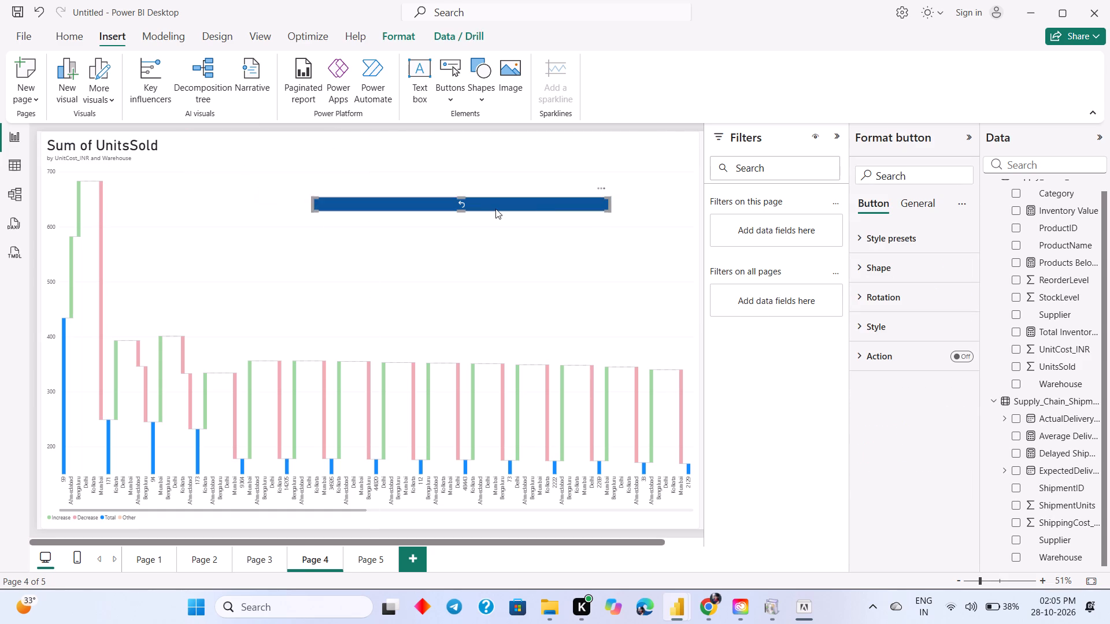
drag(459, 209, 490, 316)
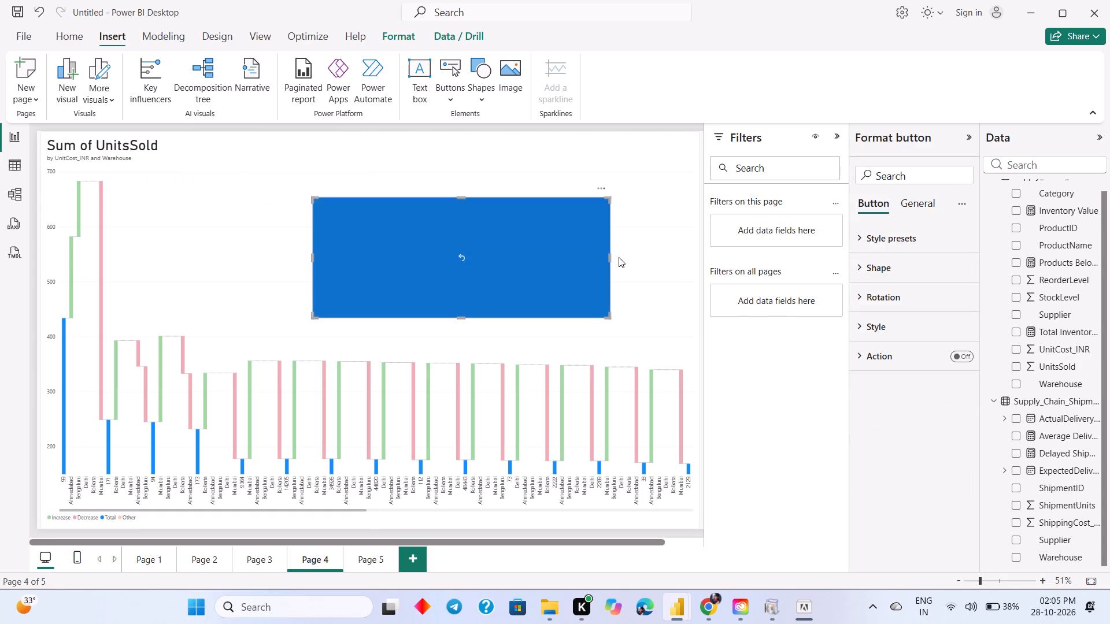
drag(609, 257, 439, 259)
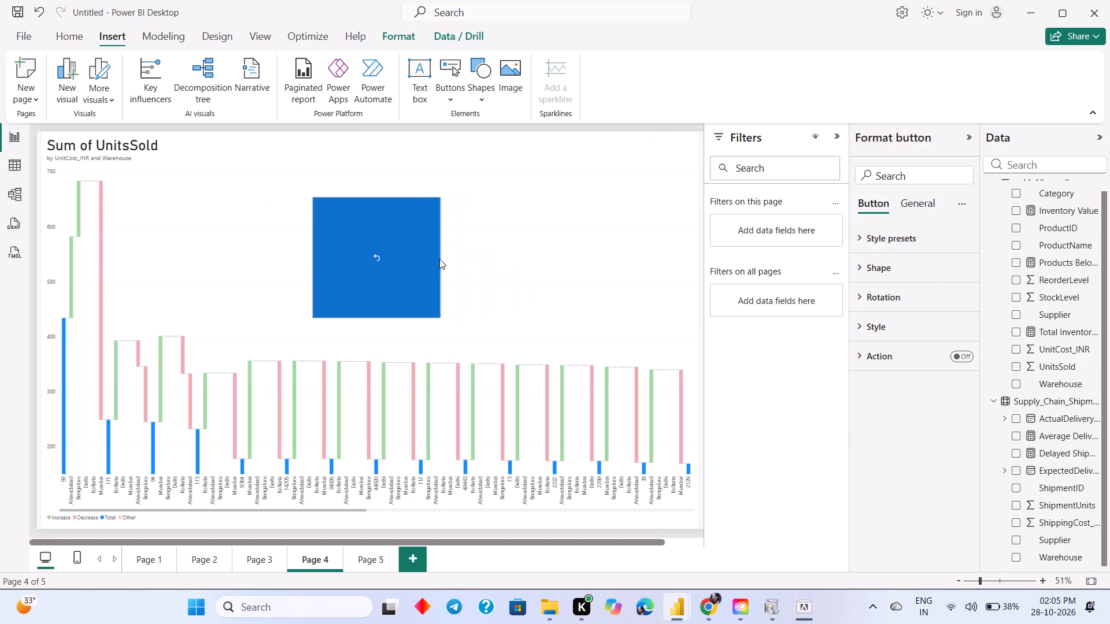
drag(439, 259, 401, 263)
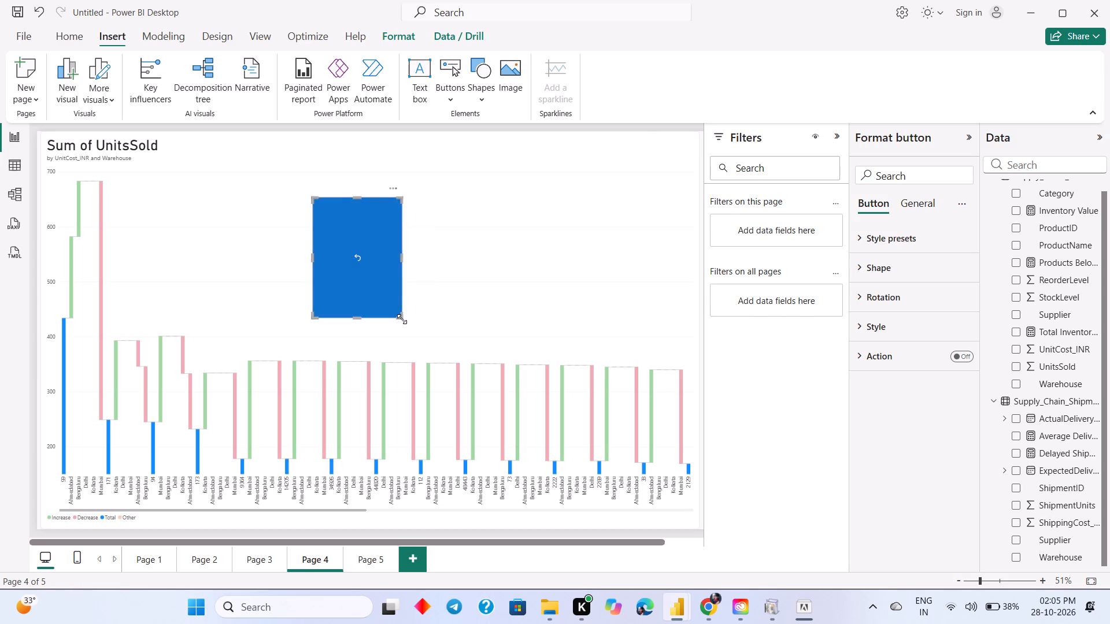
drag(402, 318, 373, 248)
drag(342, 232, 681, 148)
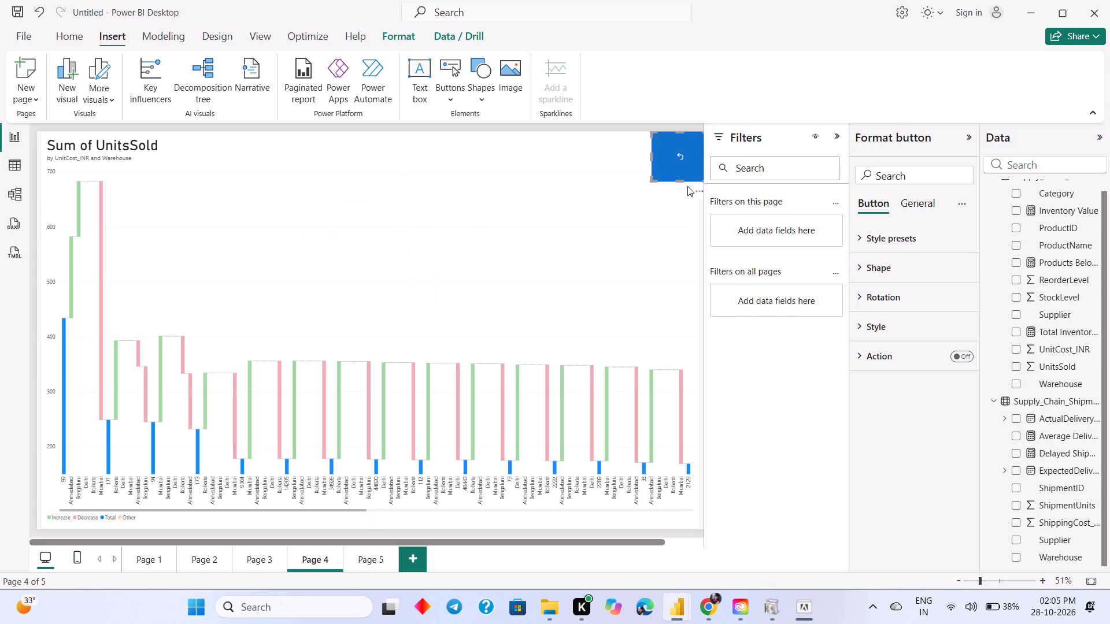
Turn on the Reset button's action and set it to Page navigation with Page 1 as the destination.
click(883, 359)
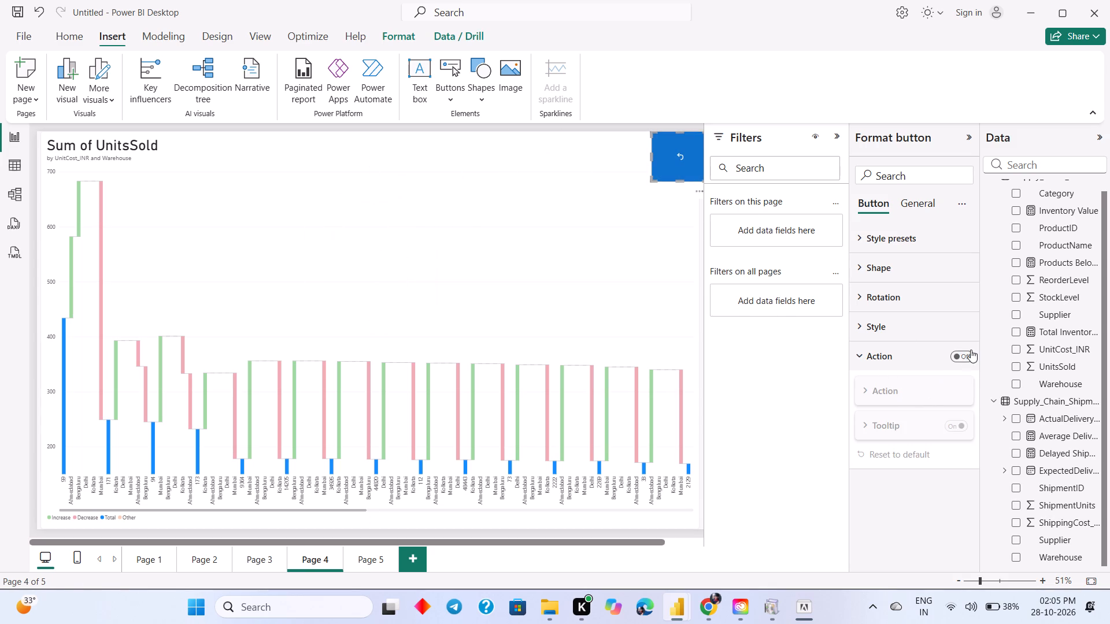
click(971, 350)
click(967, 356)
click(938, 429)
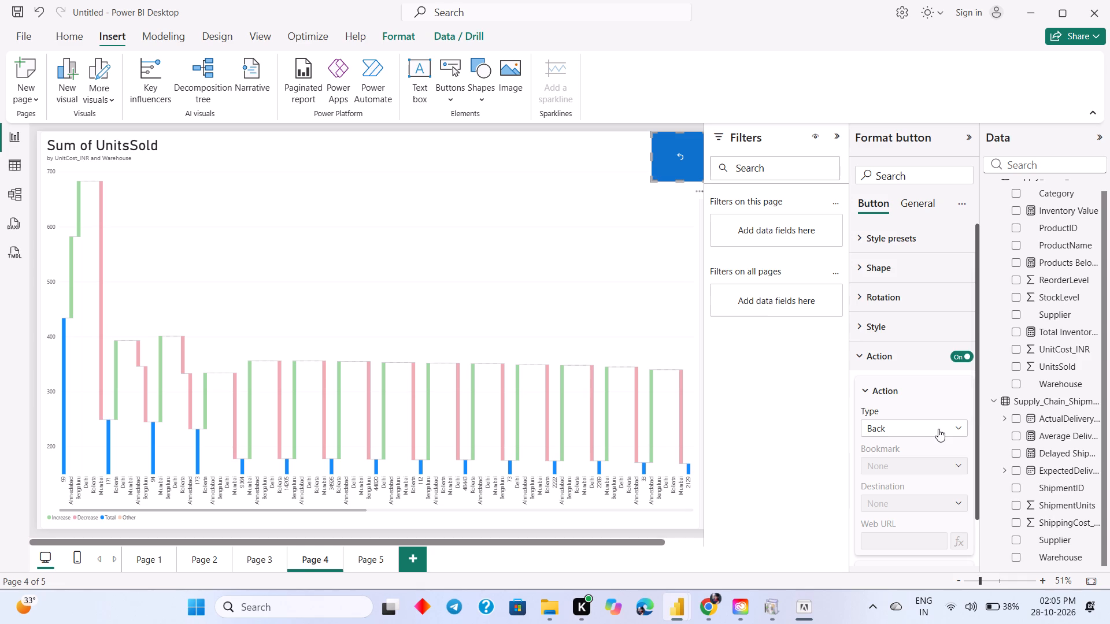
click(909, 326)
click(923, 508)
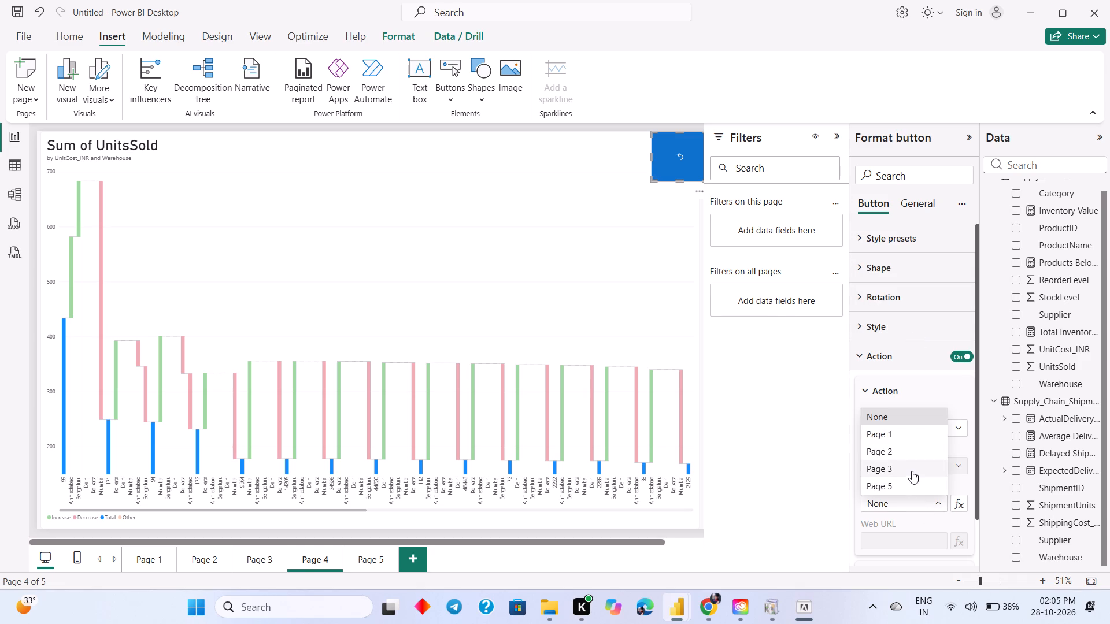
click(906, 435)
Insert a Back button on Page 3, enlarged and placed at the upper-right corner of the Supplier Delivery Delay Comparison chart.
click(270, 564)
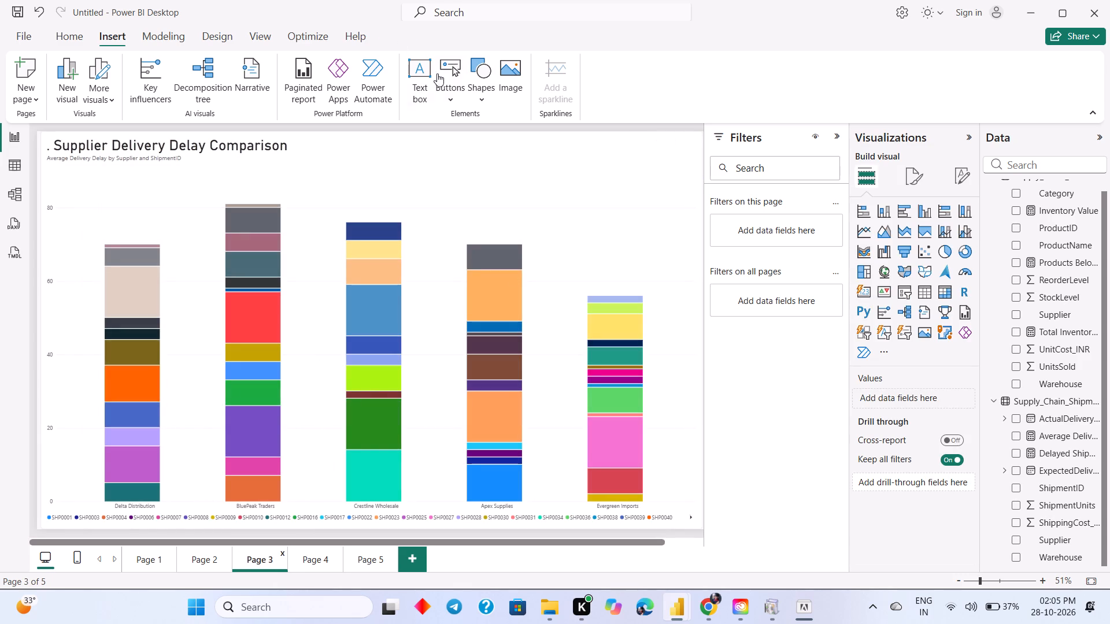
click(445, 87)
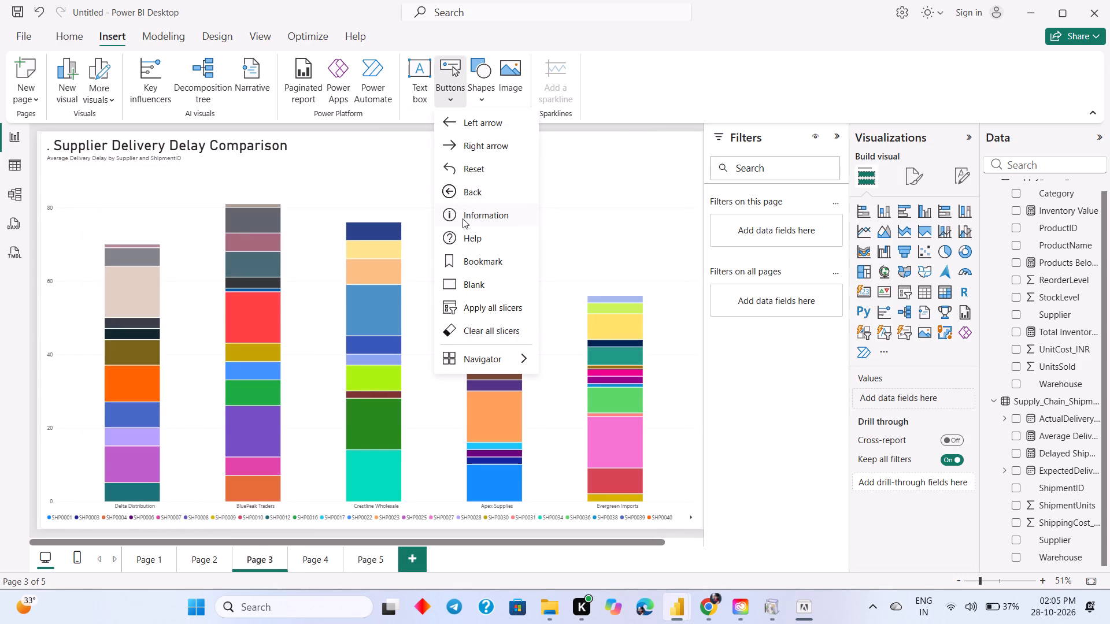
click(460, 191)
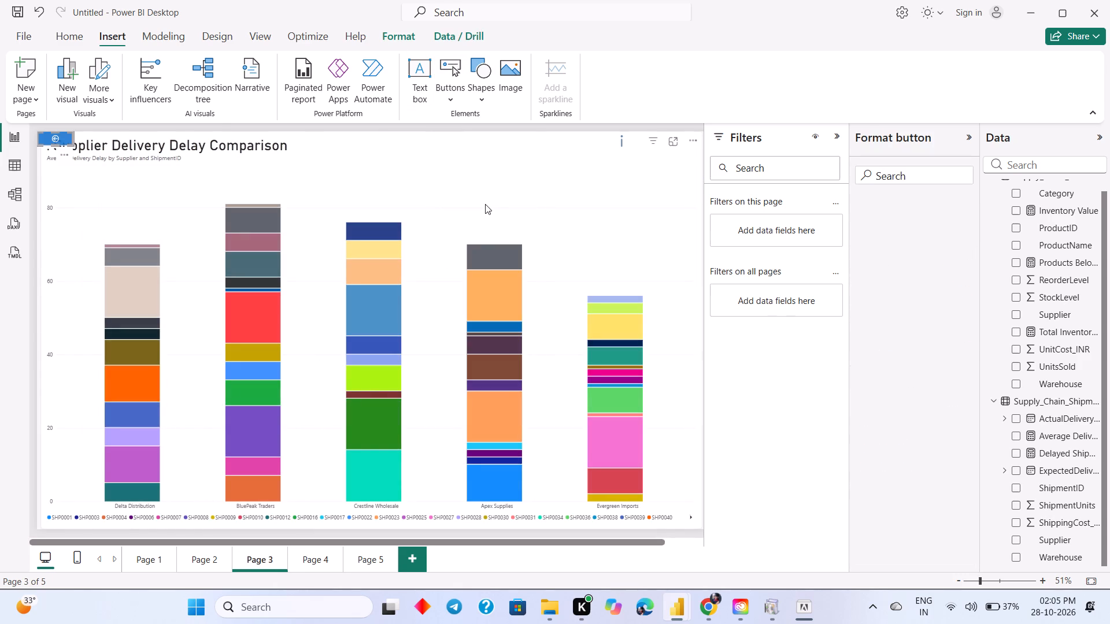
drag(61, 138, 288, 166)
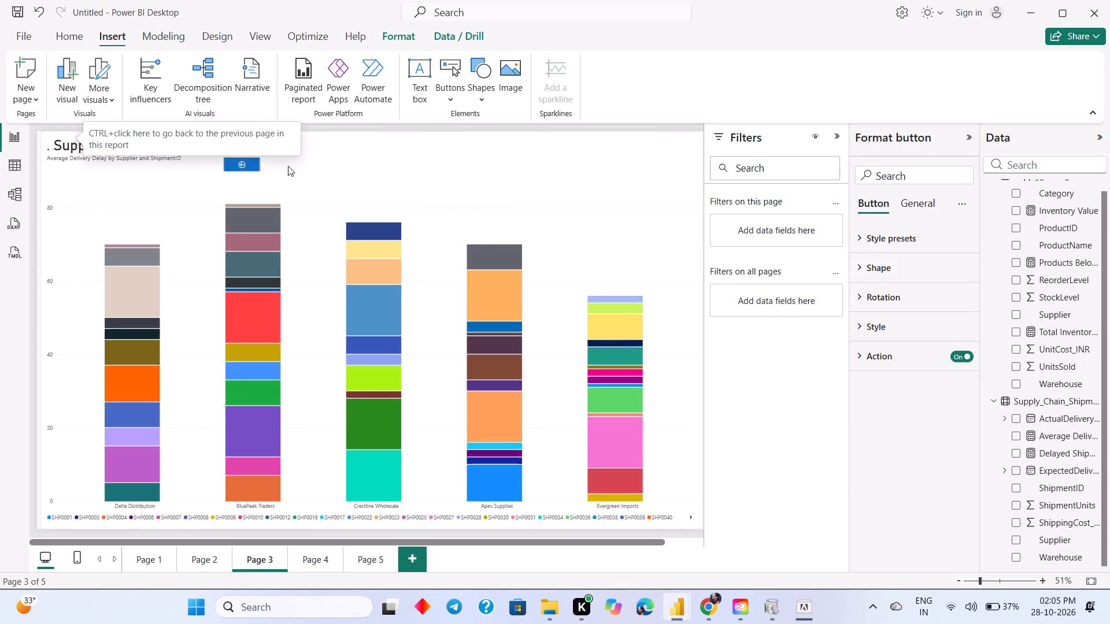
drag(288, 166, 535, 177)
drag(545, 183, 591, 218)
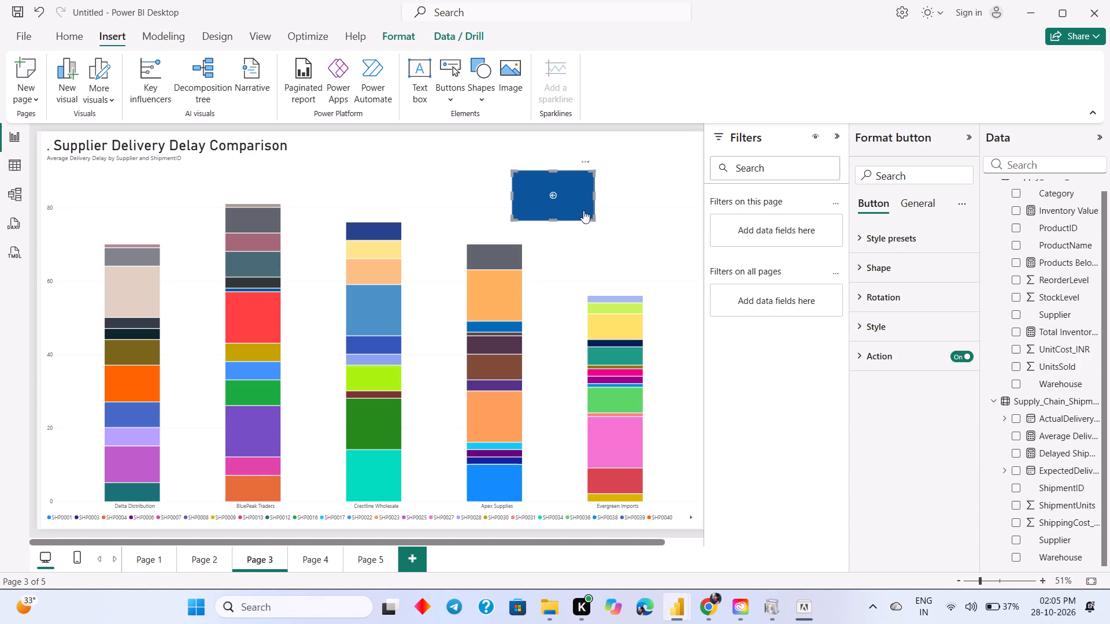
drag(565, 202, 673, 160)
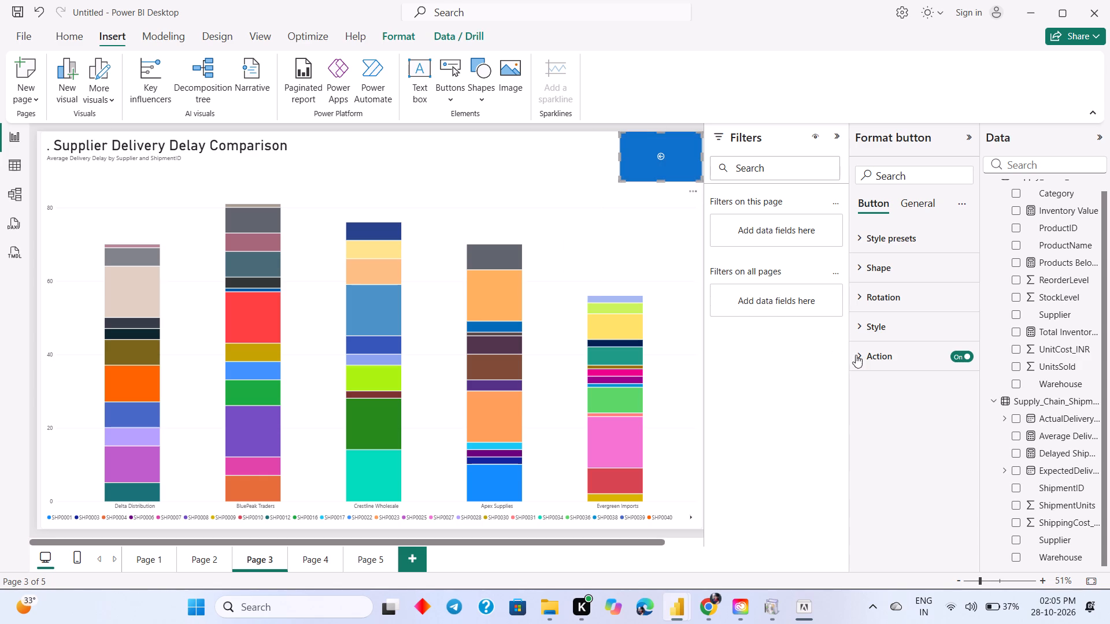
Set the Page 3 Back button's action to Page navigation with Page 1 as the destination.
click(859, 358)
click(876, 426)
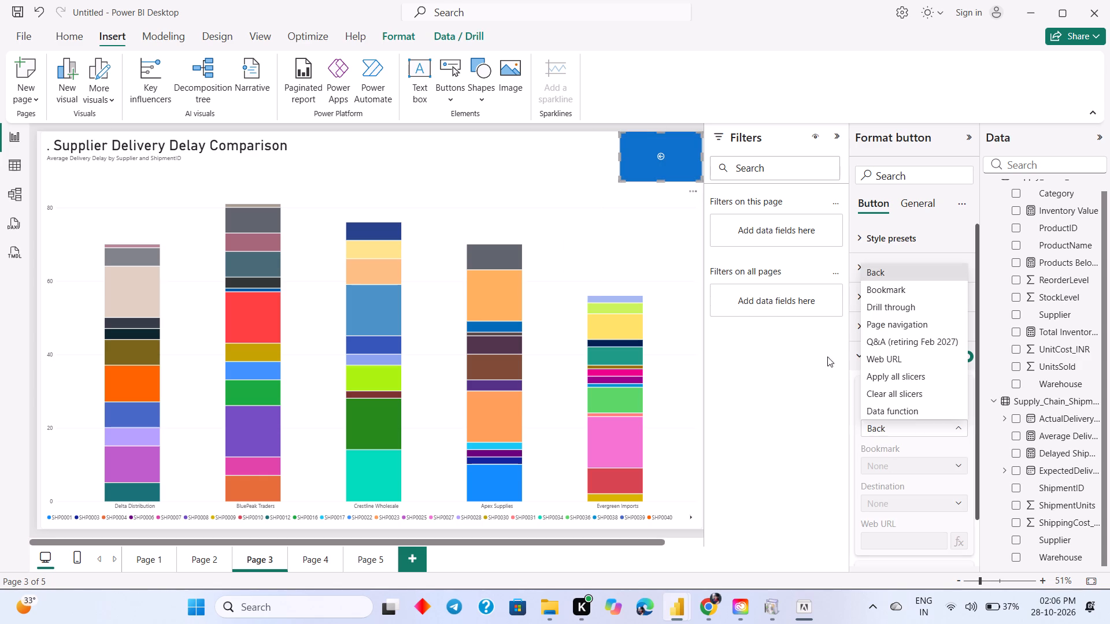
click(885, 323)
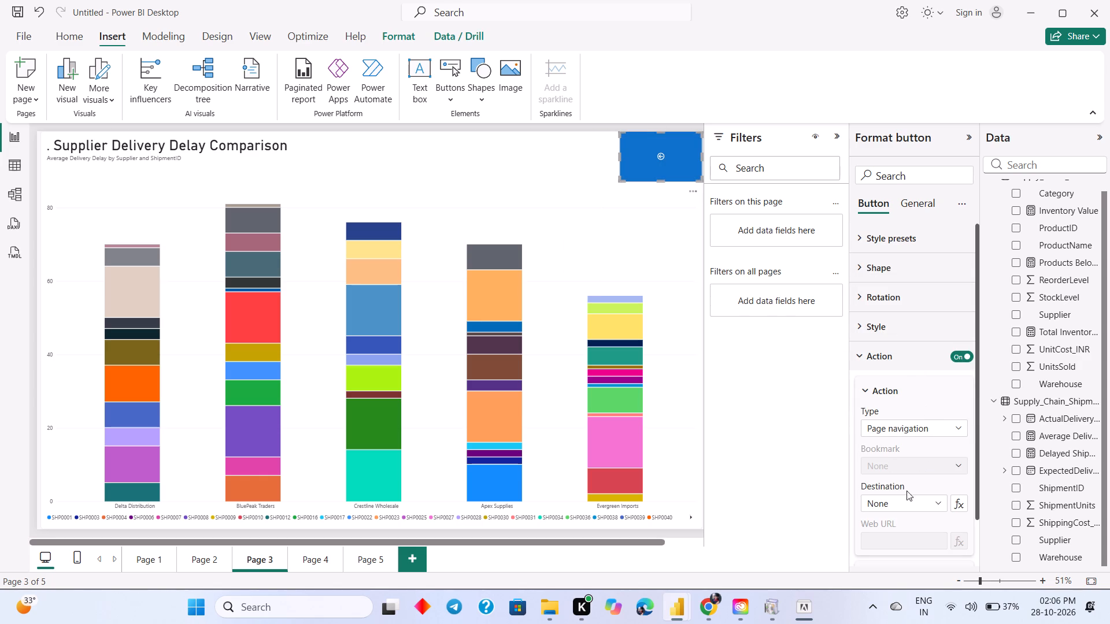
click(904, 502)
click(897, 440)
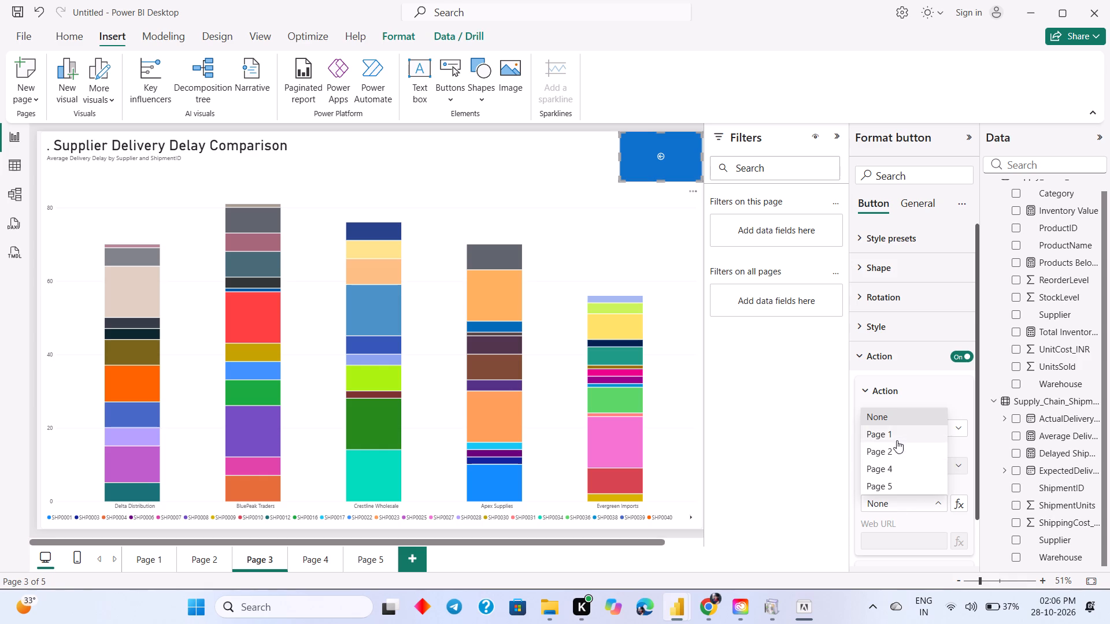
Widen the warehouse-by-product matrix on Page 2 across the full page width.
click(208, 564)
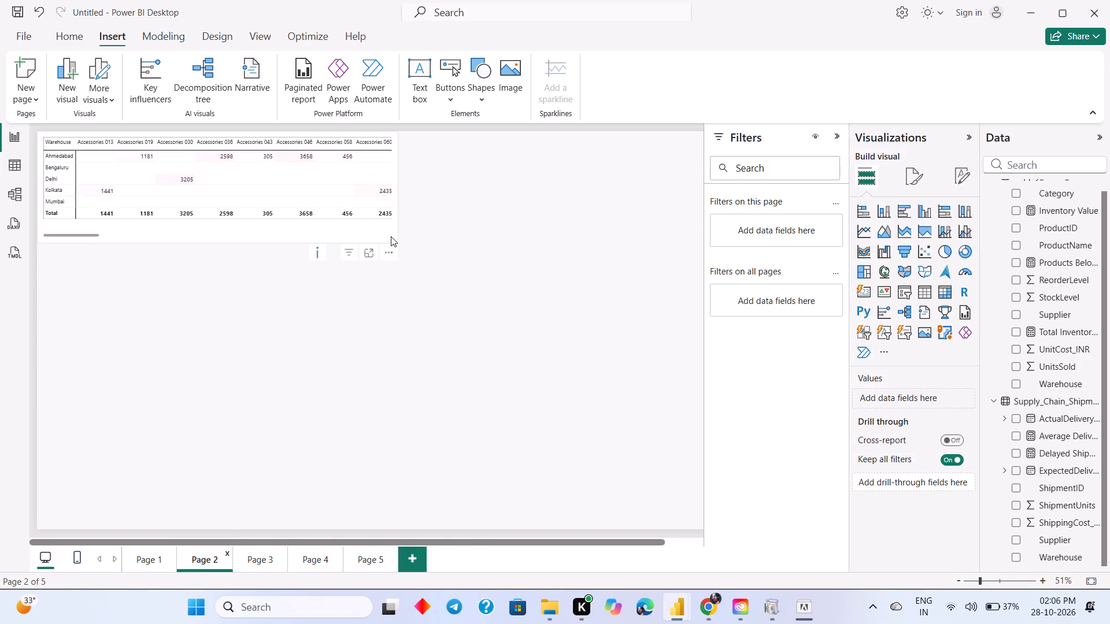
click(392, 236)
drag(396, 240, 460, 277)
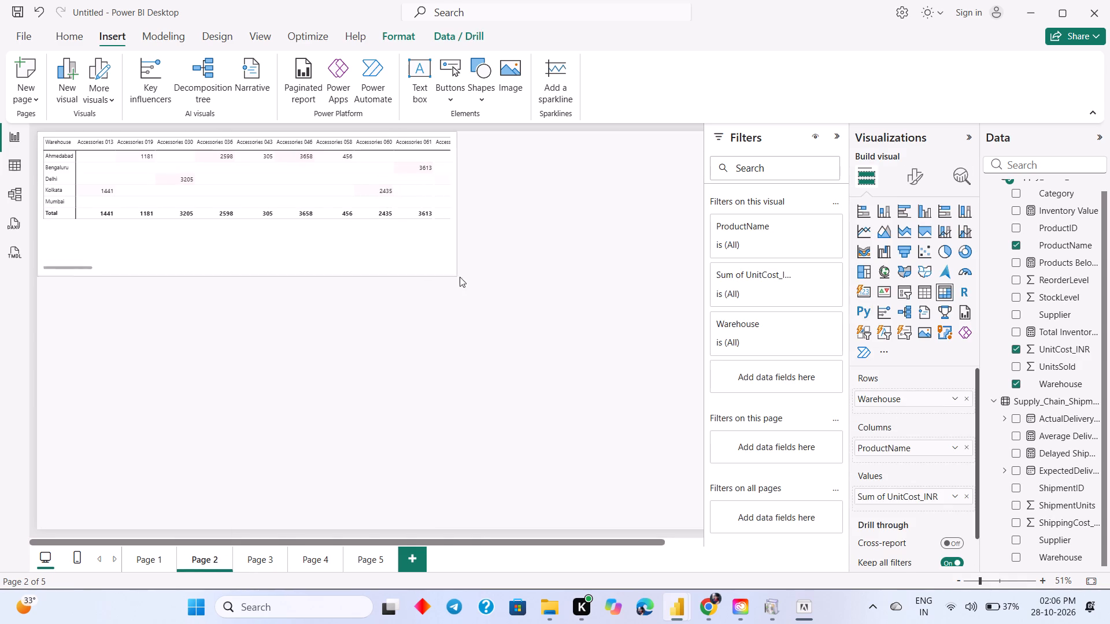
drag(460, 277, 696, 234)
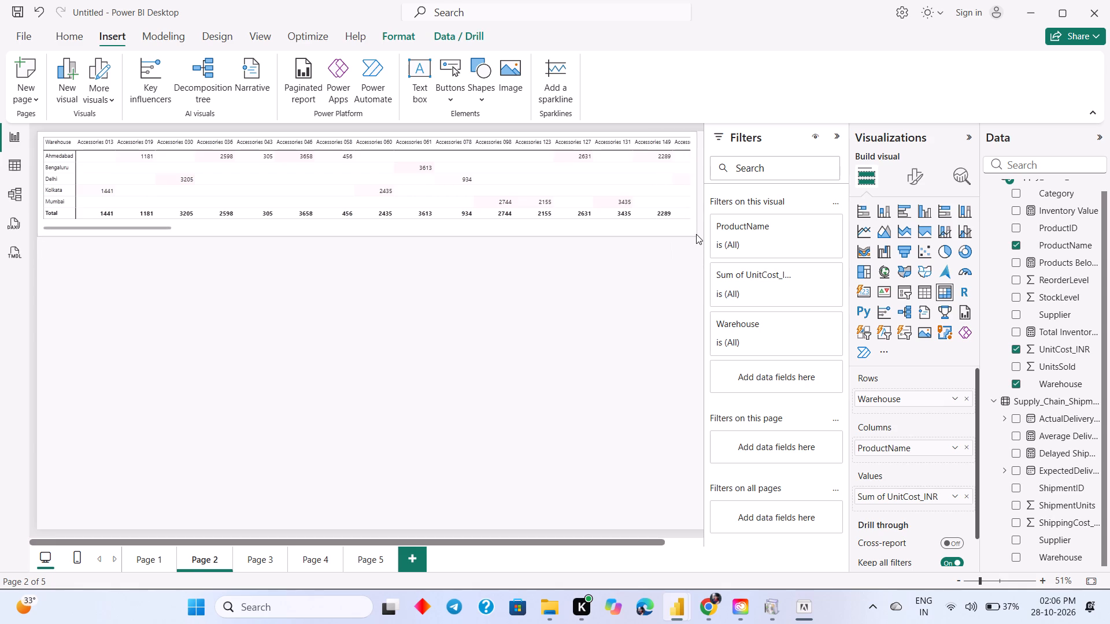
drag(696, 234, 702, 238)
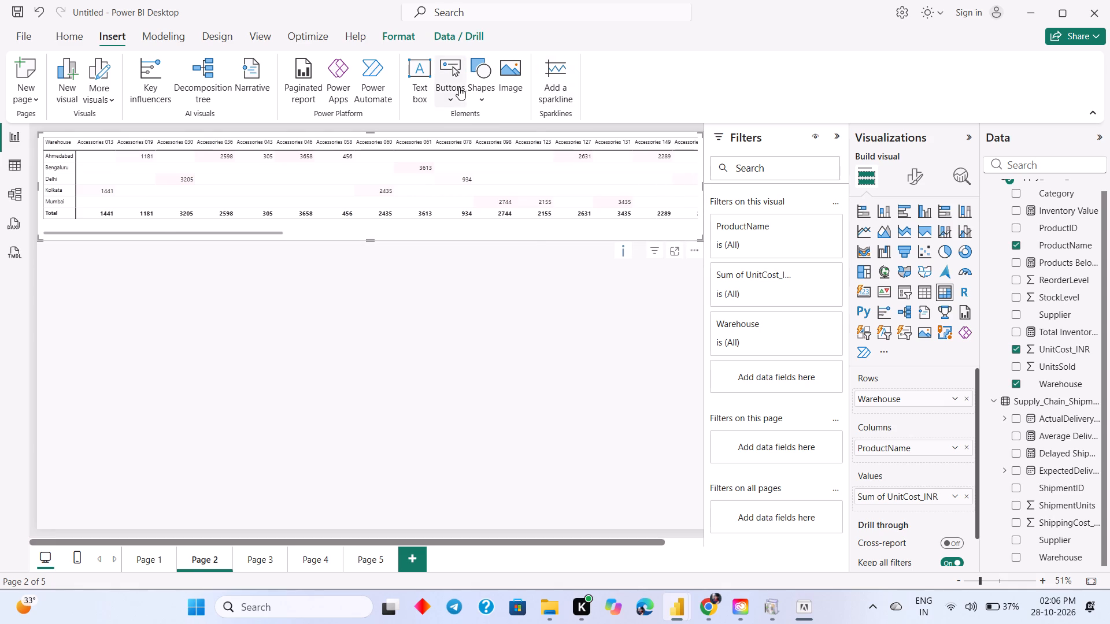
Insert a Back button on Page 2, shaped into a small rectangle in the empty area below the matrix.
click(457, 88)
click(472, 189)
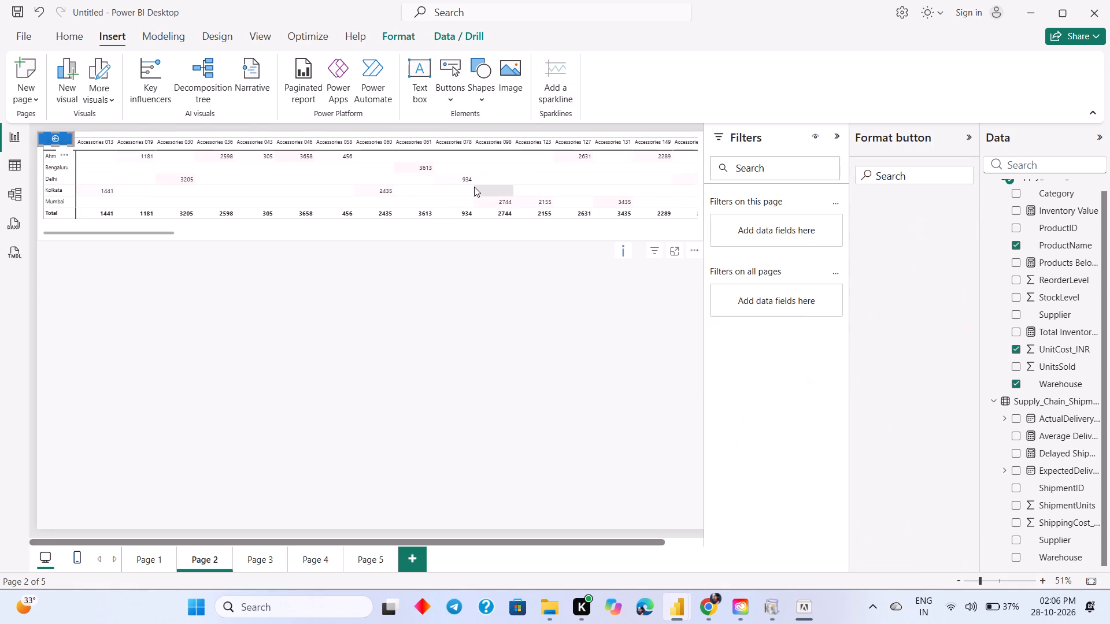
drag(55, 135, 58, 164)
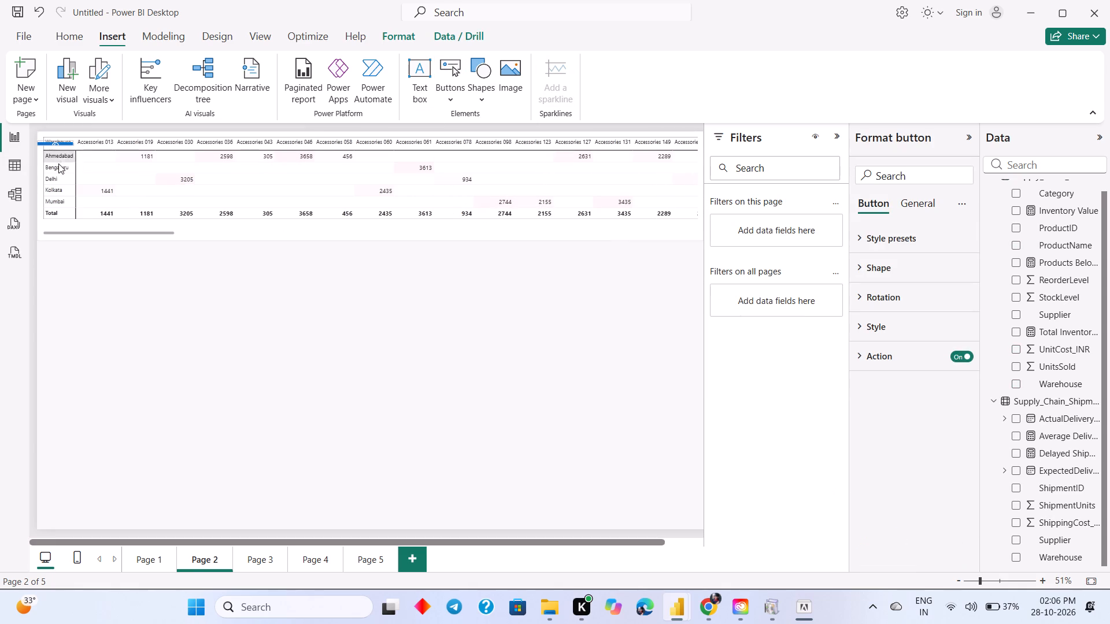
drag(58, 164, 80, 131)
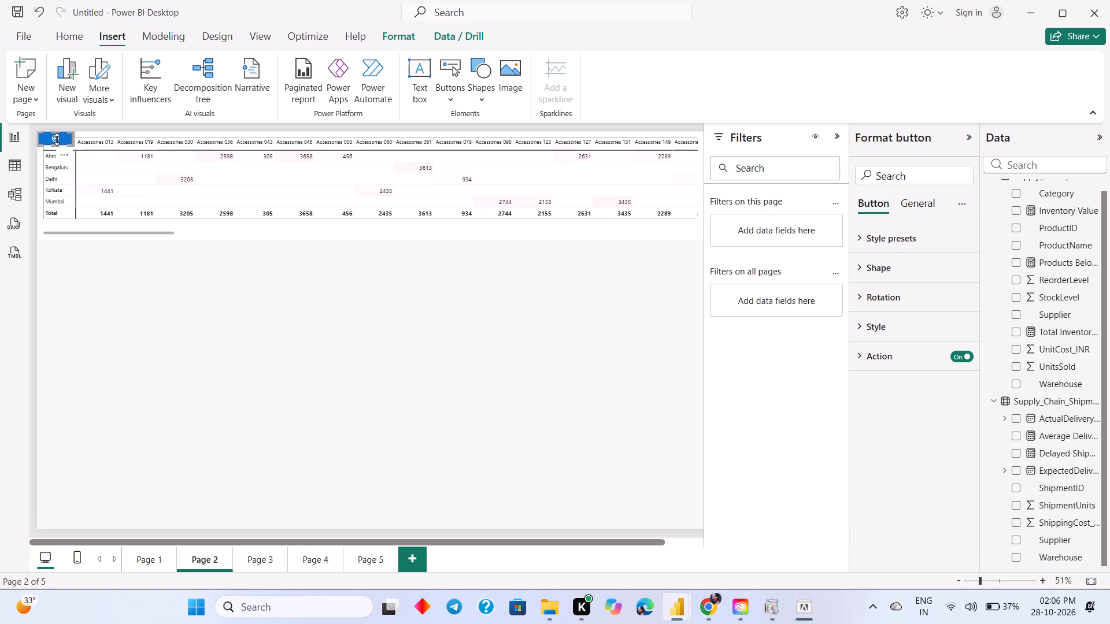
drag(57, 139, 80, 261)
drag(58, 217, 118, 366)
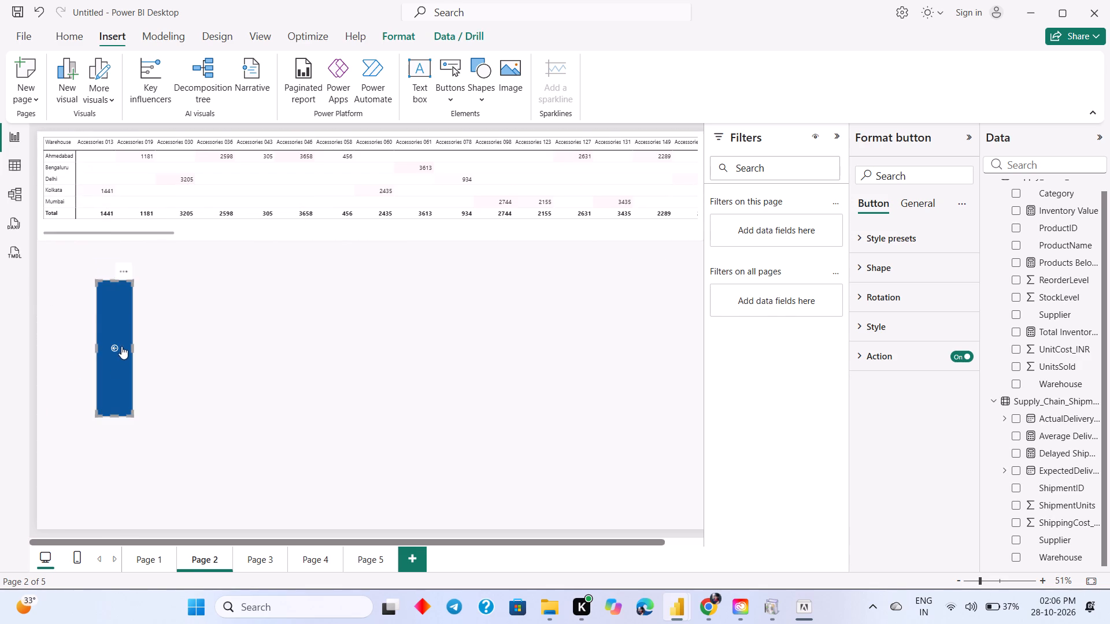
drag(97, 284, 106, 379)
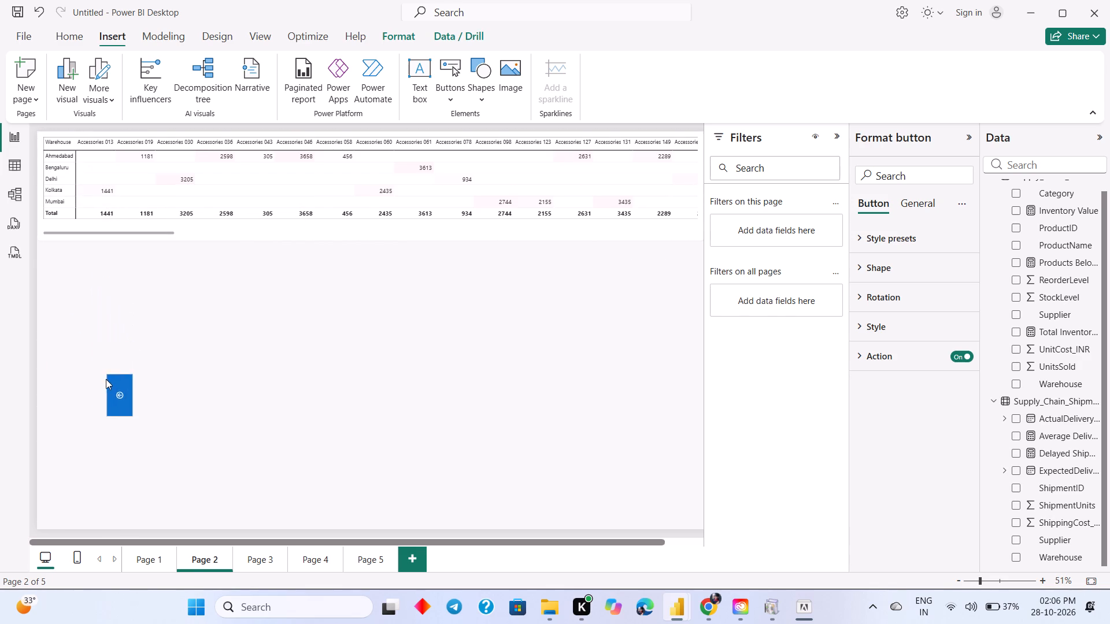
drag(106, 379, 87, 389)
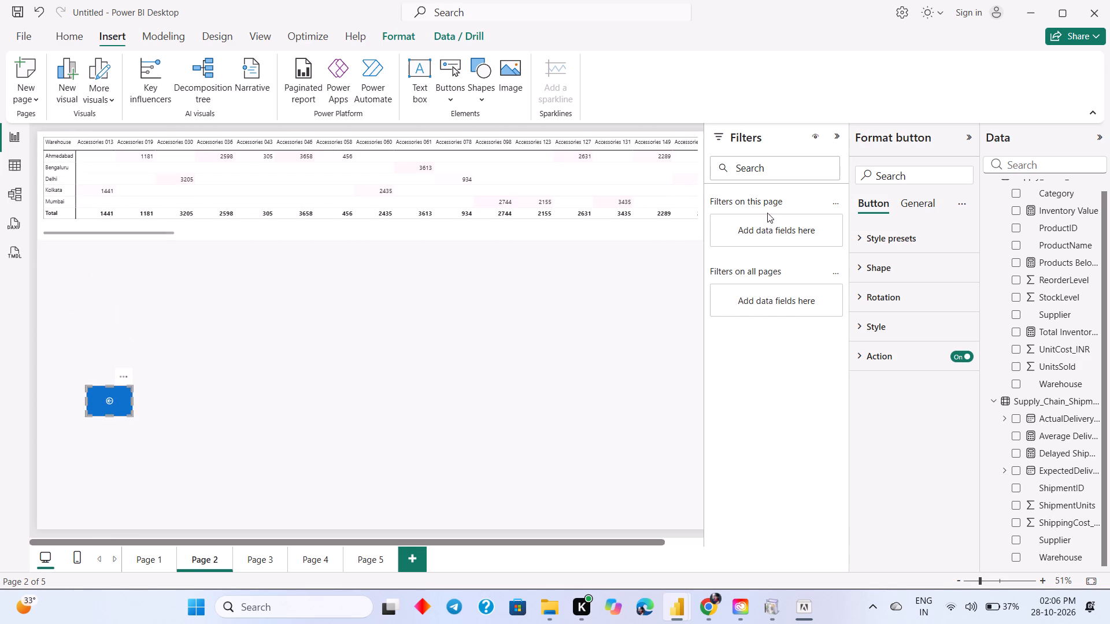
Set the Page 2 Back button's action to Page navigation with Page 1 as the destination.
click(861, 355)
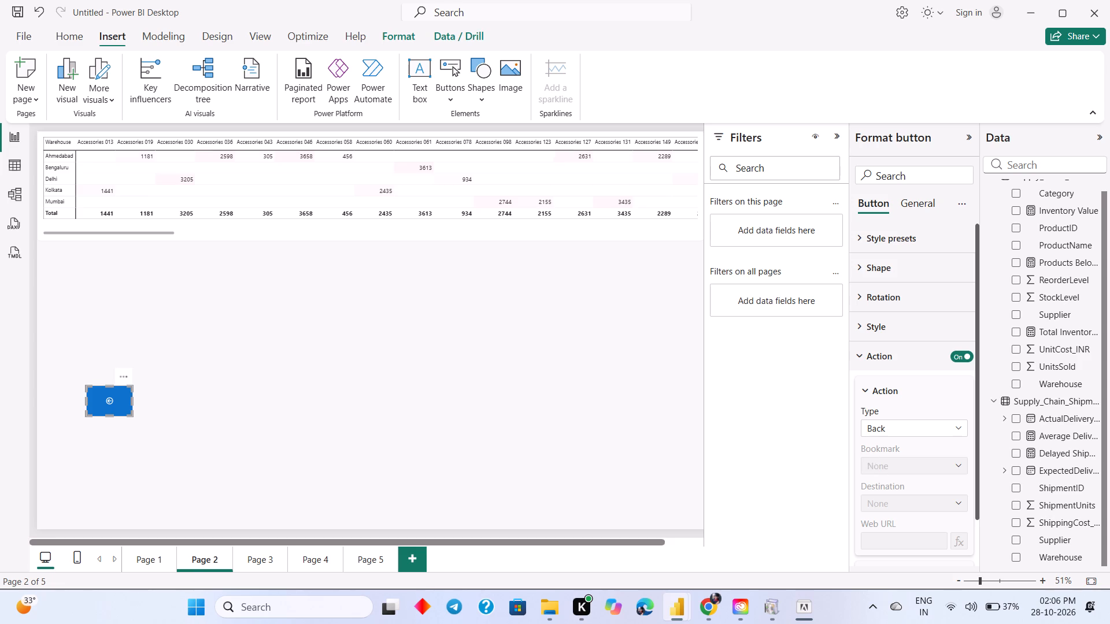
click(885, 427)
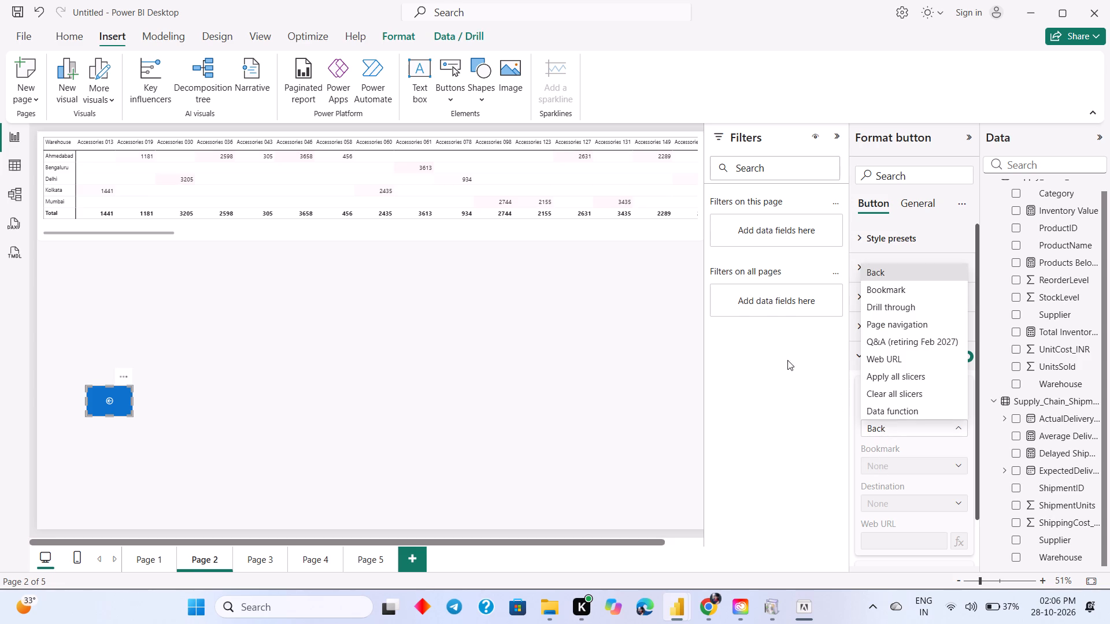
click(913, 327)
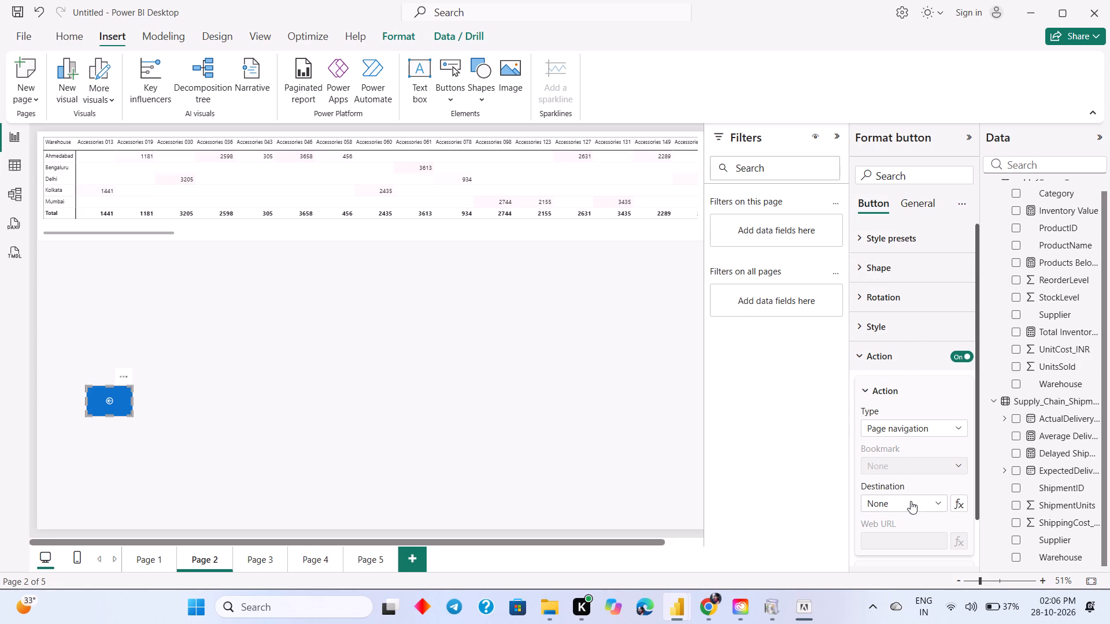
click(911, 501)
click(902, 439)
Select Delhi in Page 5's Warehouse slicer, and copy the slicer onto Page 1 with the two kept in sync.
click(141, 564)
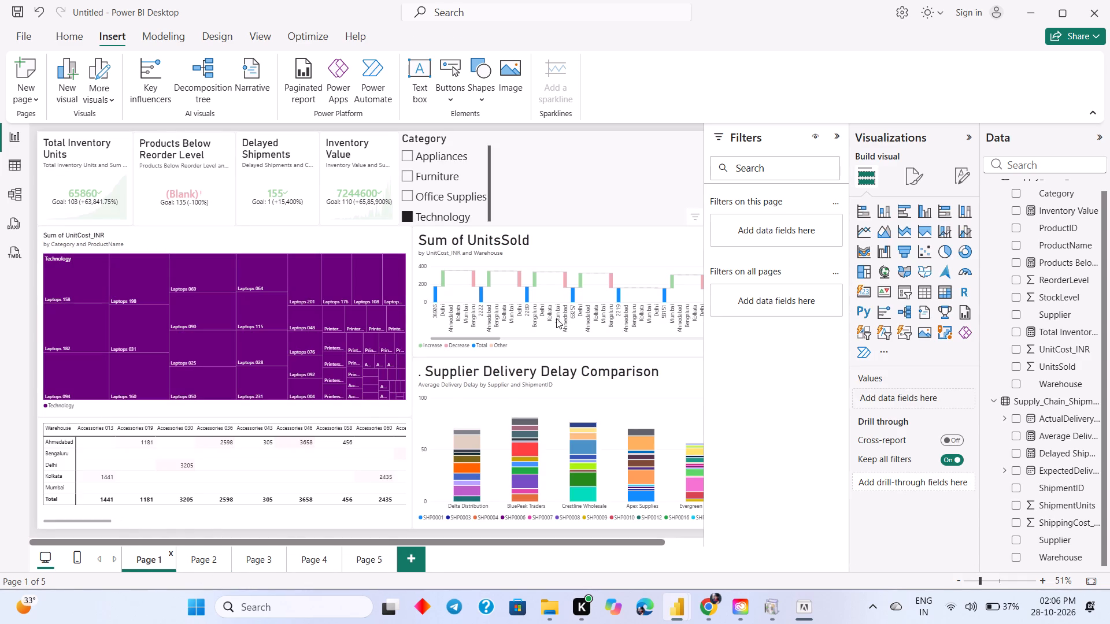
click(371, 557)
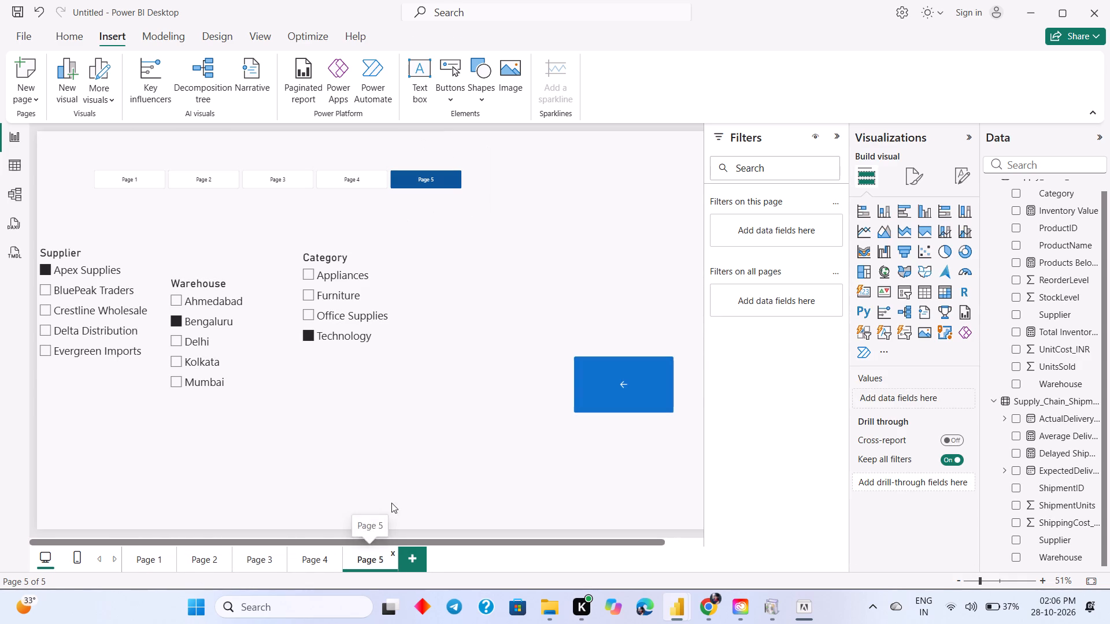
click(245, 341)
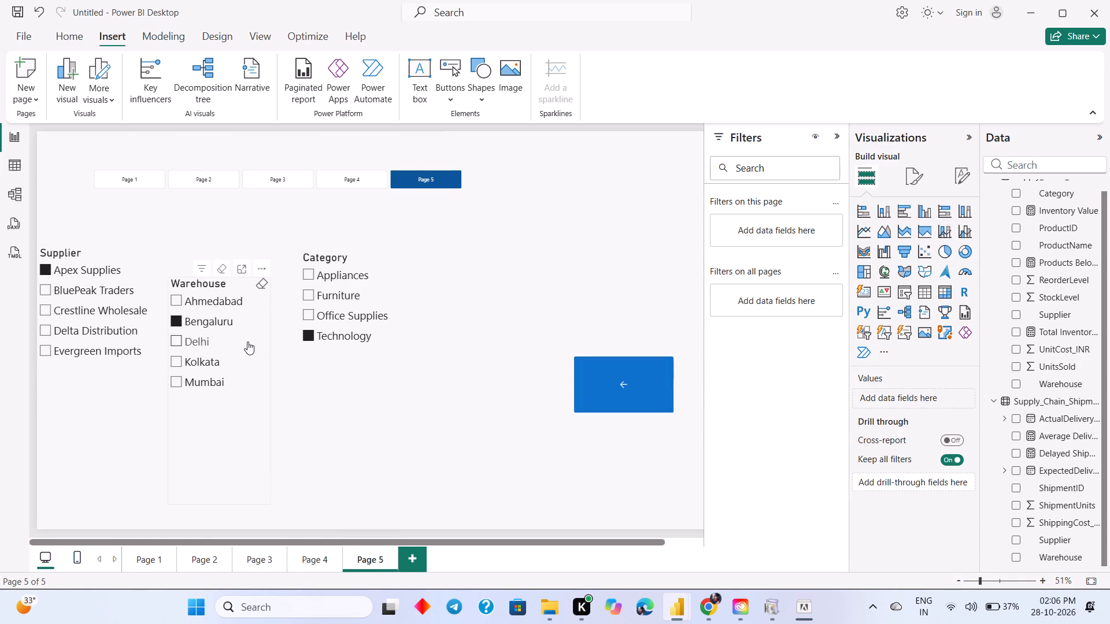
click(265, 267)
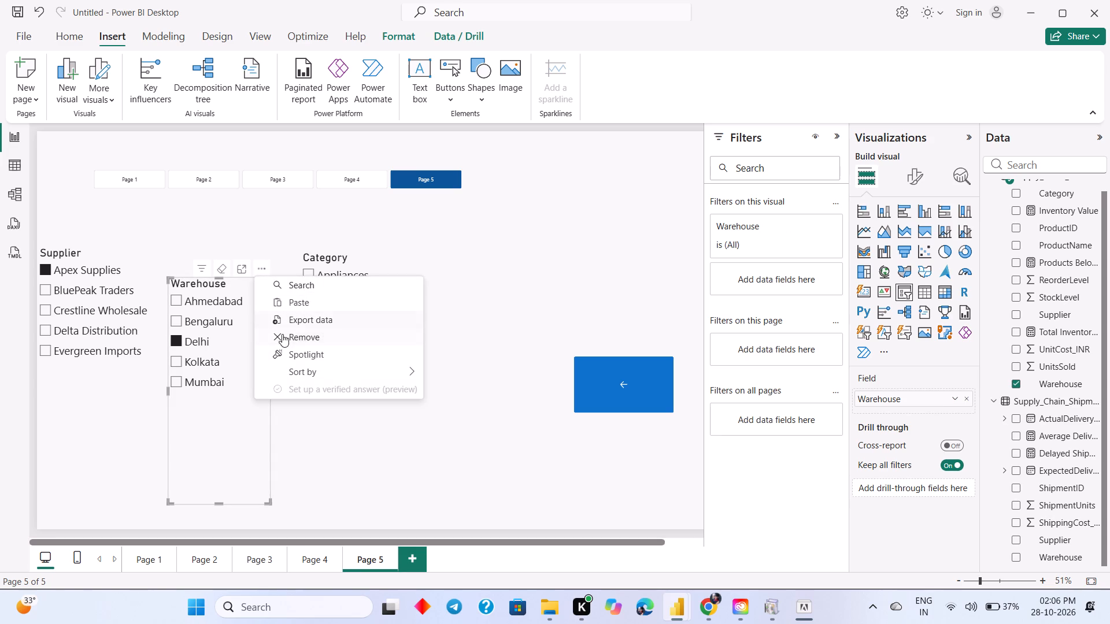
right_click(215, 355)
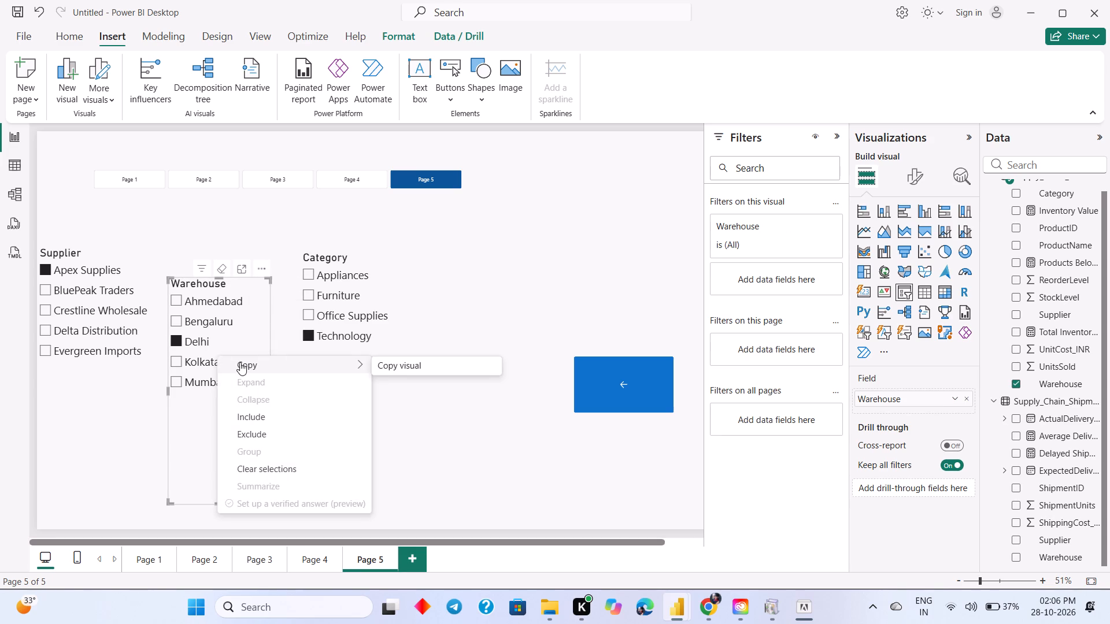
click(240, 362)
click(388, 366)
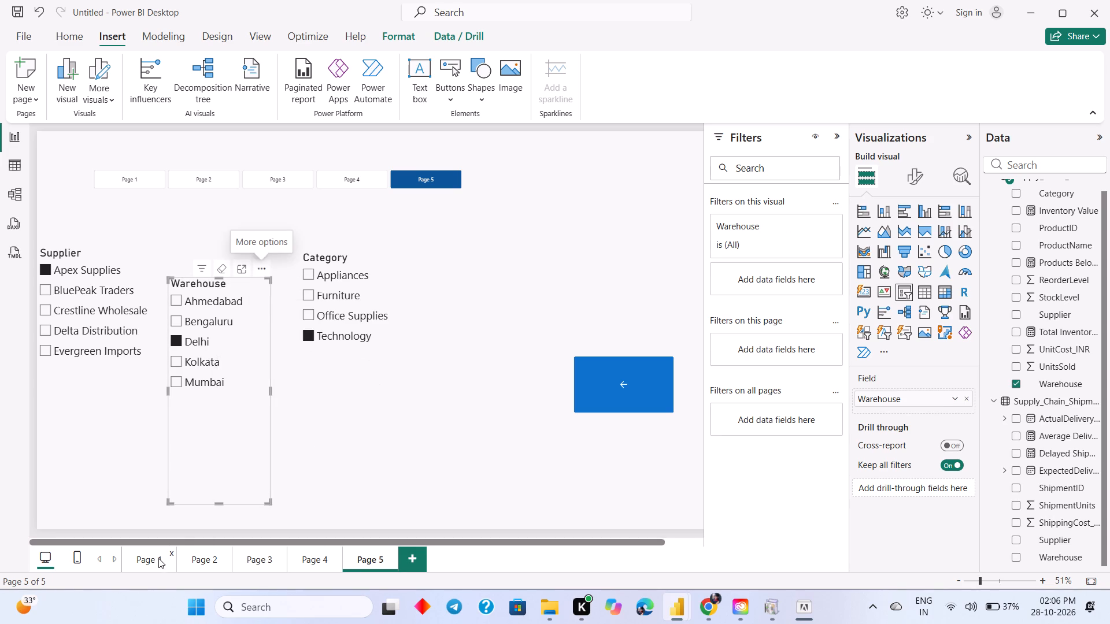
click(157, 564)
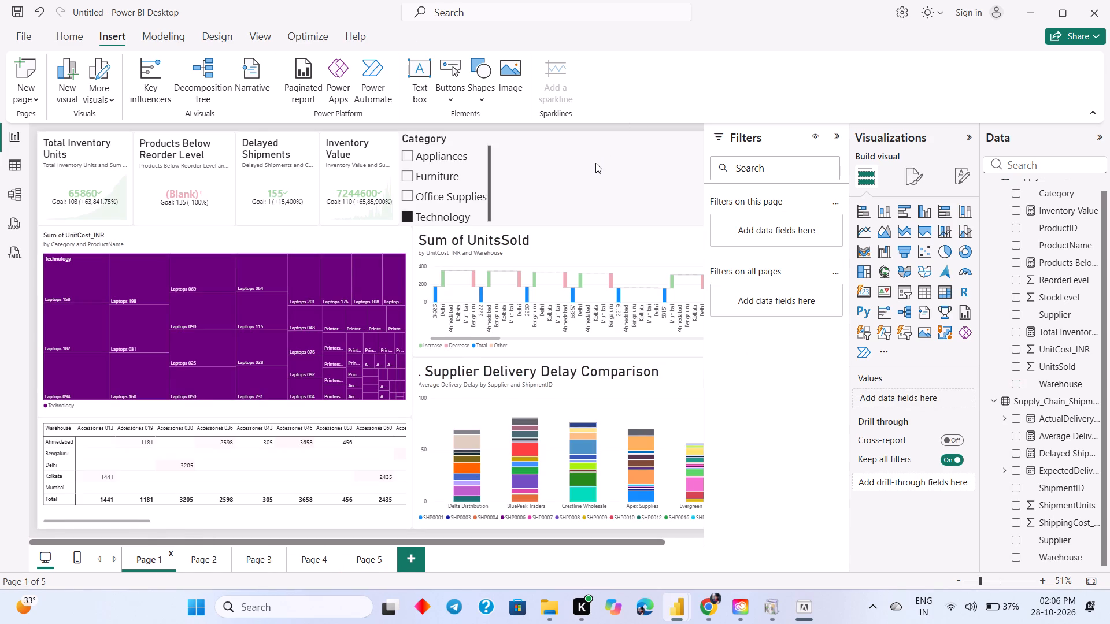
key(ctrl+v)
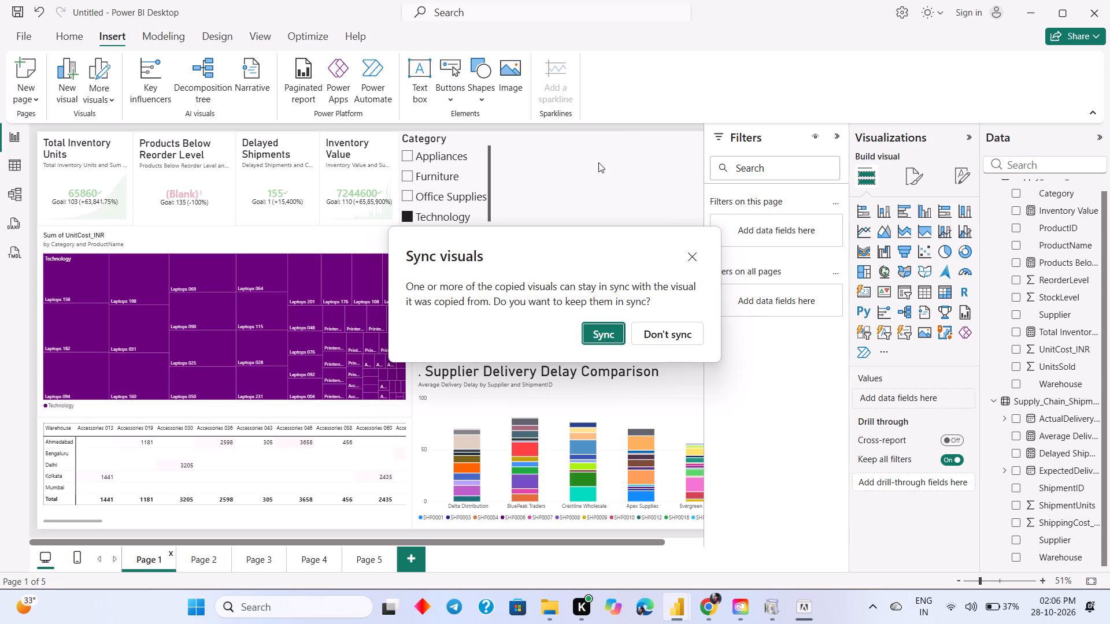
click(608, 338)
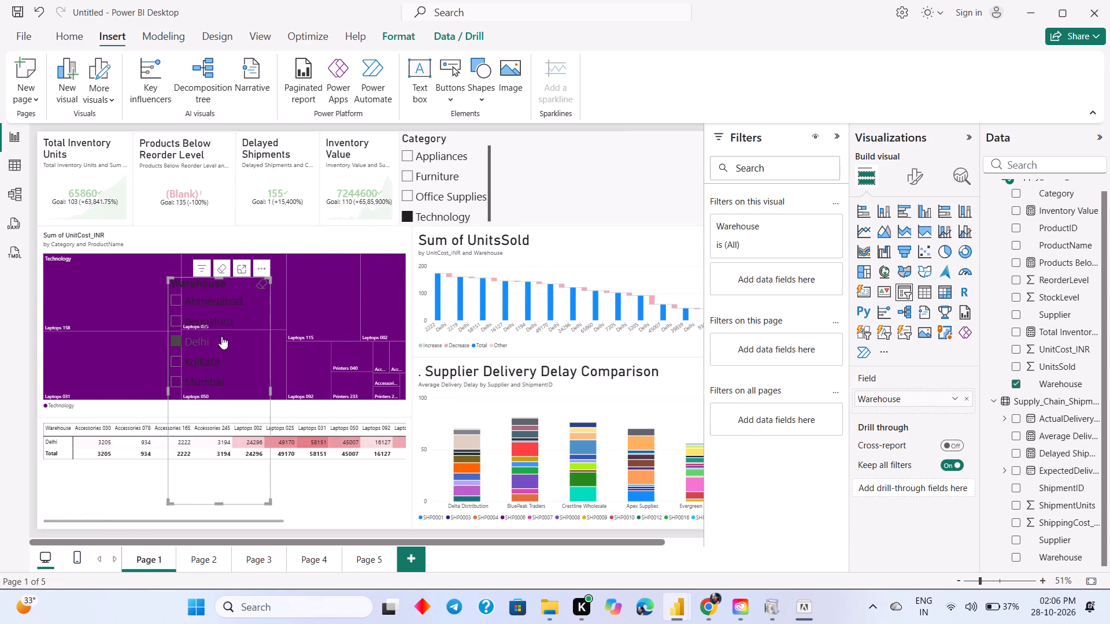
Move Page 1's Warehouse slicer beside the Category slicer and shorten it to the height of the top card row.
drag(224, 338, 554, 192)
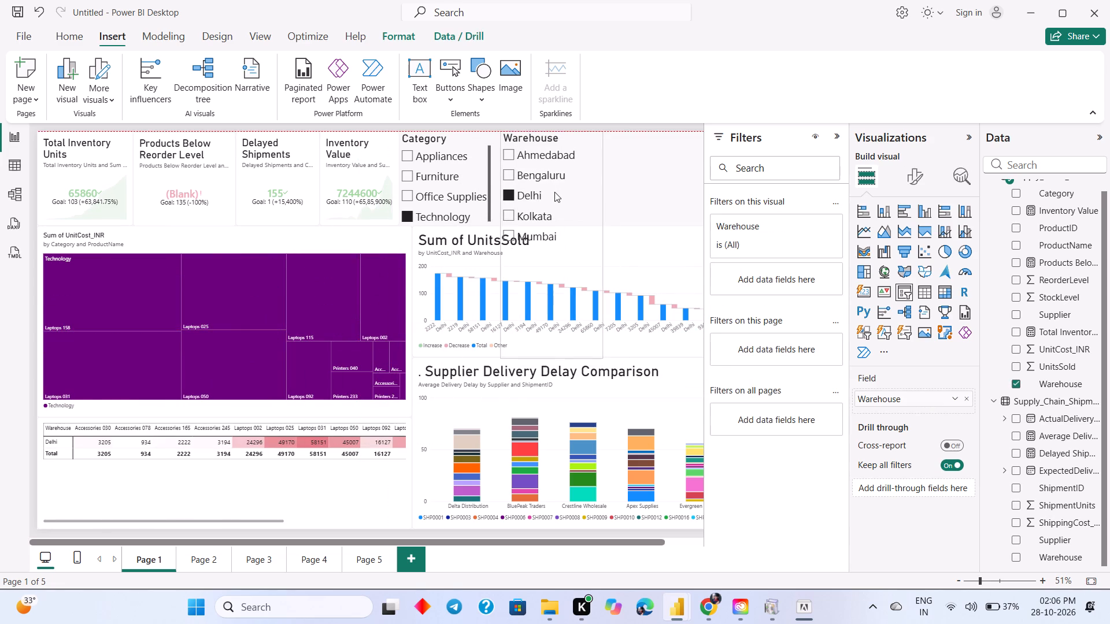
drag(554, 192, 553, 192)
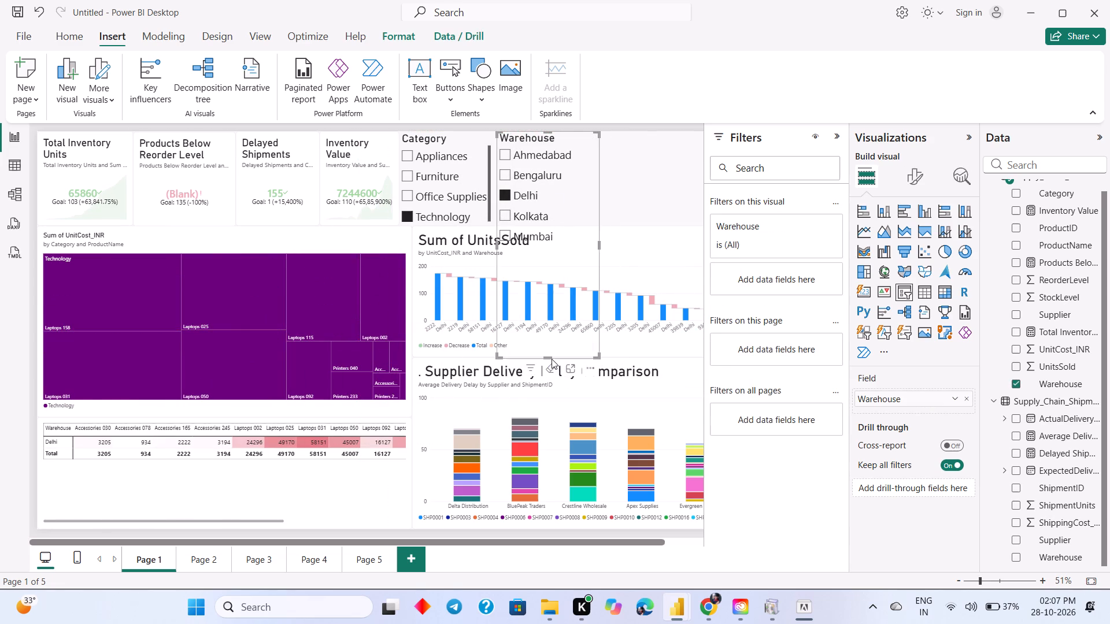
drag(552, 359, 554, 304)
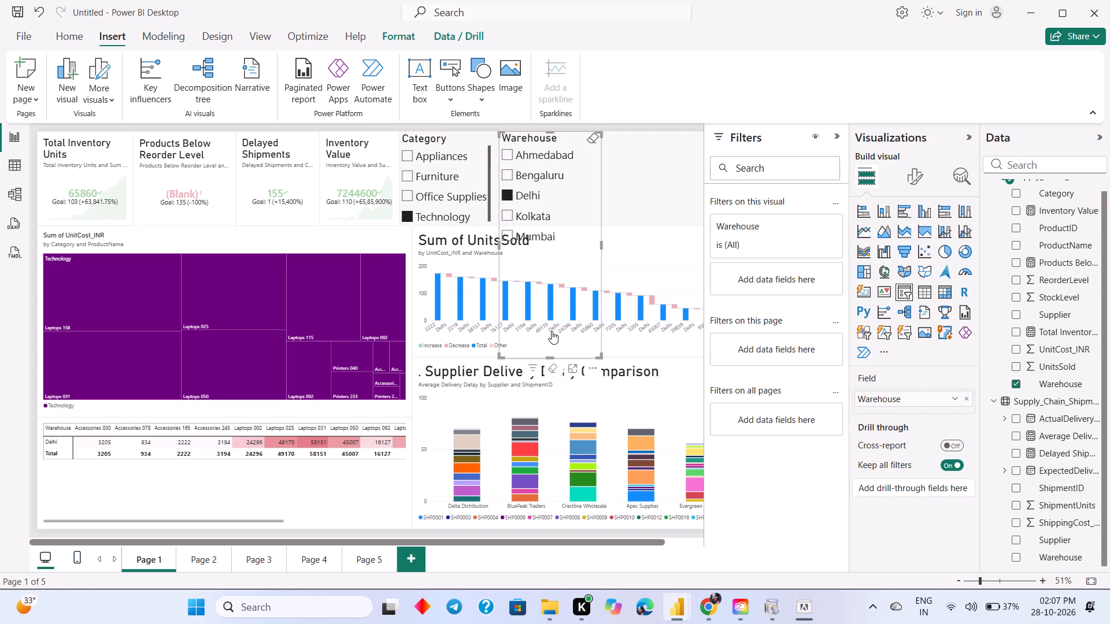
drag(548, 356, 536, 218)
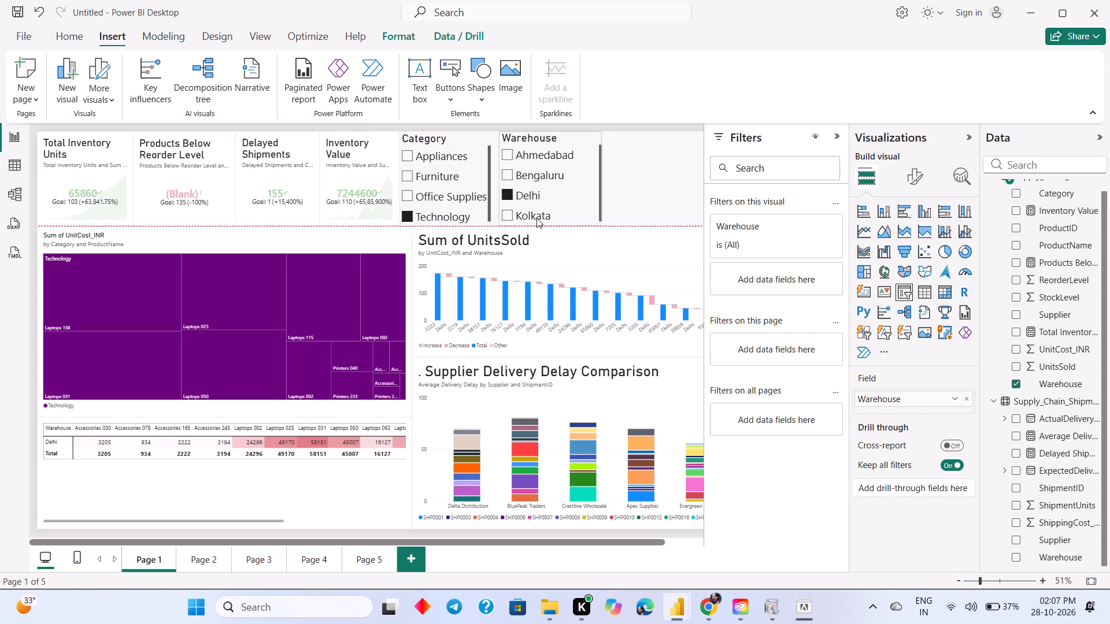
drag(536, 218, 535, 222)
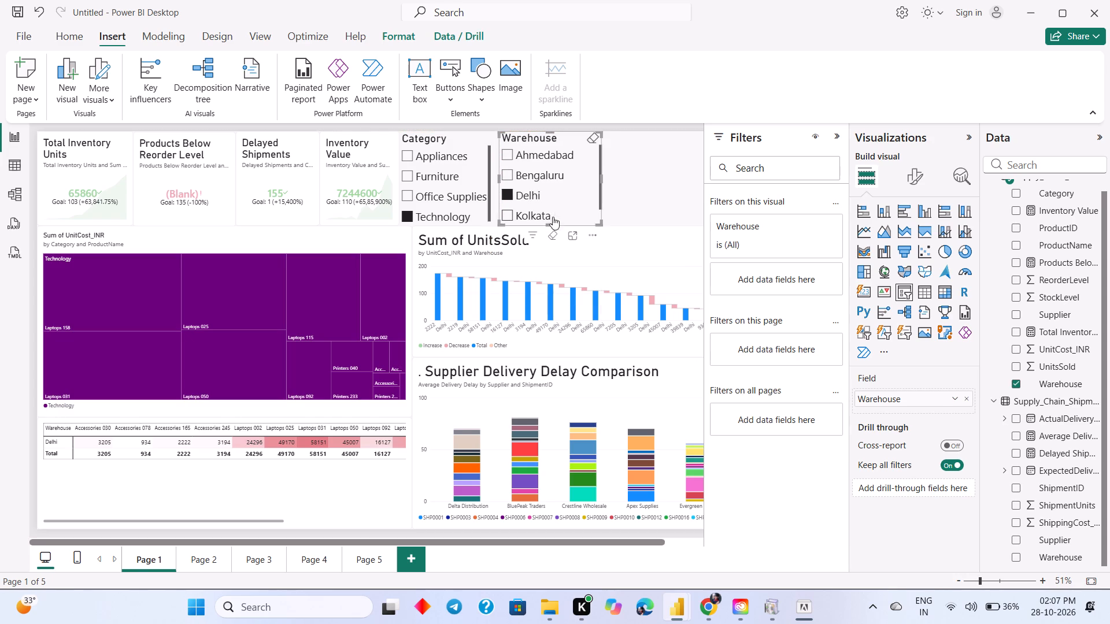
click(643, 191)
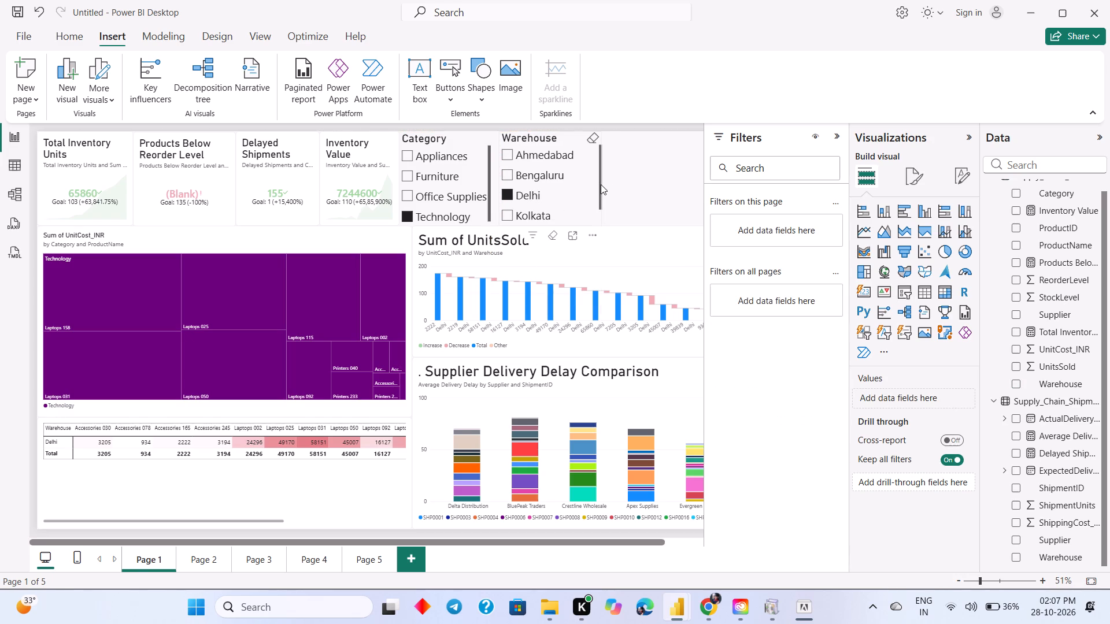
drag(601, 184, 593, 200)
click(619, 202)
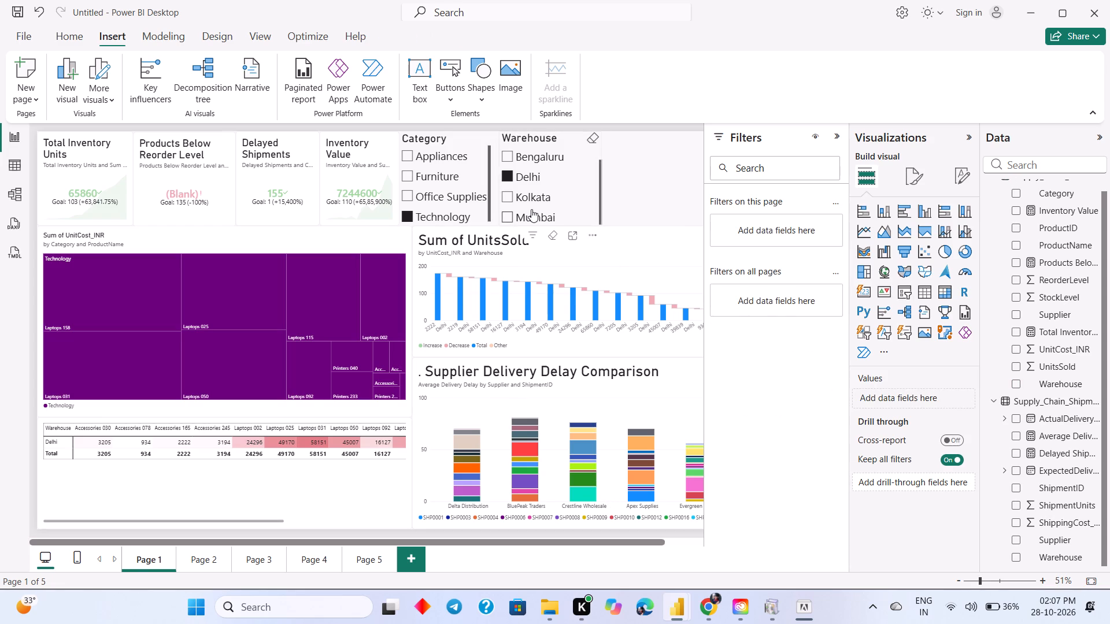
Filter Page 1 to Kolkata in the Warehouse slicer and Furniture in the Category slicer.
click(508, 194)
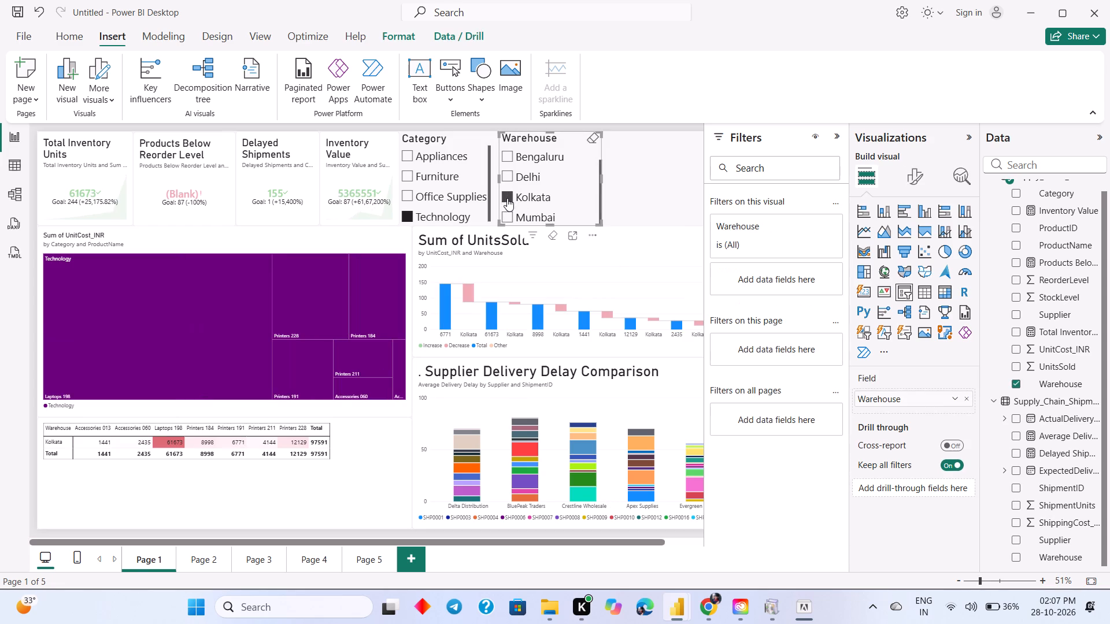
click(408, 176)
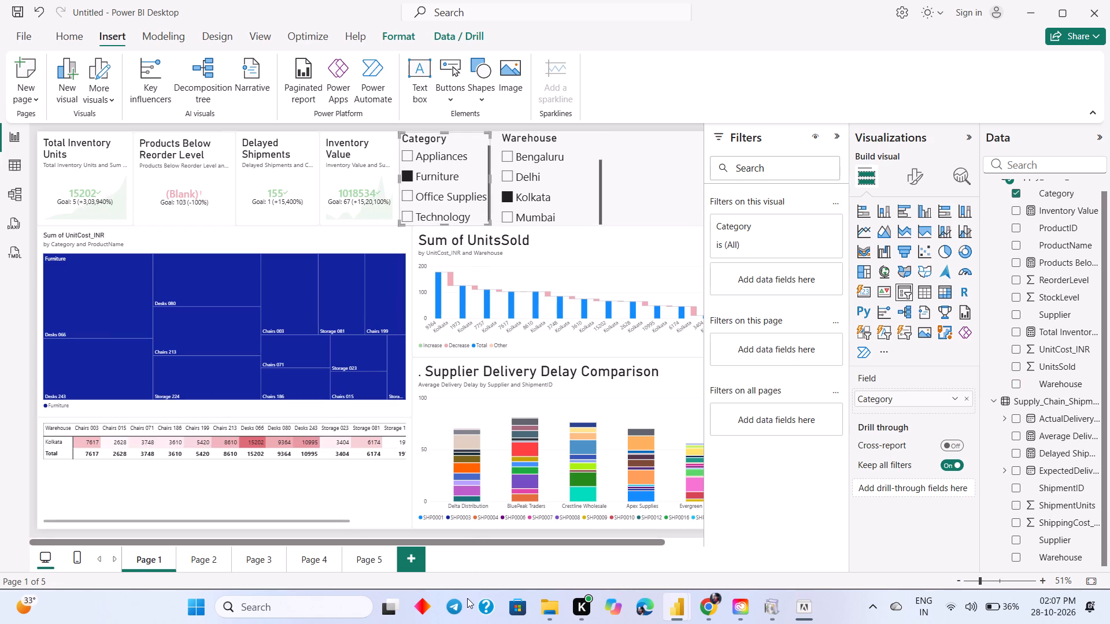
Copy the Supplier slicer from Page 5 onto Page 1, keeping the two in sync.
click(372, 557)
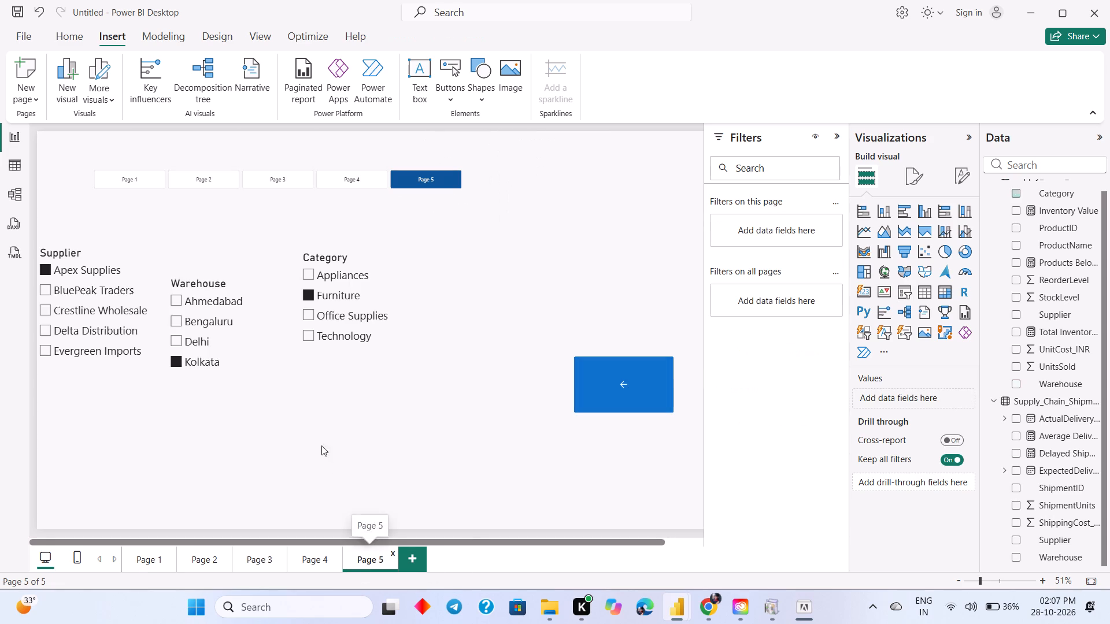
right_click(112, 355)
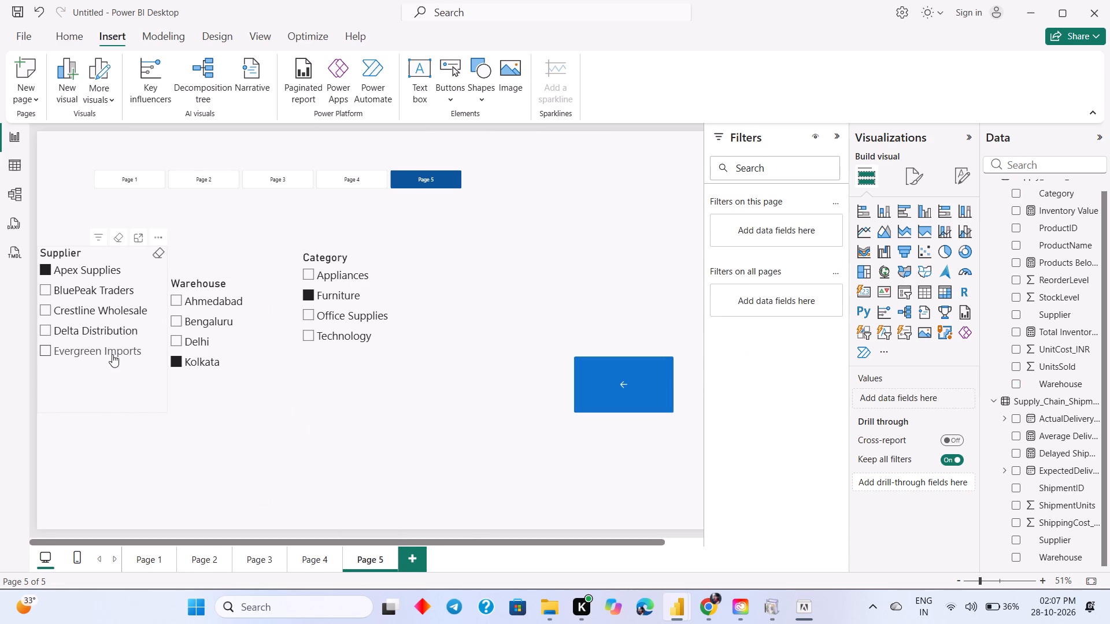
click(132, 369)
click(283, 366)
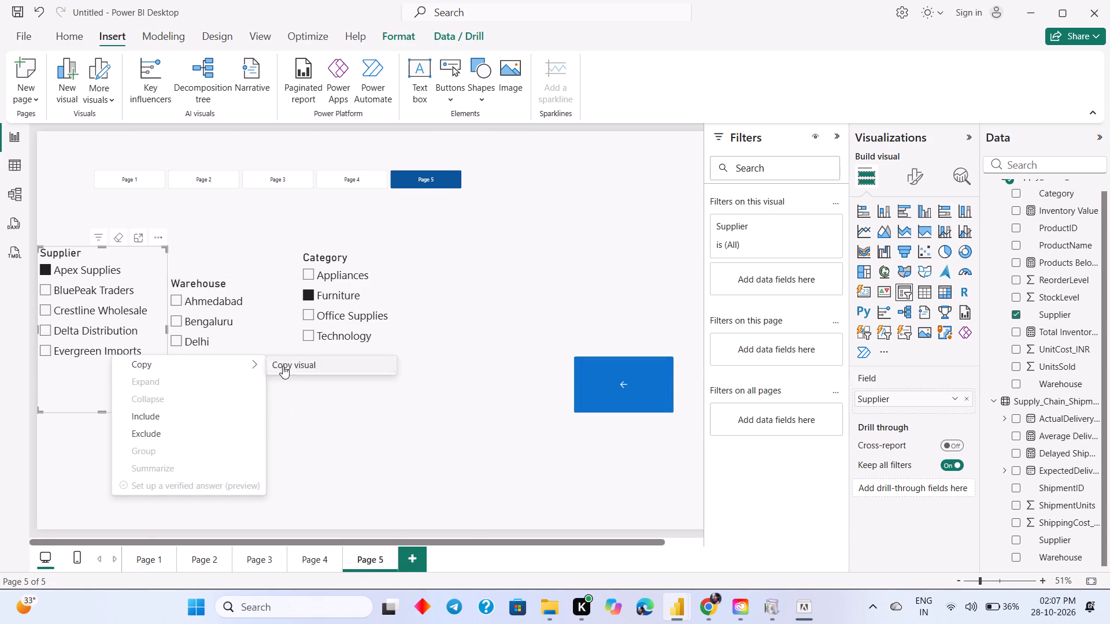
click(142, 563)
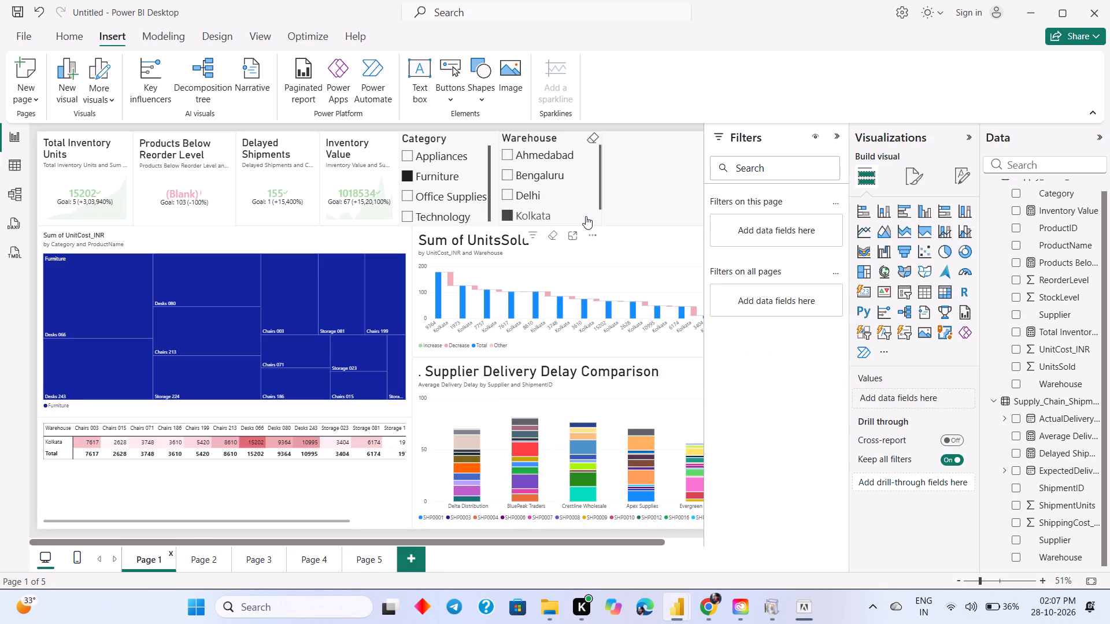
key(ctrl+c)
key(ctrl+v)
click(589, 343)
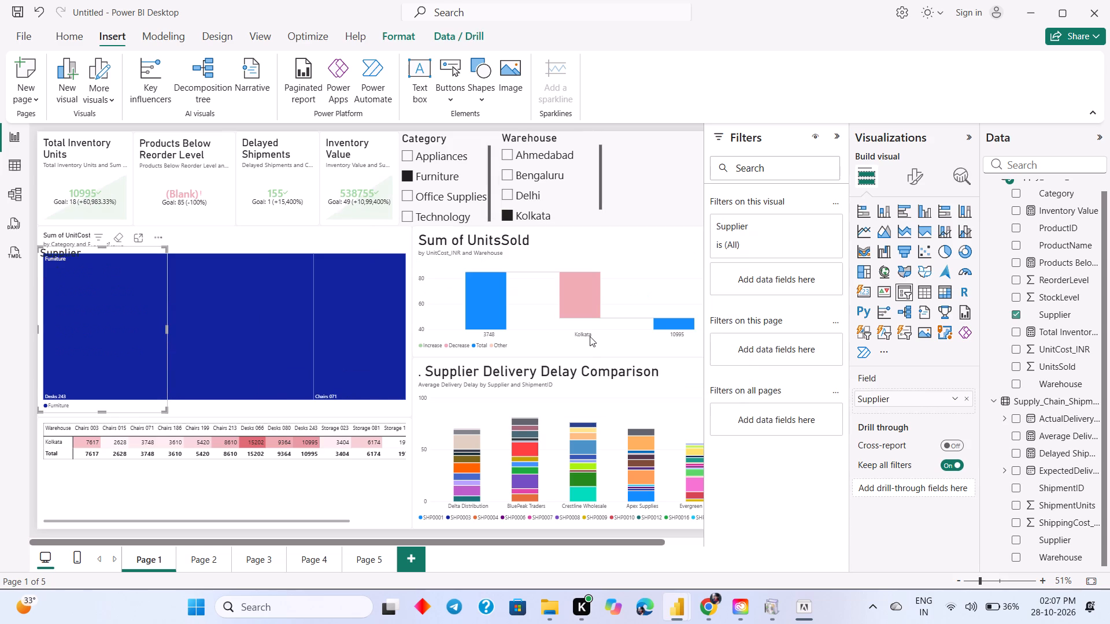
Place the Supplier slicer beside the Warehouse slicer, shortened to the top row's height and slightly narrowed.
drag(134, 345, 516, 267)
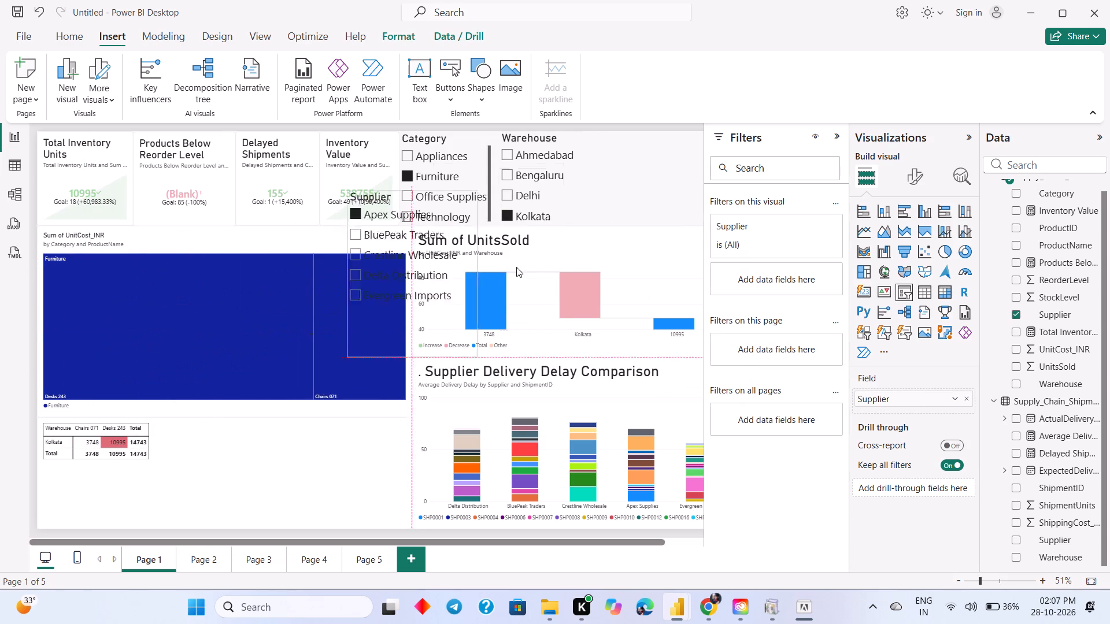
drag(516, 267, 679, 218)
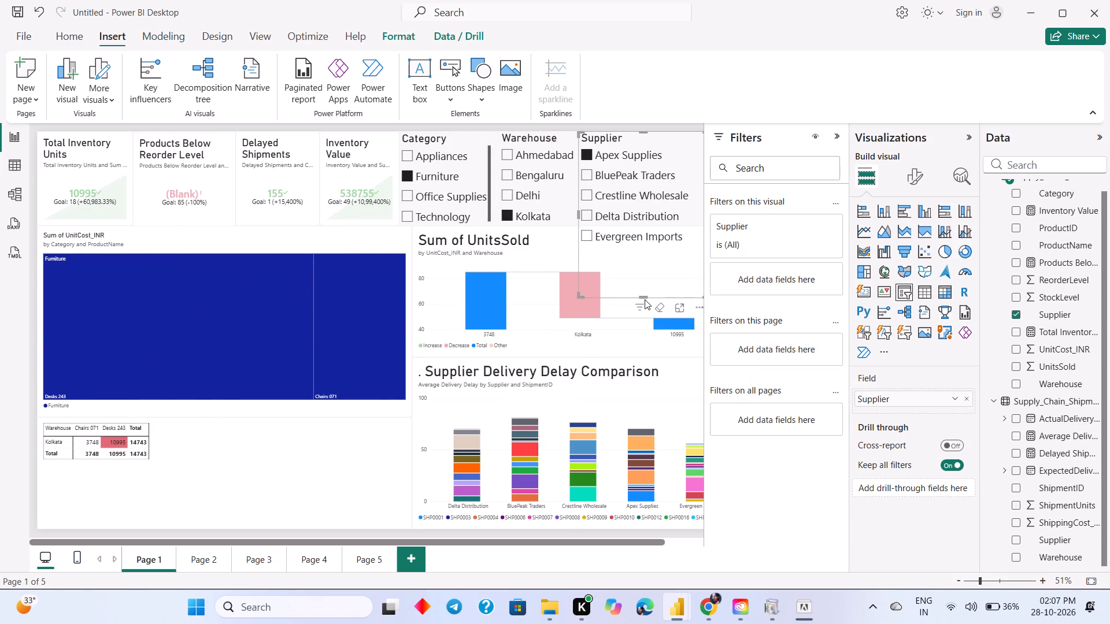
drag(645, 295, 639, 285)
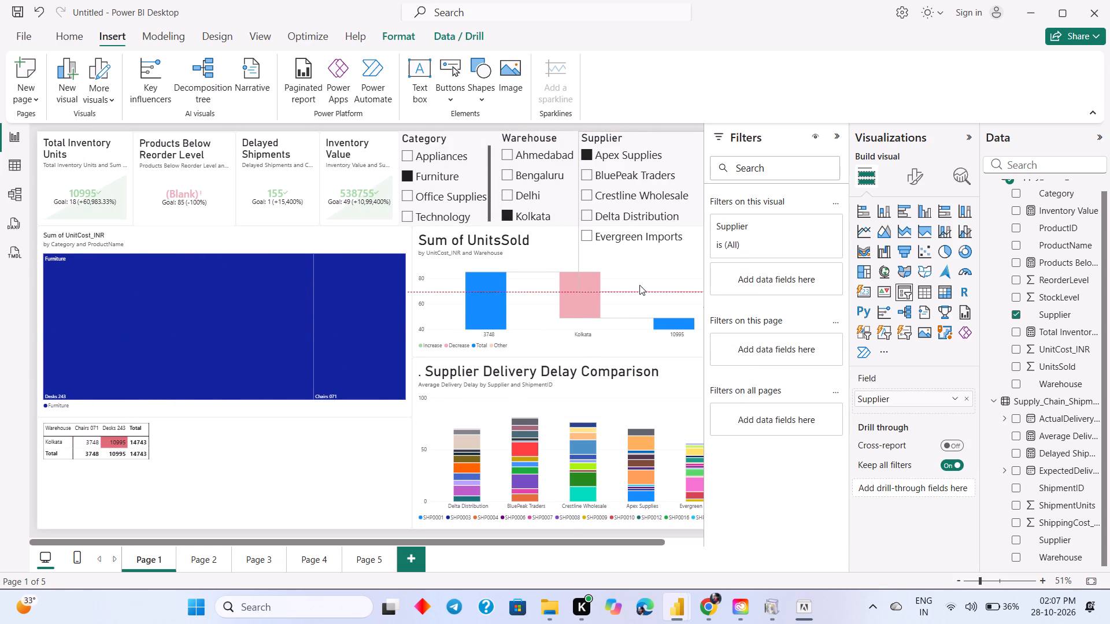
drag(639, 285, 632, 224)
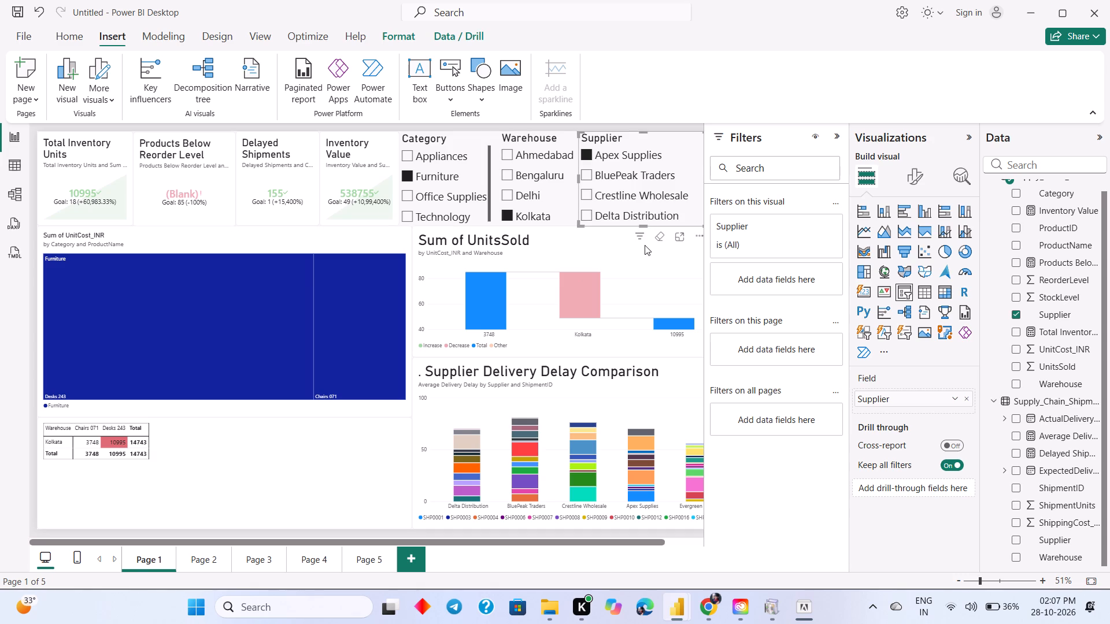
click(647, 247)
click(686, 179)
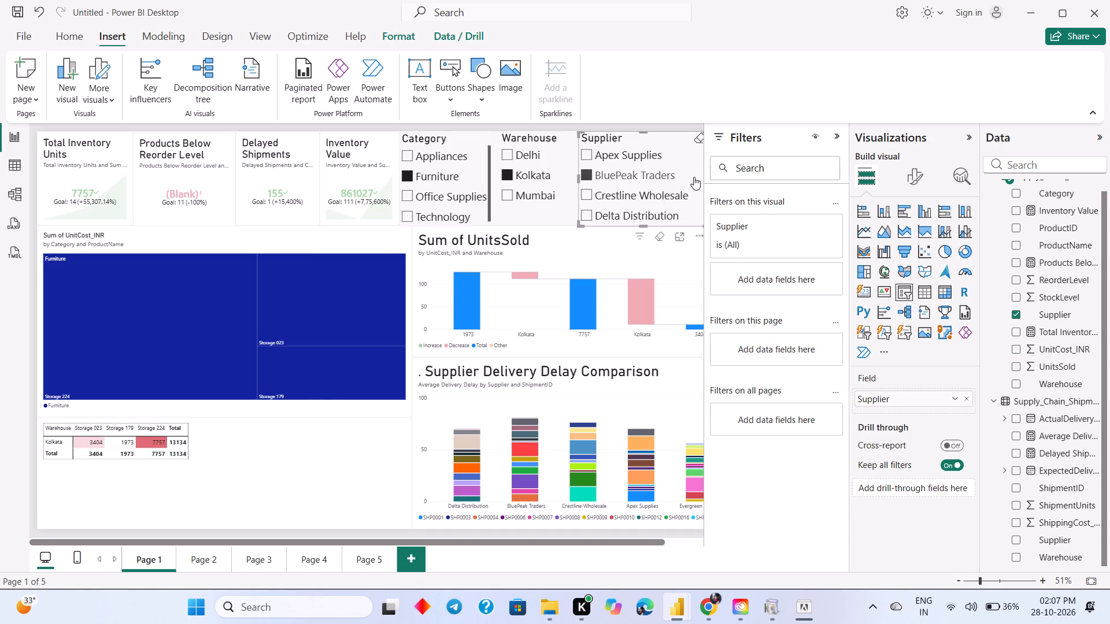
drag(693, 177, 682, 179)
drag(698, 179, 691, 179)
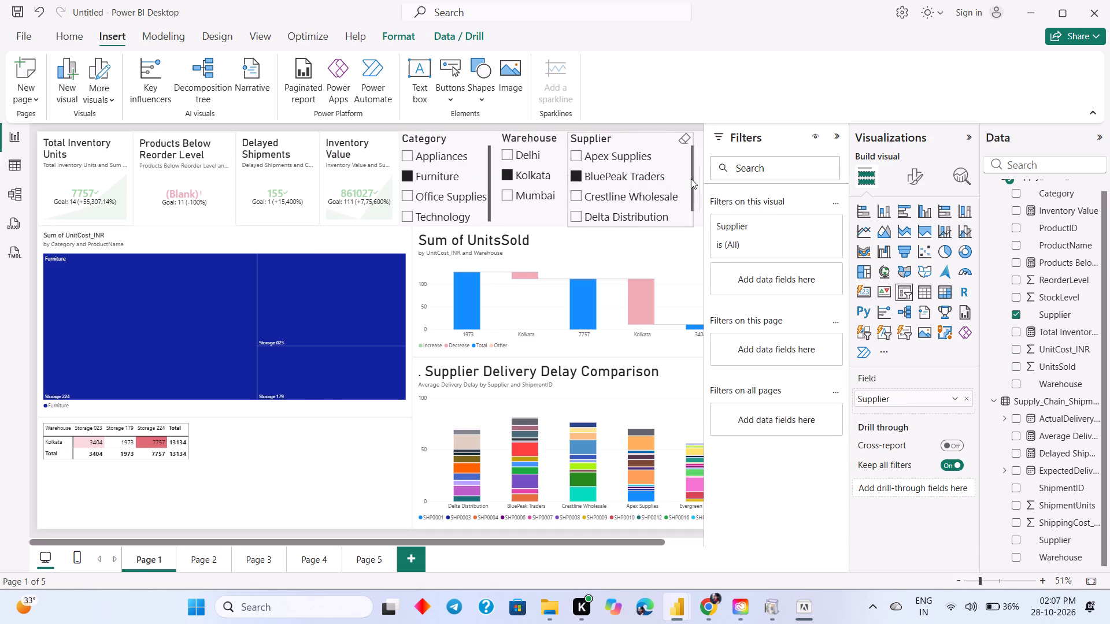
drag(691, 179, 681, 177)
drag(665, 165, 672, 163)
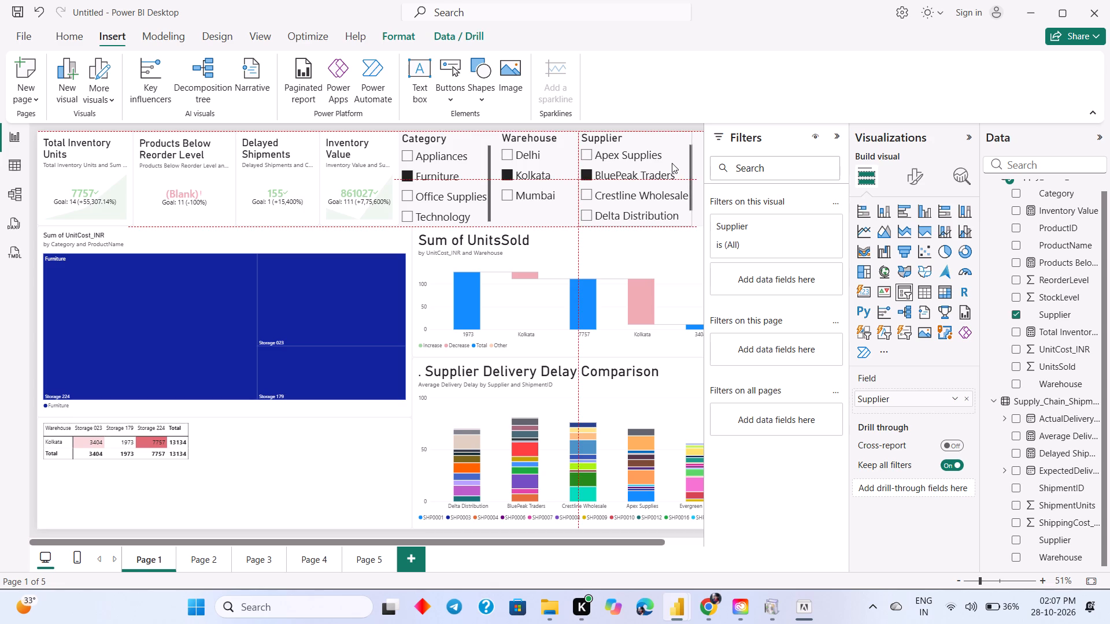
drag(672, 163, 675, 163)
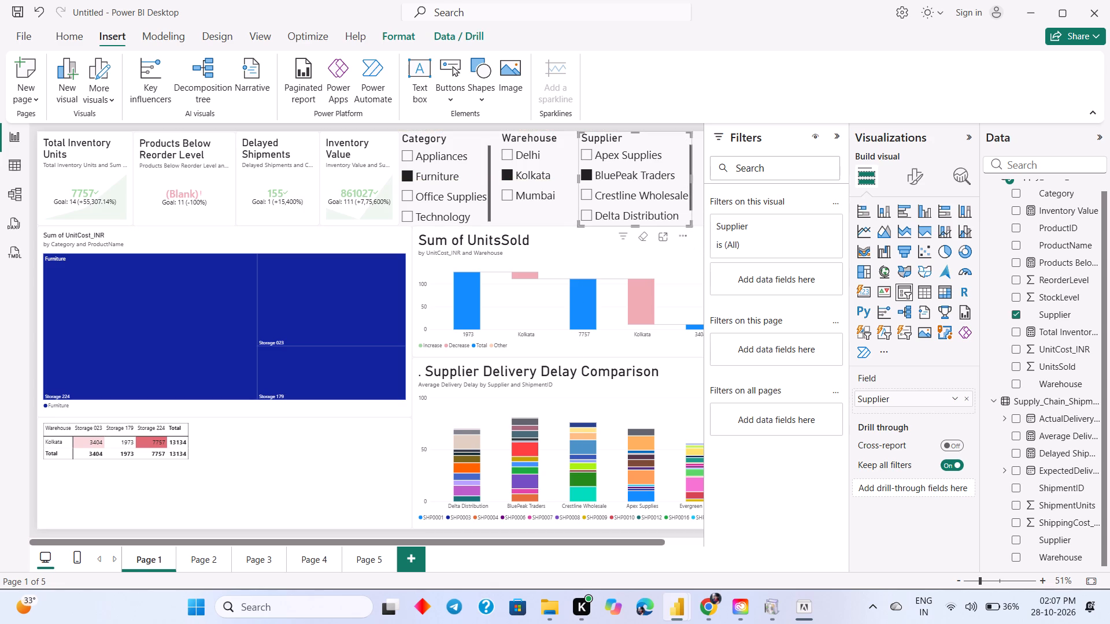
click(761, 489)
click(595, 254)
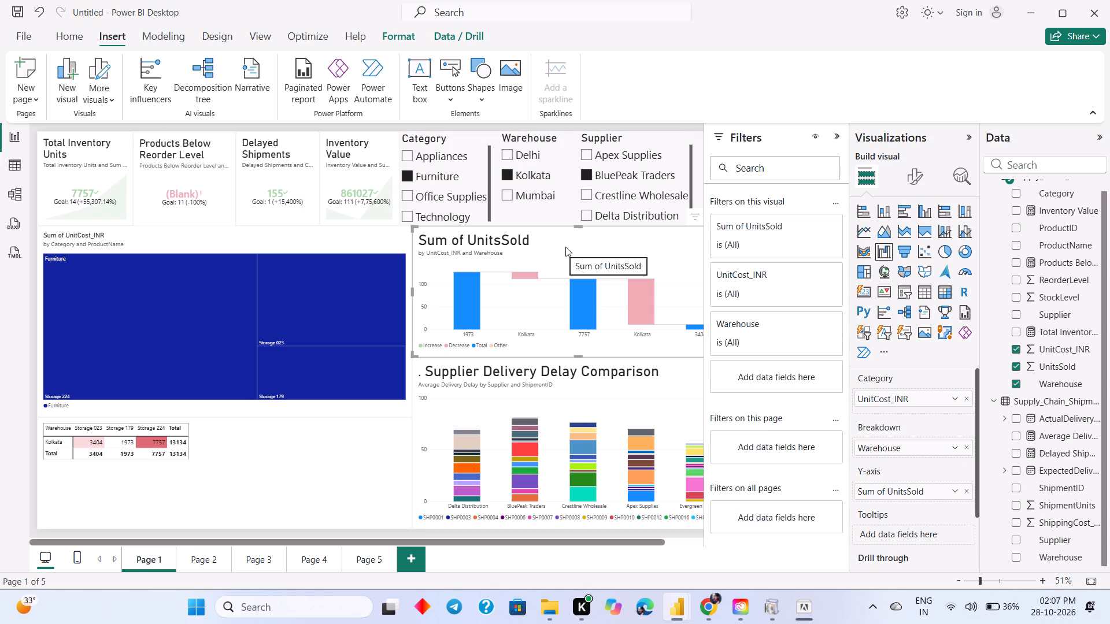
drag(323, 460, 317, 455)
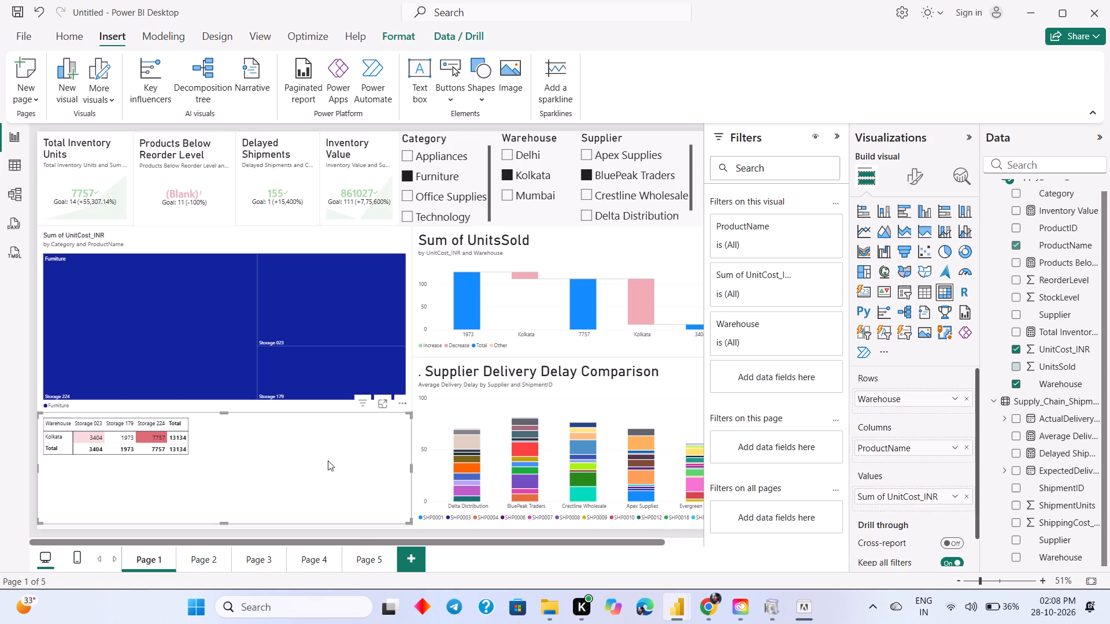
Select Crestline Wholesale in the Supplier slicer and switch the Warehouse slicer from Kolkata to Bengaluru.
click(591, 193)
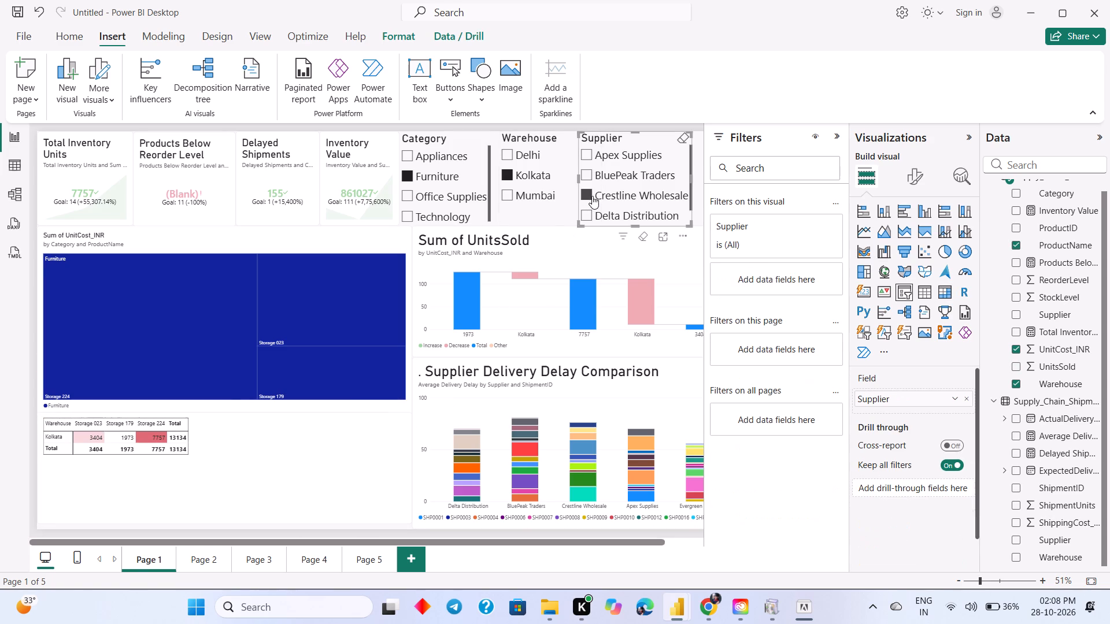
click(506, 216)
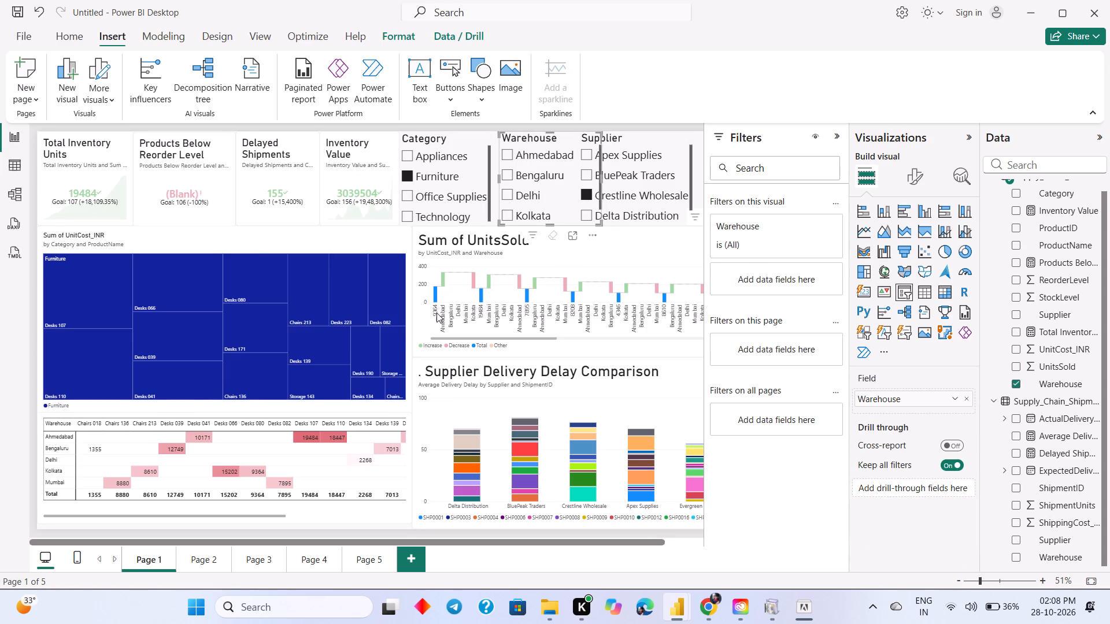
click(579, 173)
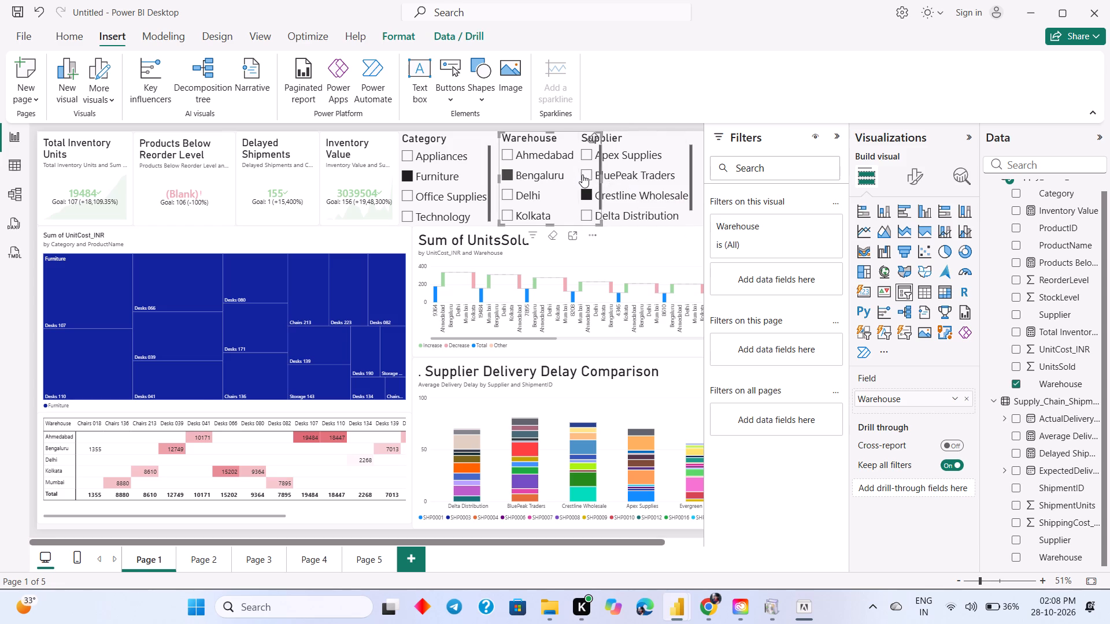
Narrow the Warehouse slicer so that it ends where the Supplier slicer begins, without overlapping it.
drag(601, 176, 590, 176)
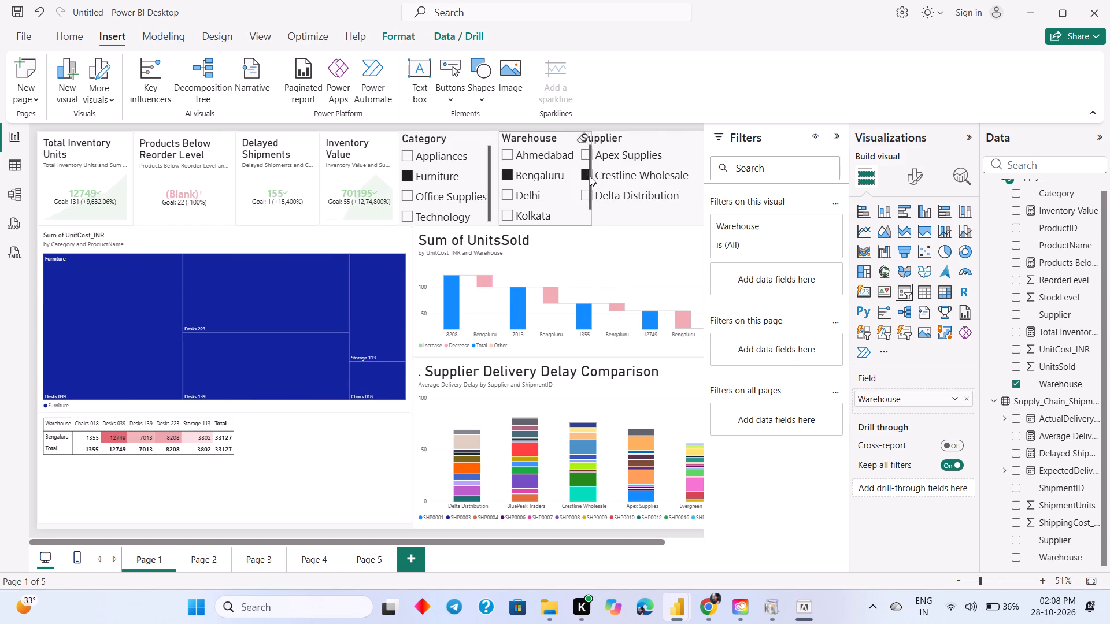
drag(590, 176, 577, 176)
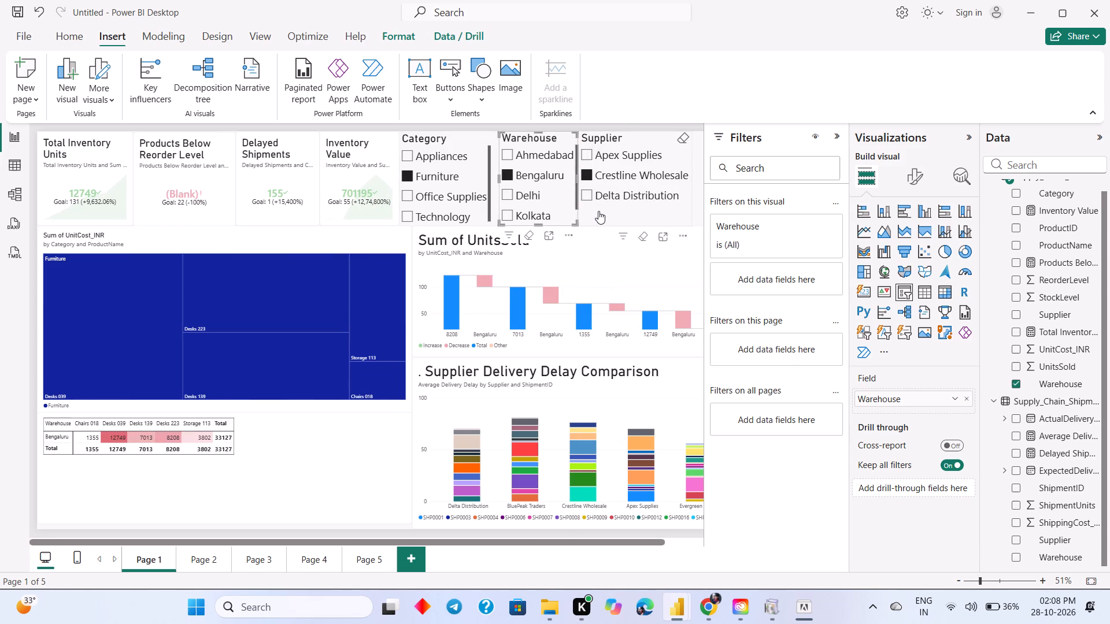
click(599, 211)
click(698, 77)
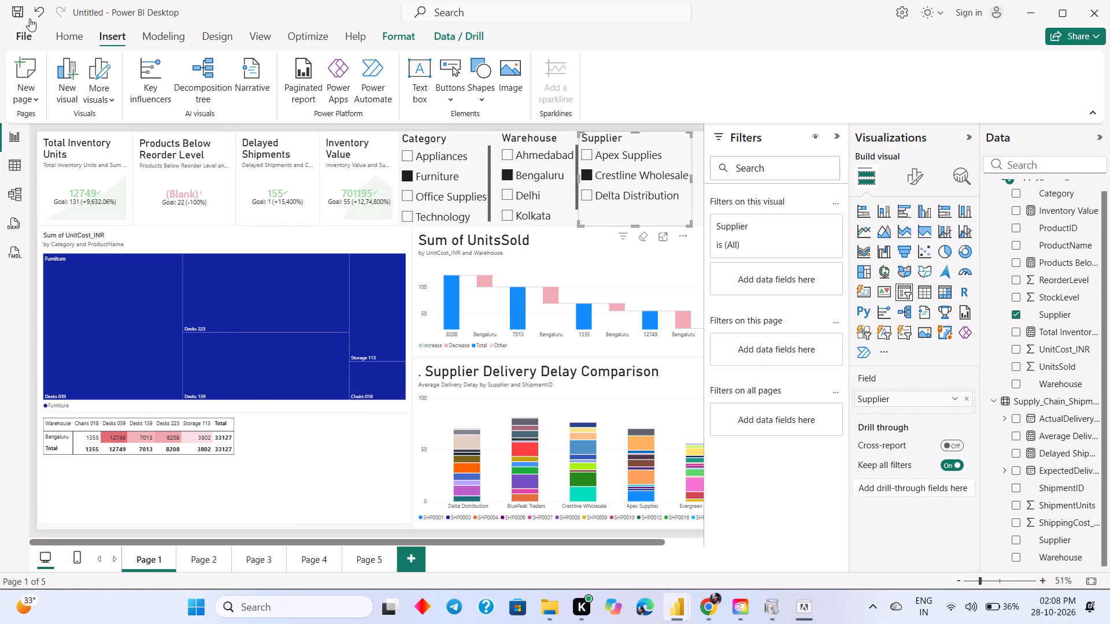
Save the report as "assigment 4" in the Documents folder.
click(14, 9)
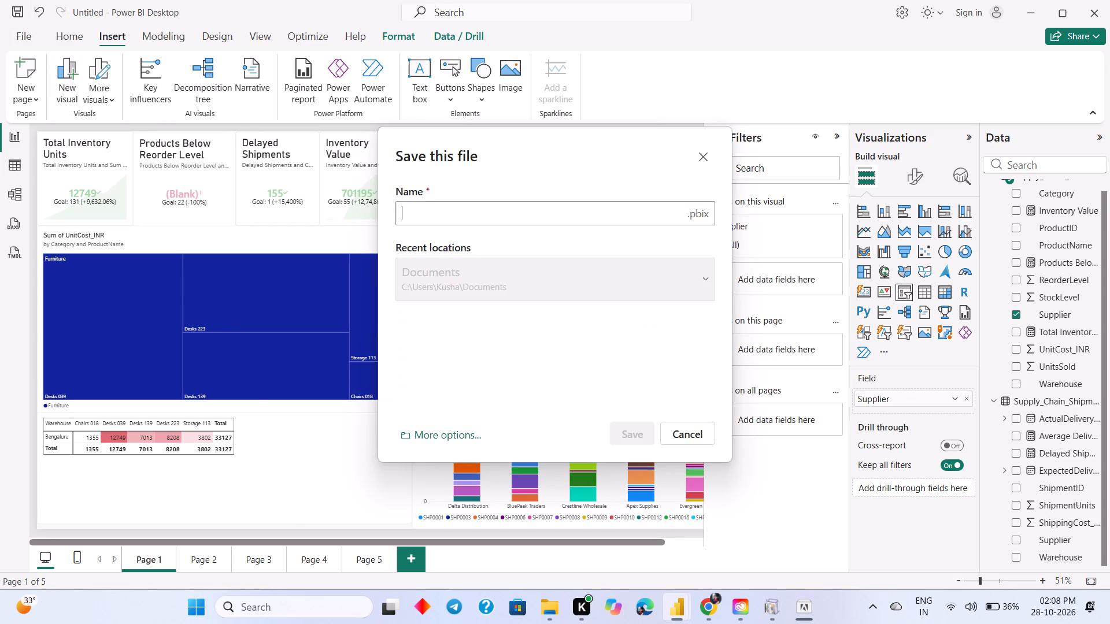
key(a)
text(ss)
text(igm)
key(e)
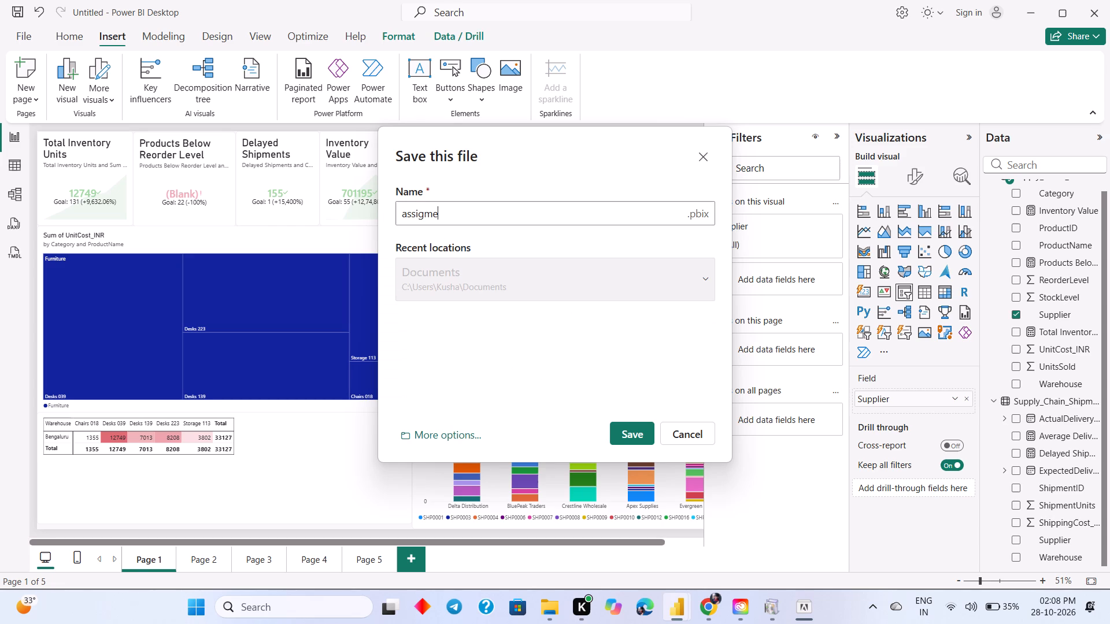
text(nt)
key(space)
key(4)
click(704, 258)
click(705, 279)
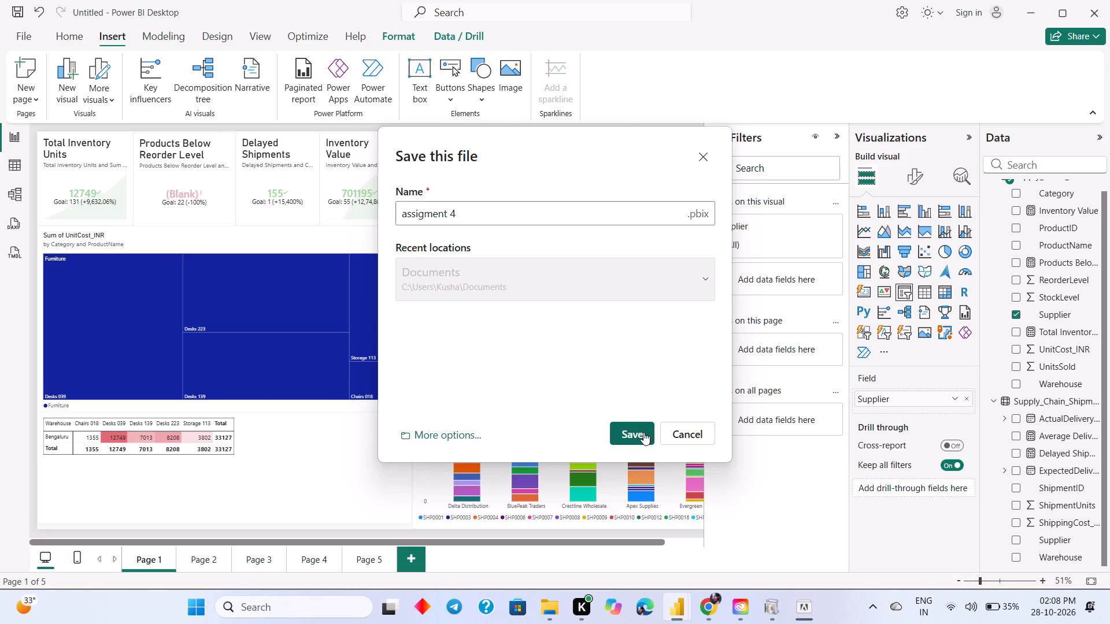
click(642, 433)
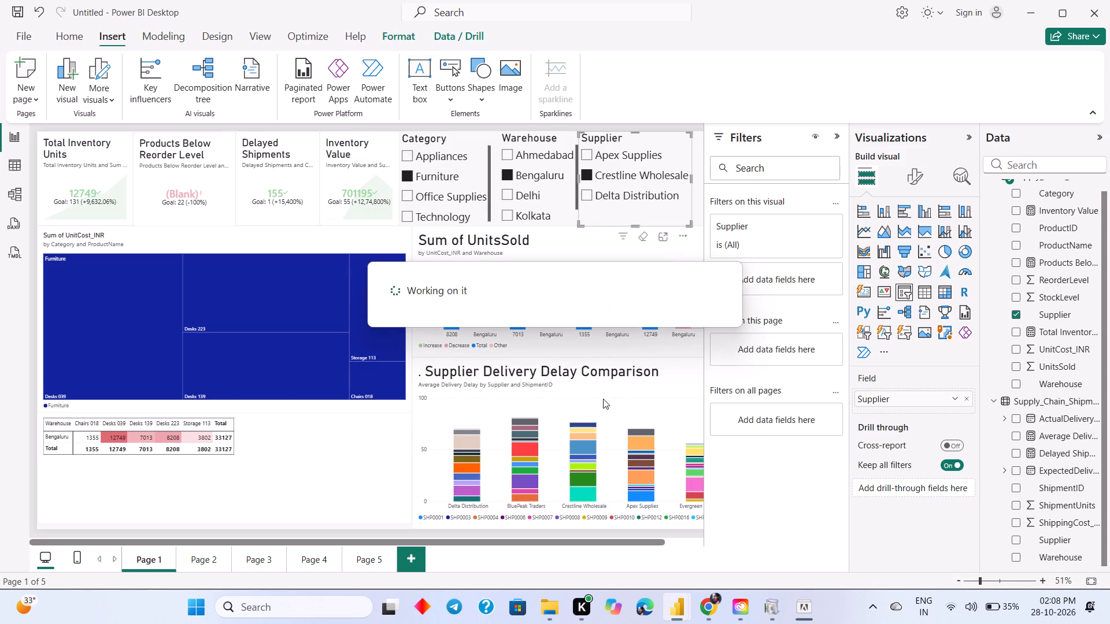